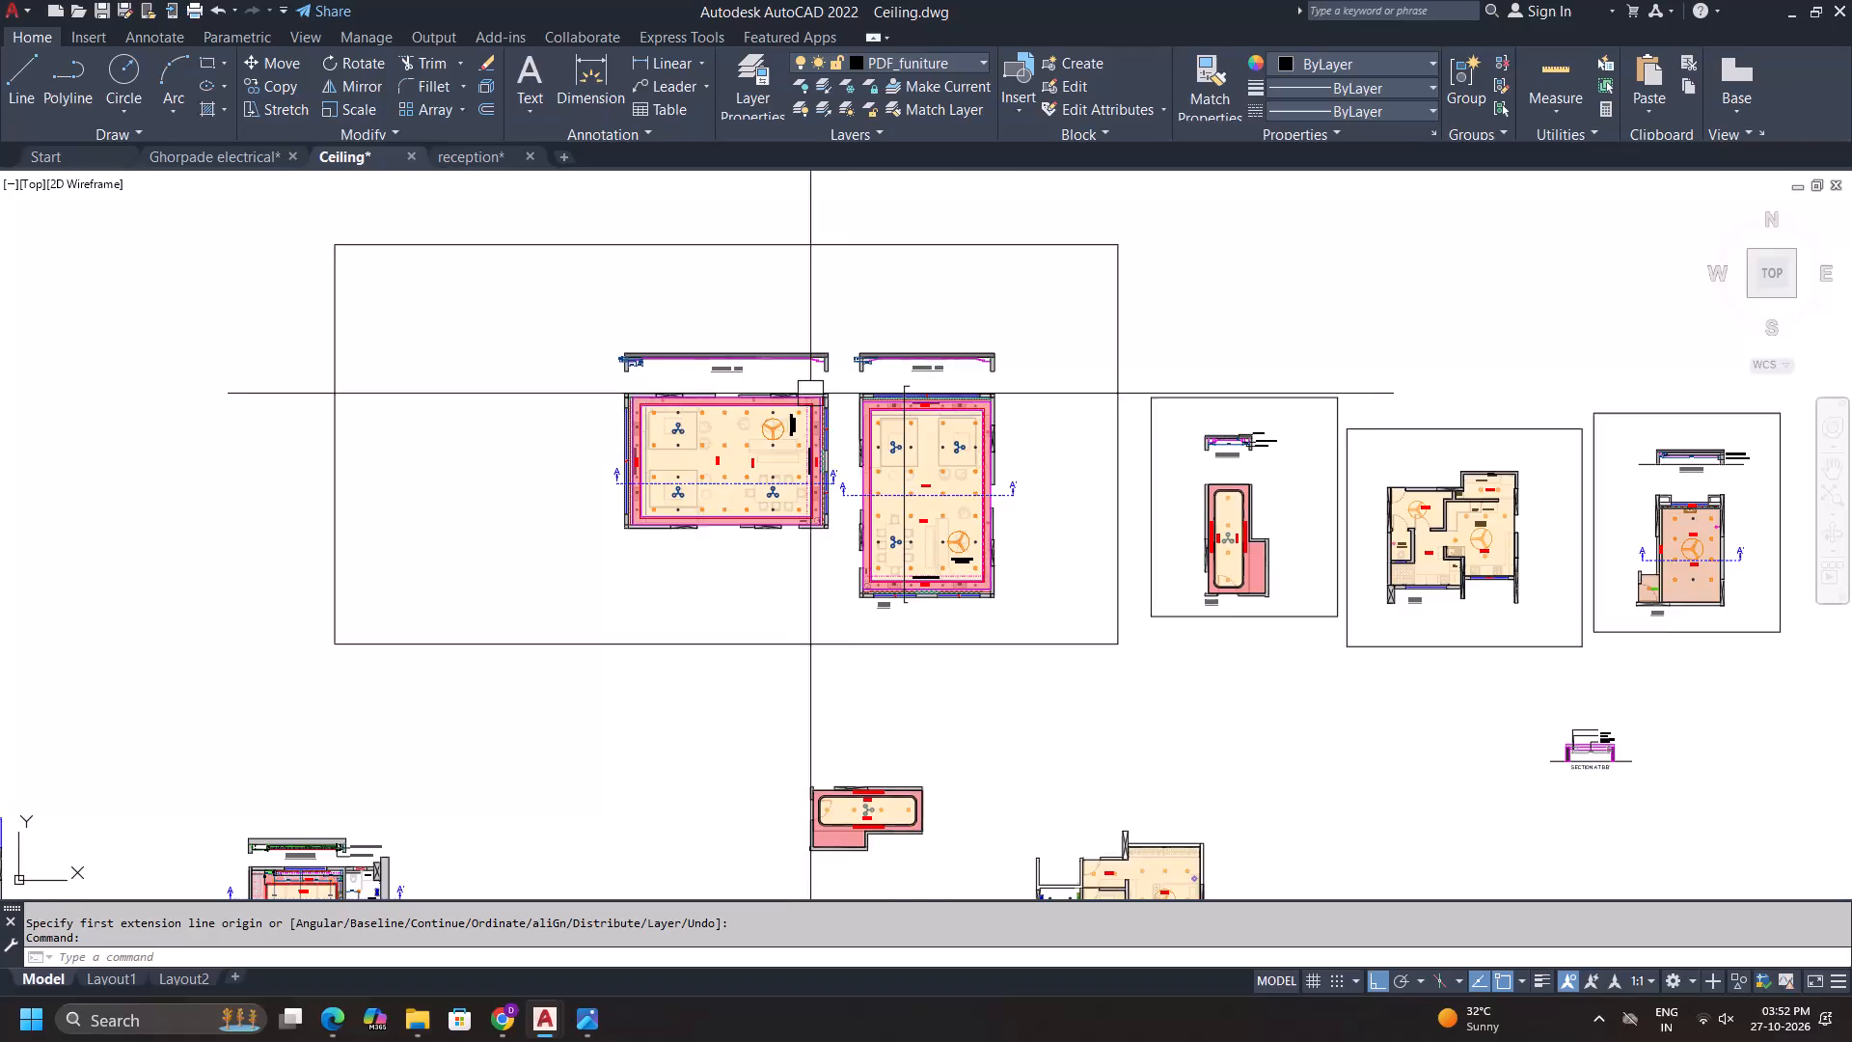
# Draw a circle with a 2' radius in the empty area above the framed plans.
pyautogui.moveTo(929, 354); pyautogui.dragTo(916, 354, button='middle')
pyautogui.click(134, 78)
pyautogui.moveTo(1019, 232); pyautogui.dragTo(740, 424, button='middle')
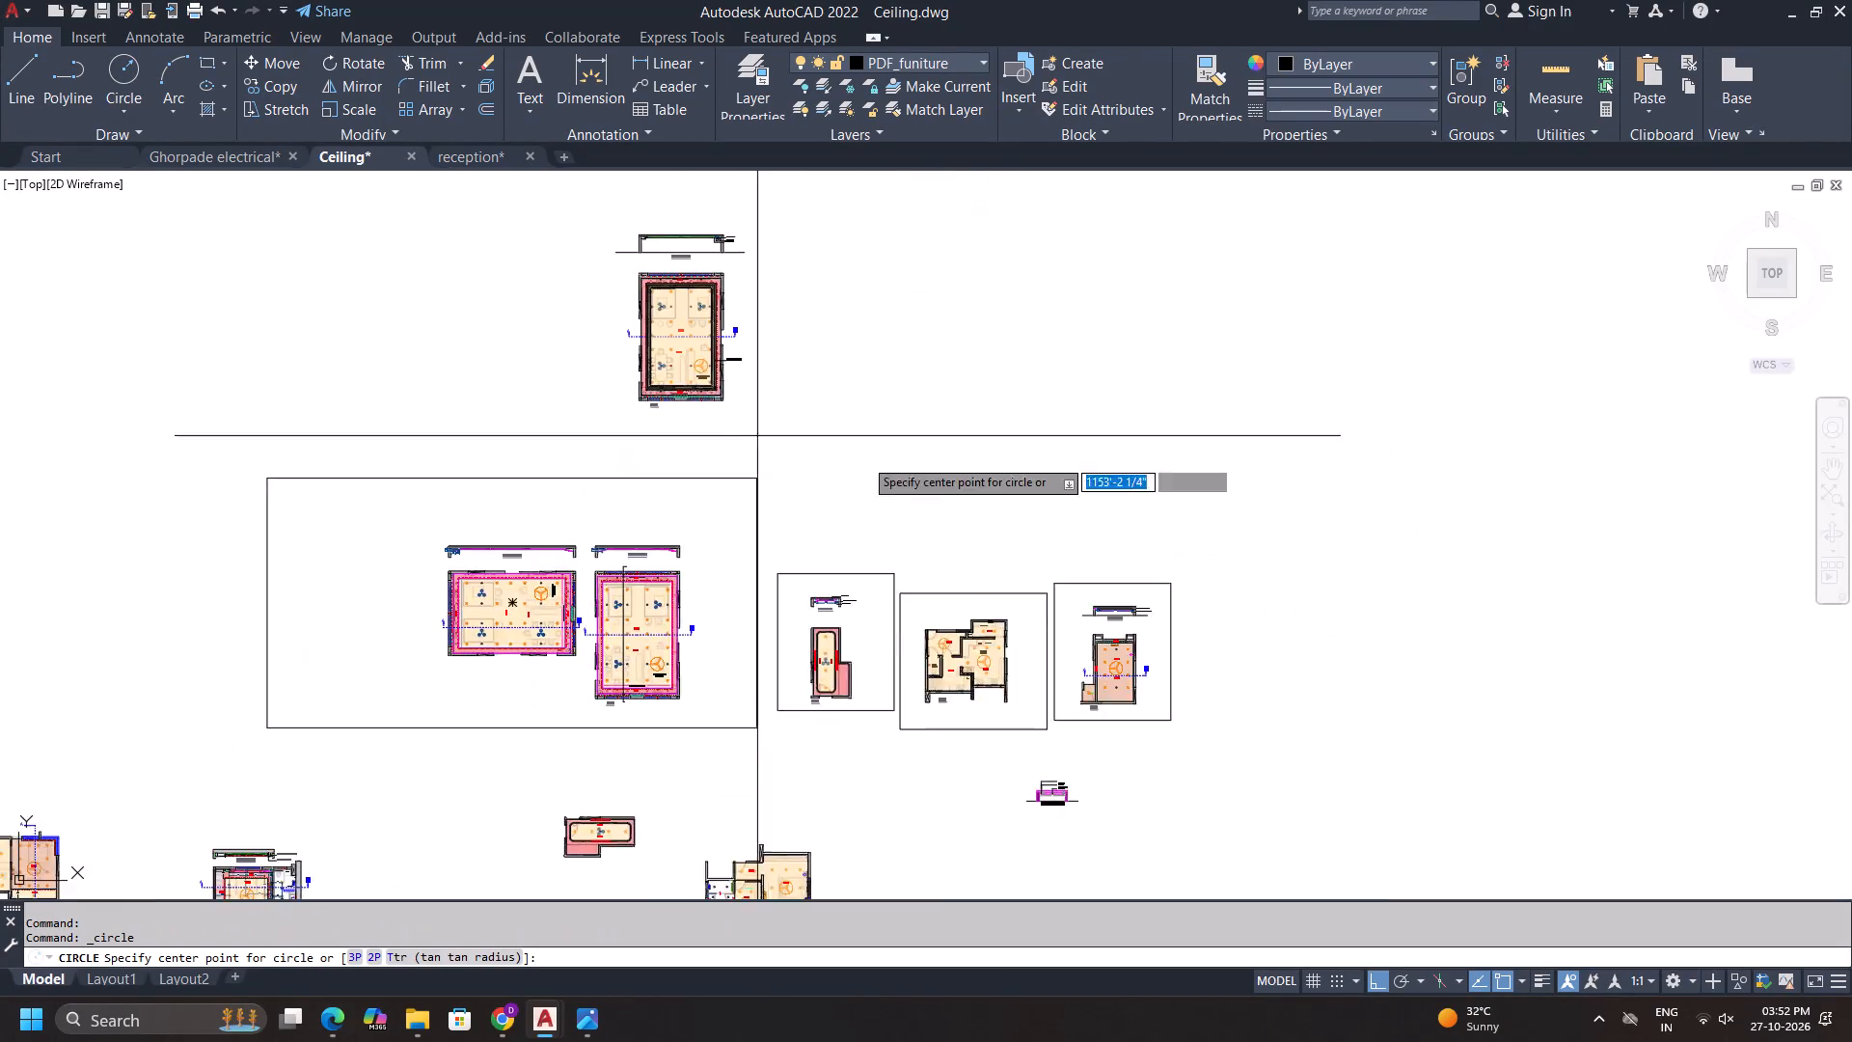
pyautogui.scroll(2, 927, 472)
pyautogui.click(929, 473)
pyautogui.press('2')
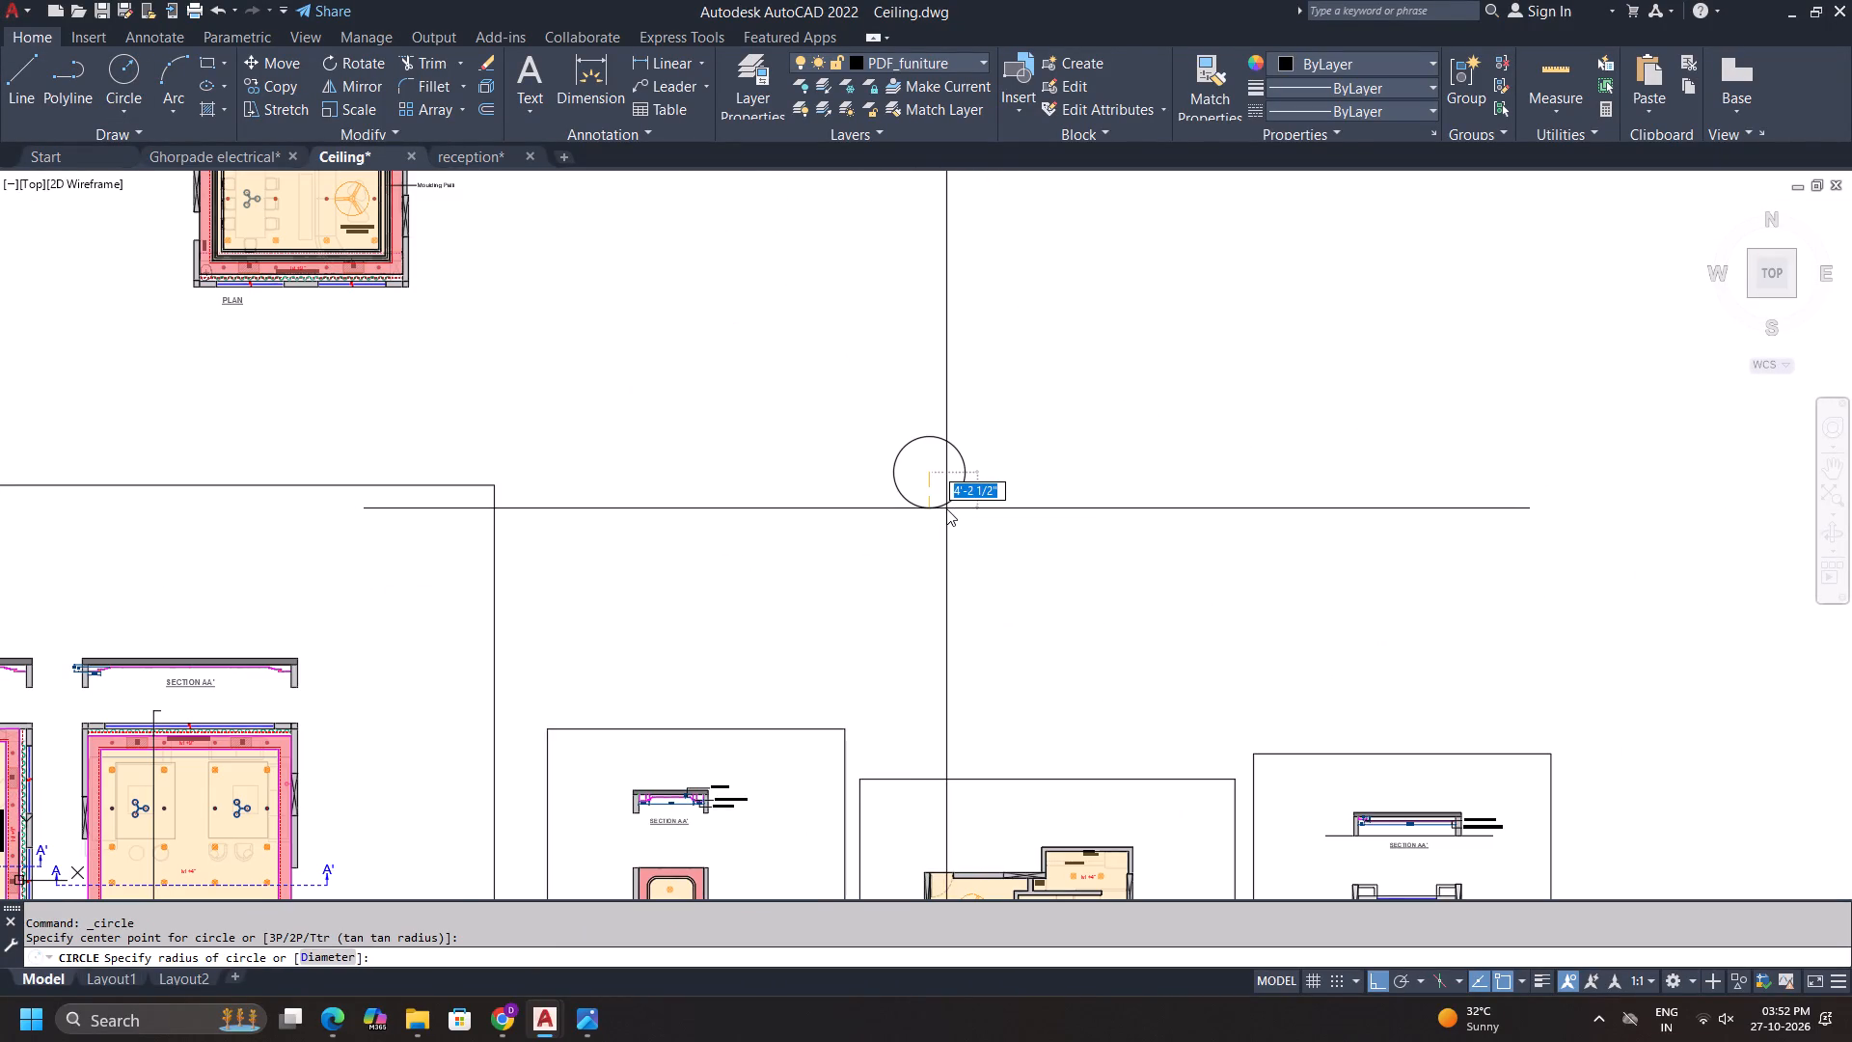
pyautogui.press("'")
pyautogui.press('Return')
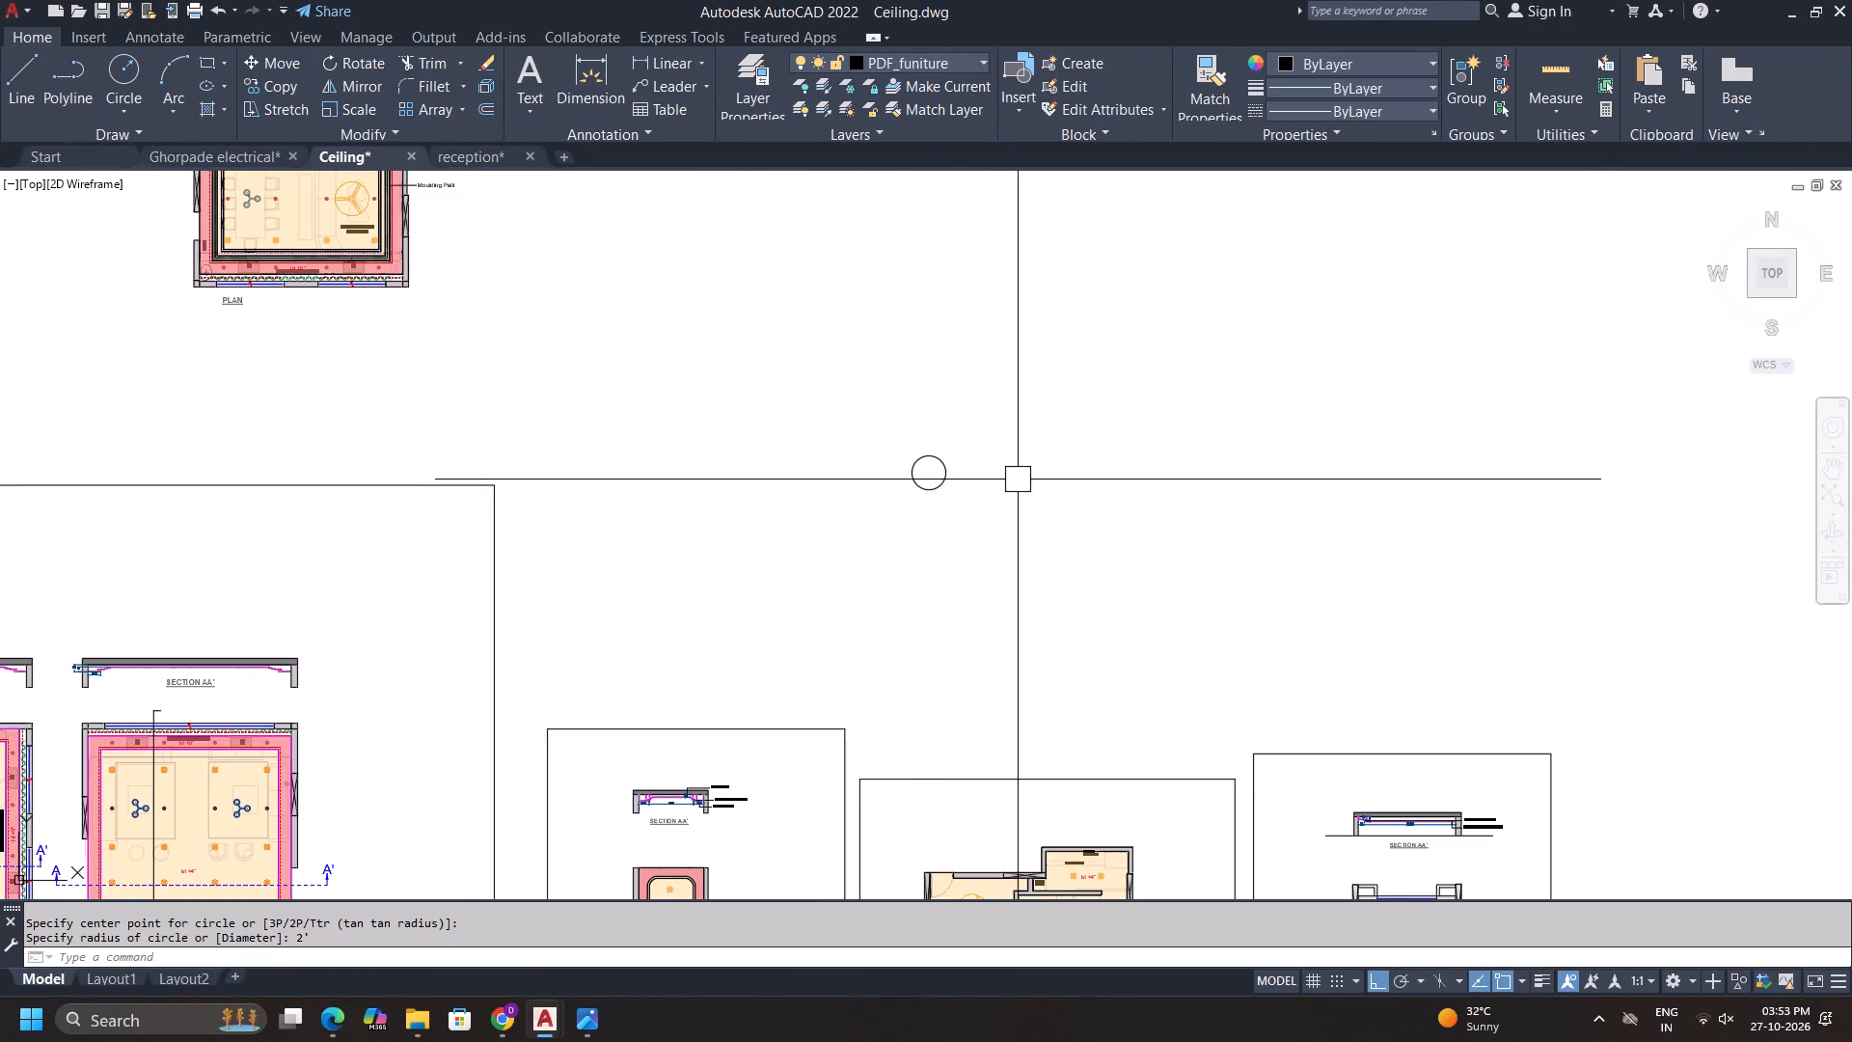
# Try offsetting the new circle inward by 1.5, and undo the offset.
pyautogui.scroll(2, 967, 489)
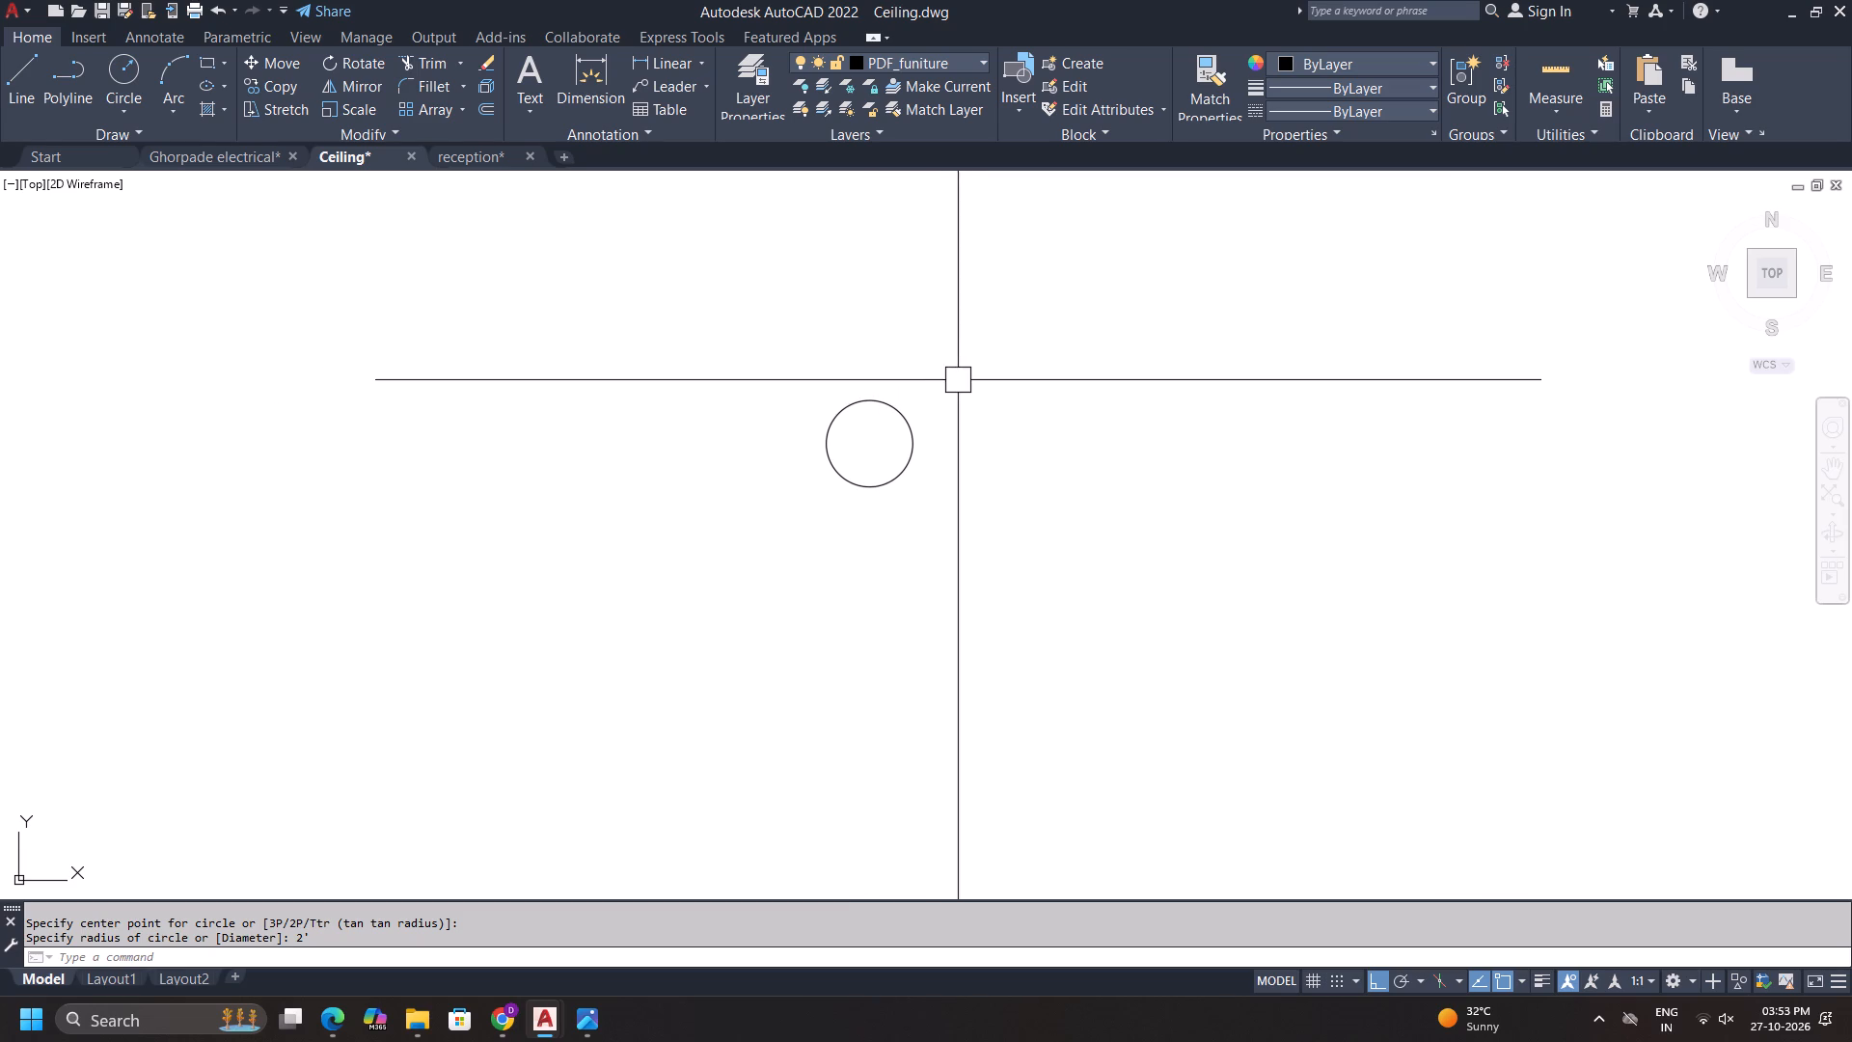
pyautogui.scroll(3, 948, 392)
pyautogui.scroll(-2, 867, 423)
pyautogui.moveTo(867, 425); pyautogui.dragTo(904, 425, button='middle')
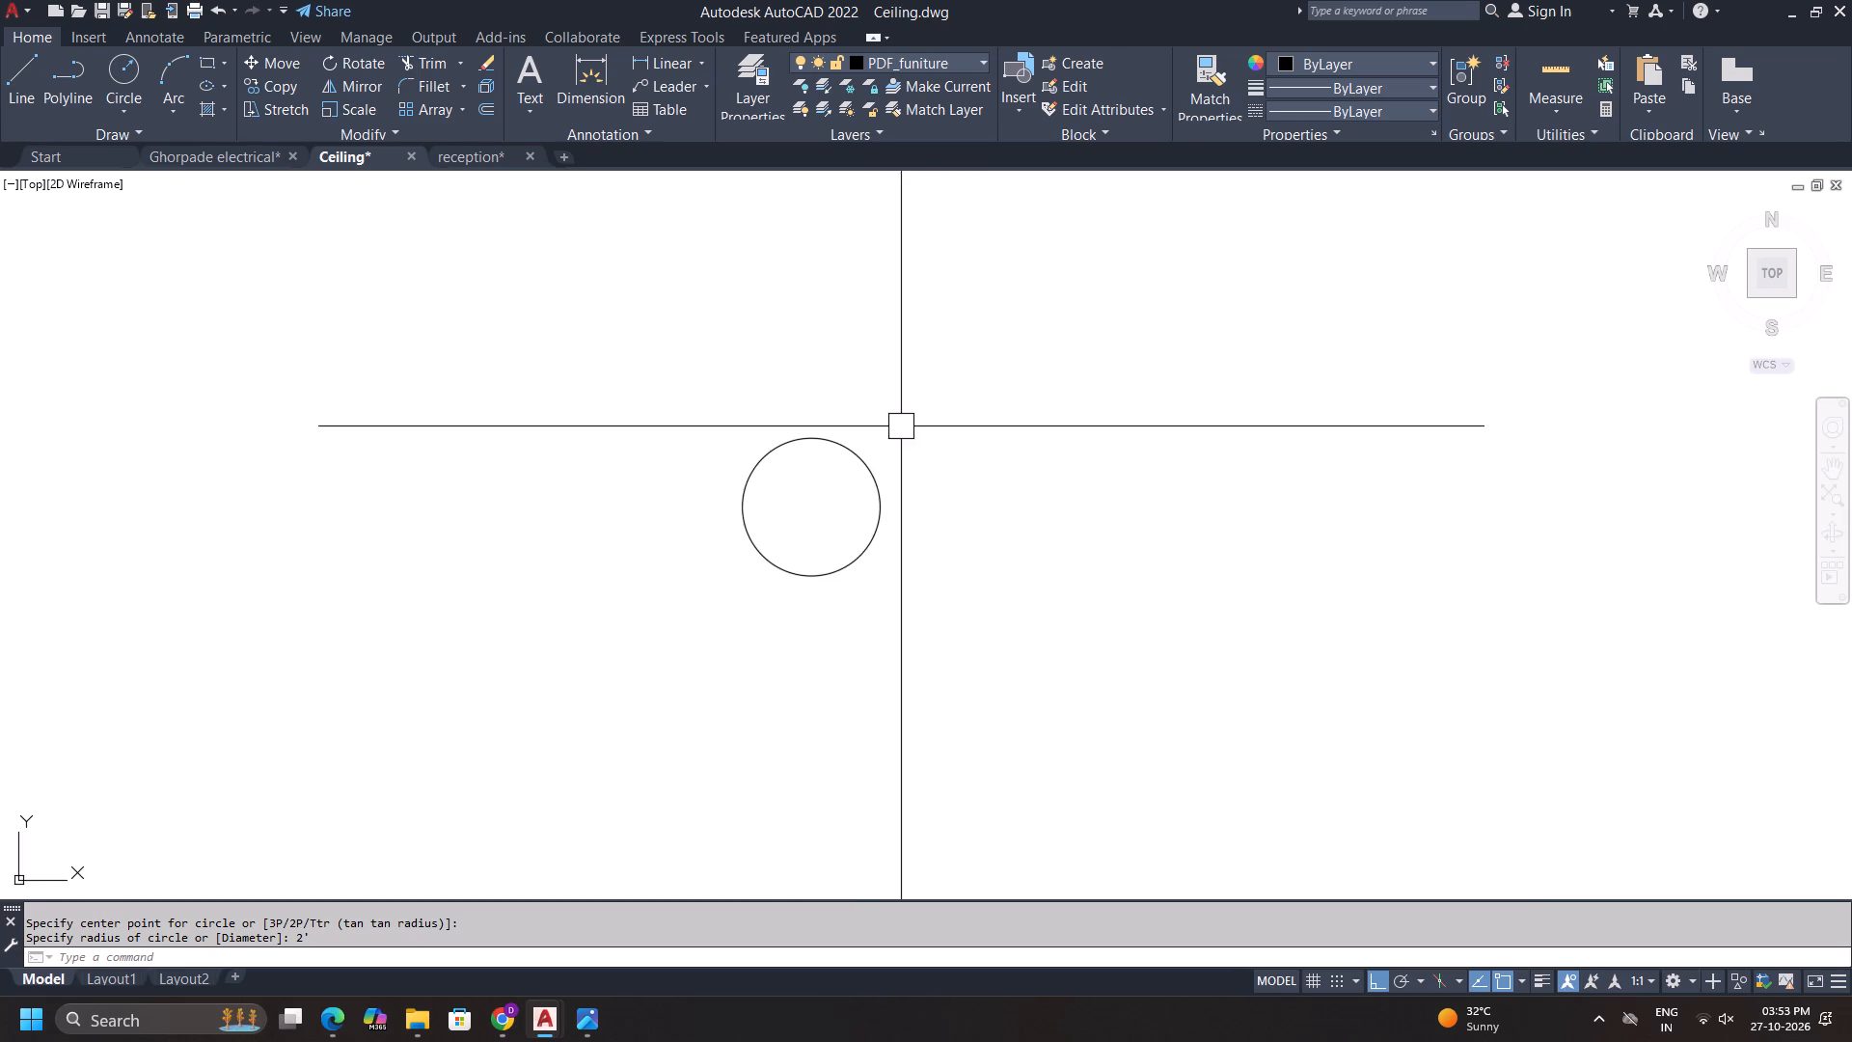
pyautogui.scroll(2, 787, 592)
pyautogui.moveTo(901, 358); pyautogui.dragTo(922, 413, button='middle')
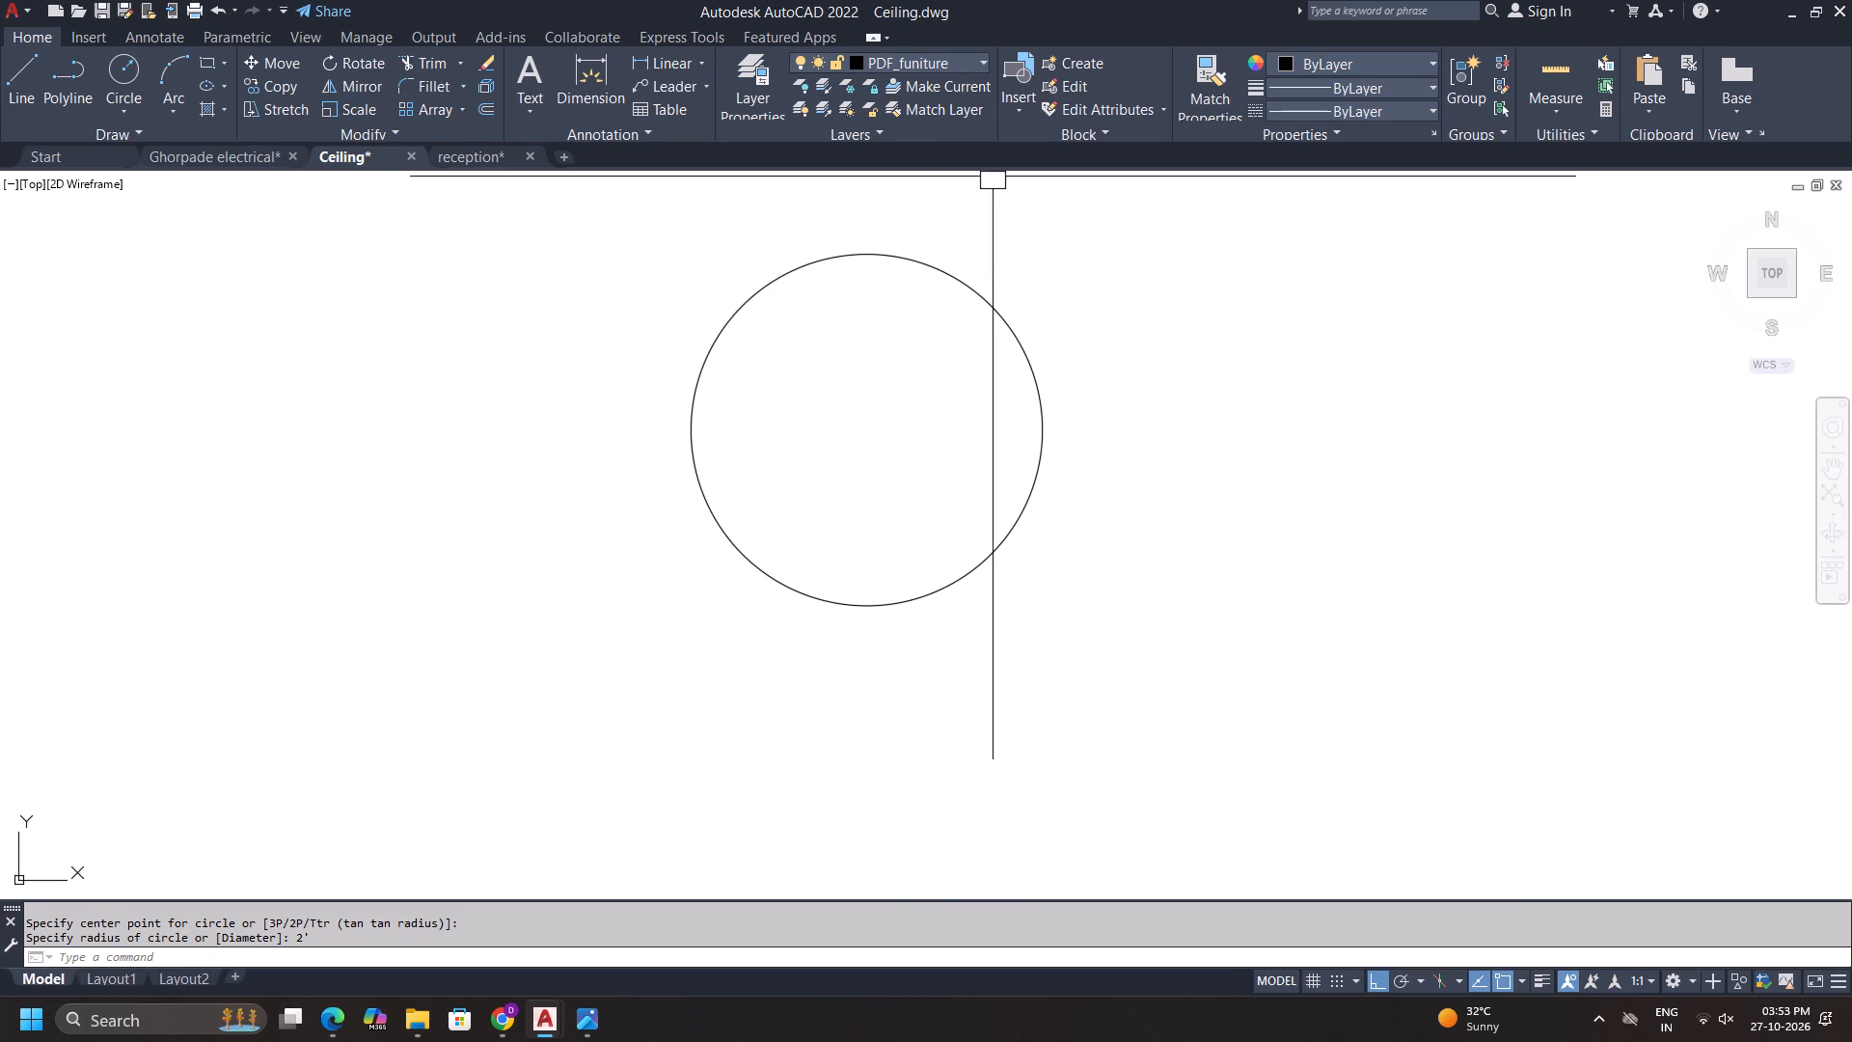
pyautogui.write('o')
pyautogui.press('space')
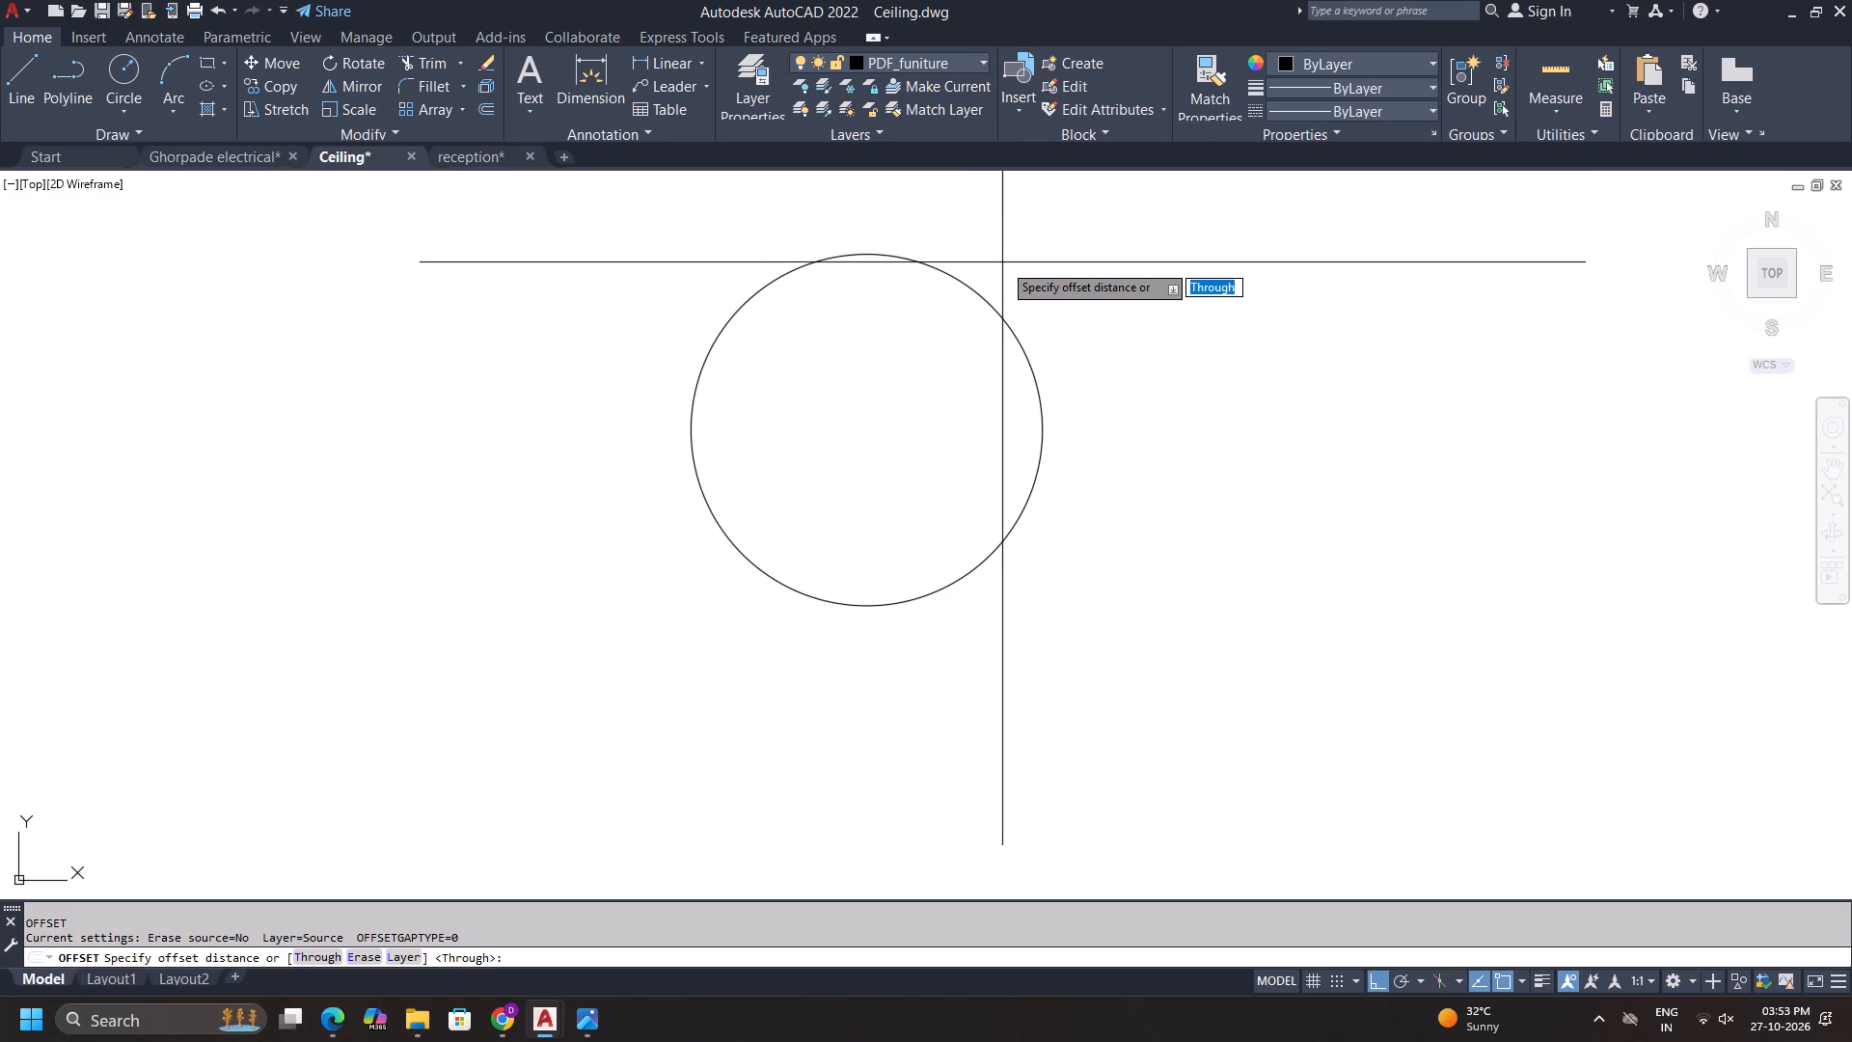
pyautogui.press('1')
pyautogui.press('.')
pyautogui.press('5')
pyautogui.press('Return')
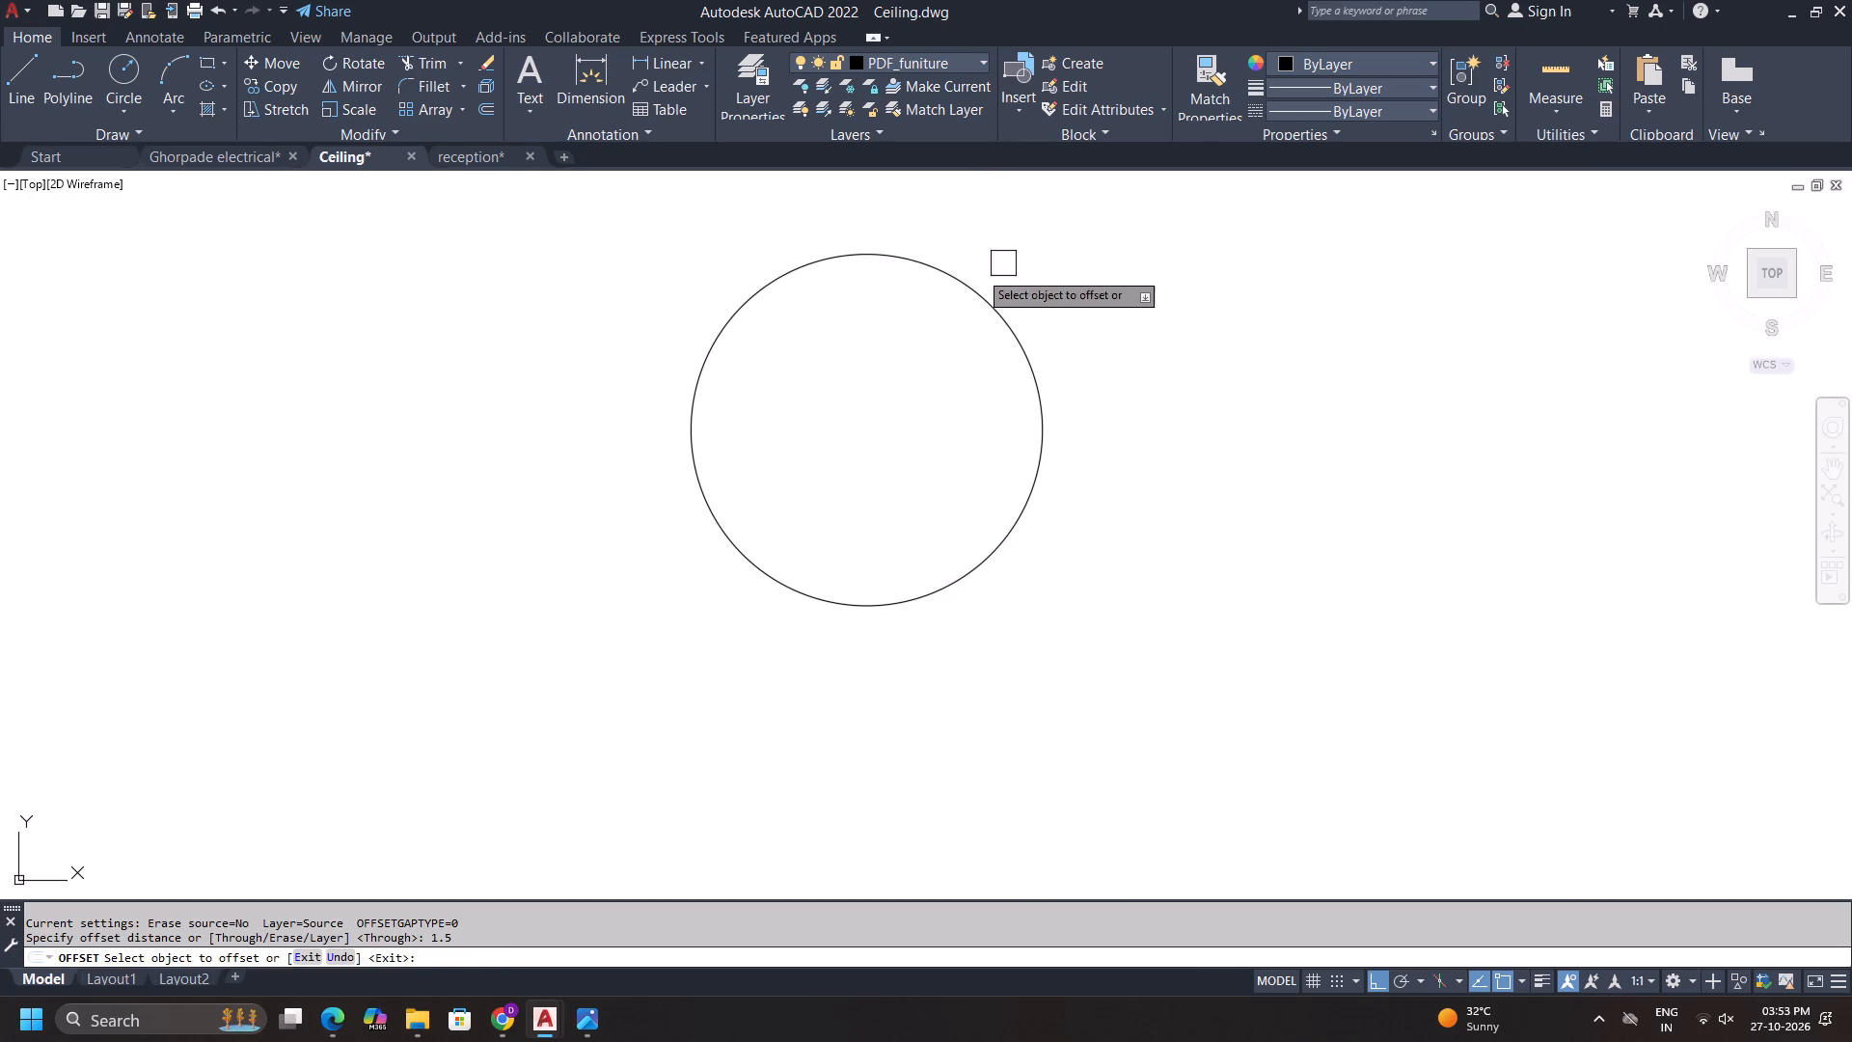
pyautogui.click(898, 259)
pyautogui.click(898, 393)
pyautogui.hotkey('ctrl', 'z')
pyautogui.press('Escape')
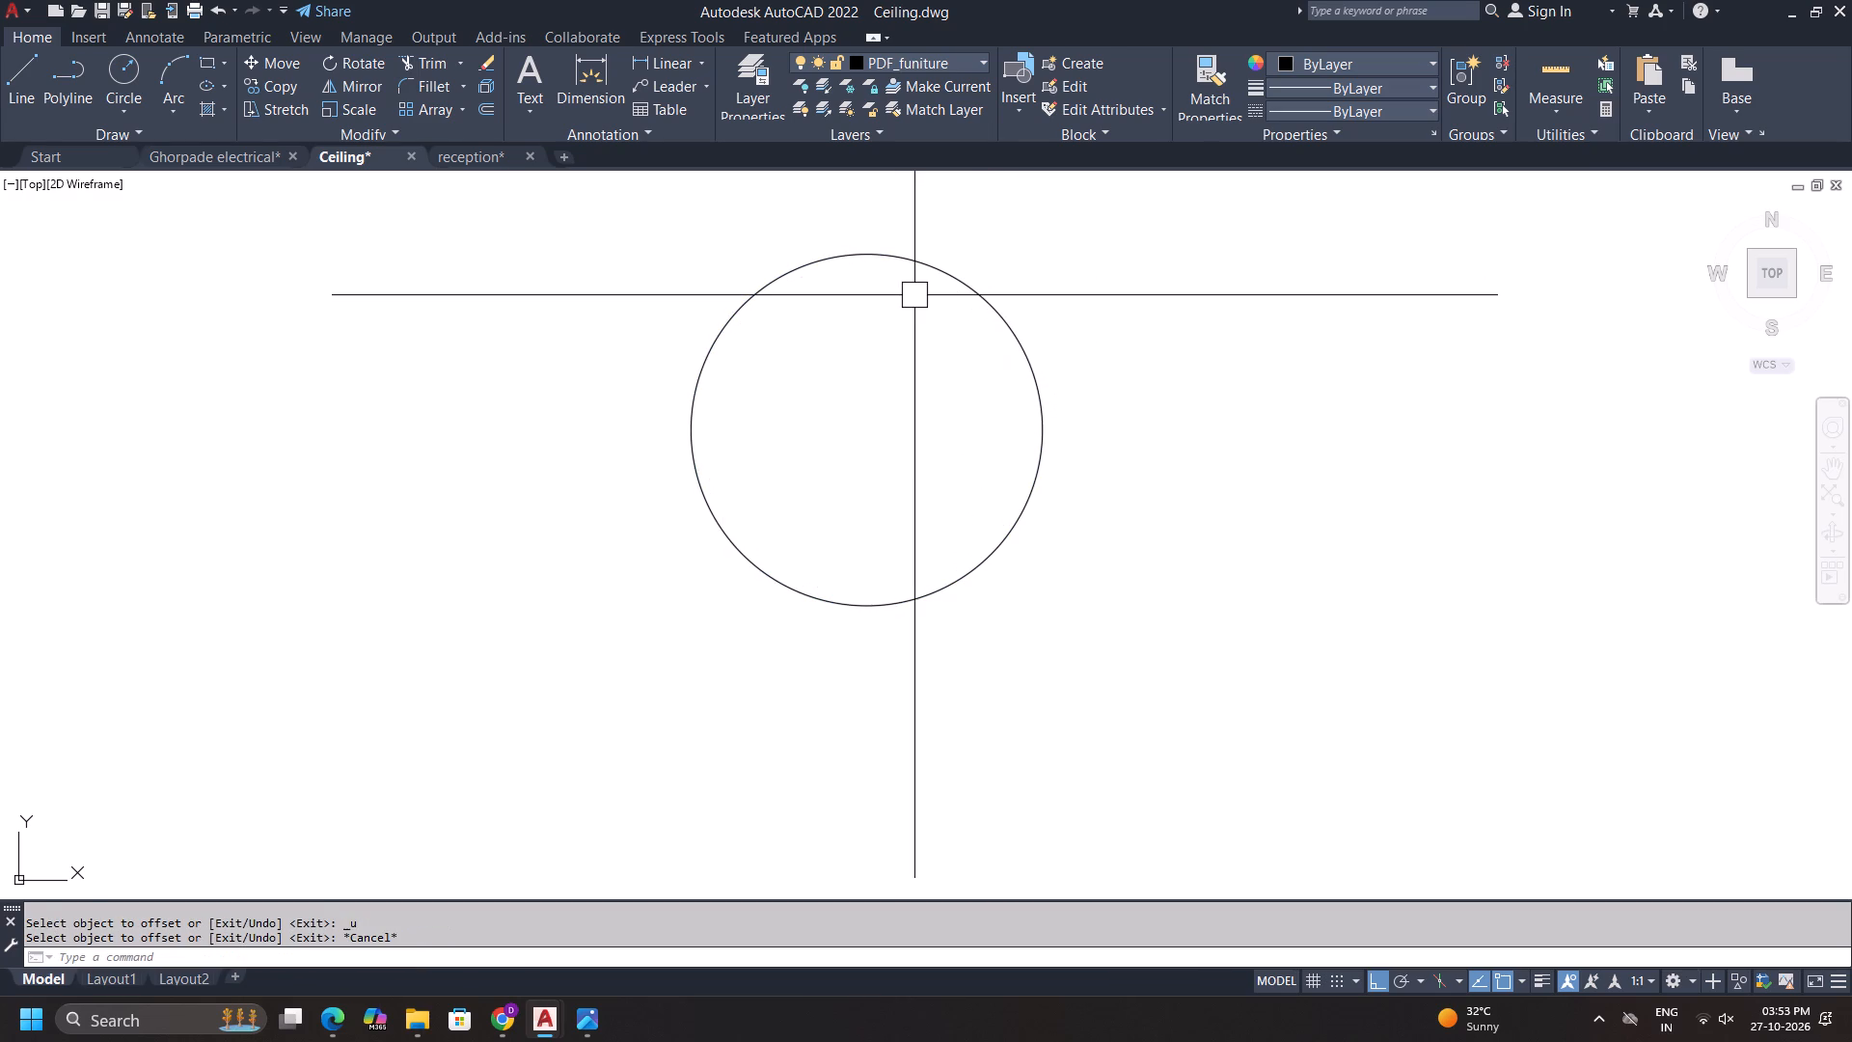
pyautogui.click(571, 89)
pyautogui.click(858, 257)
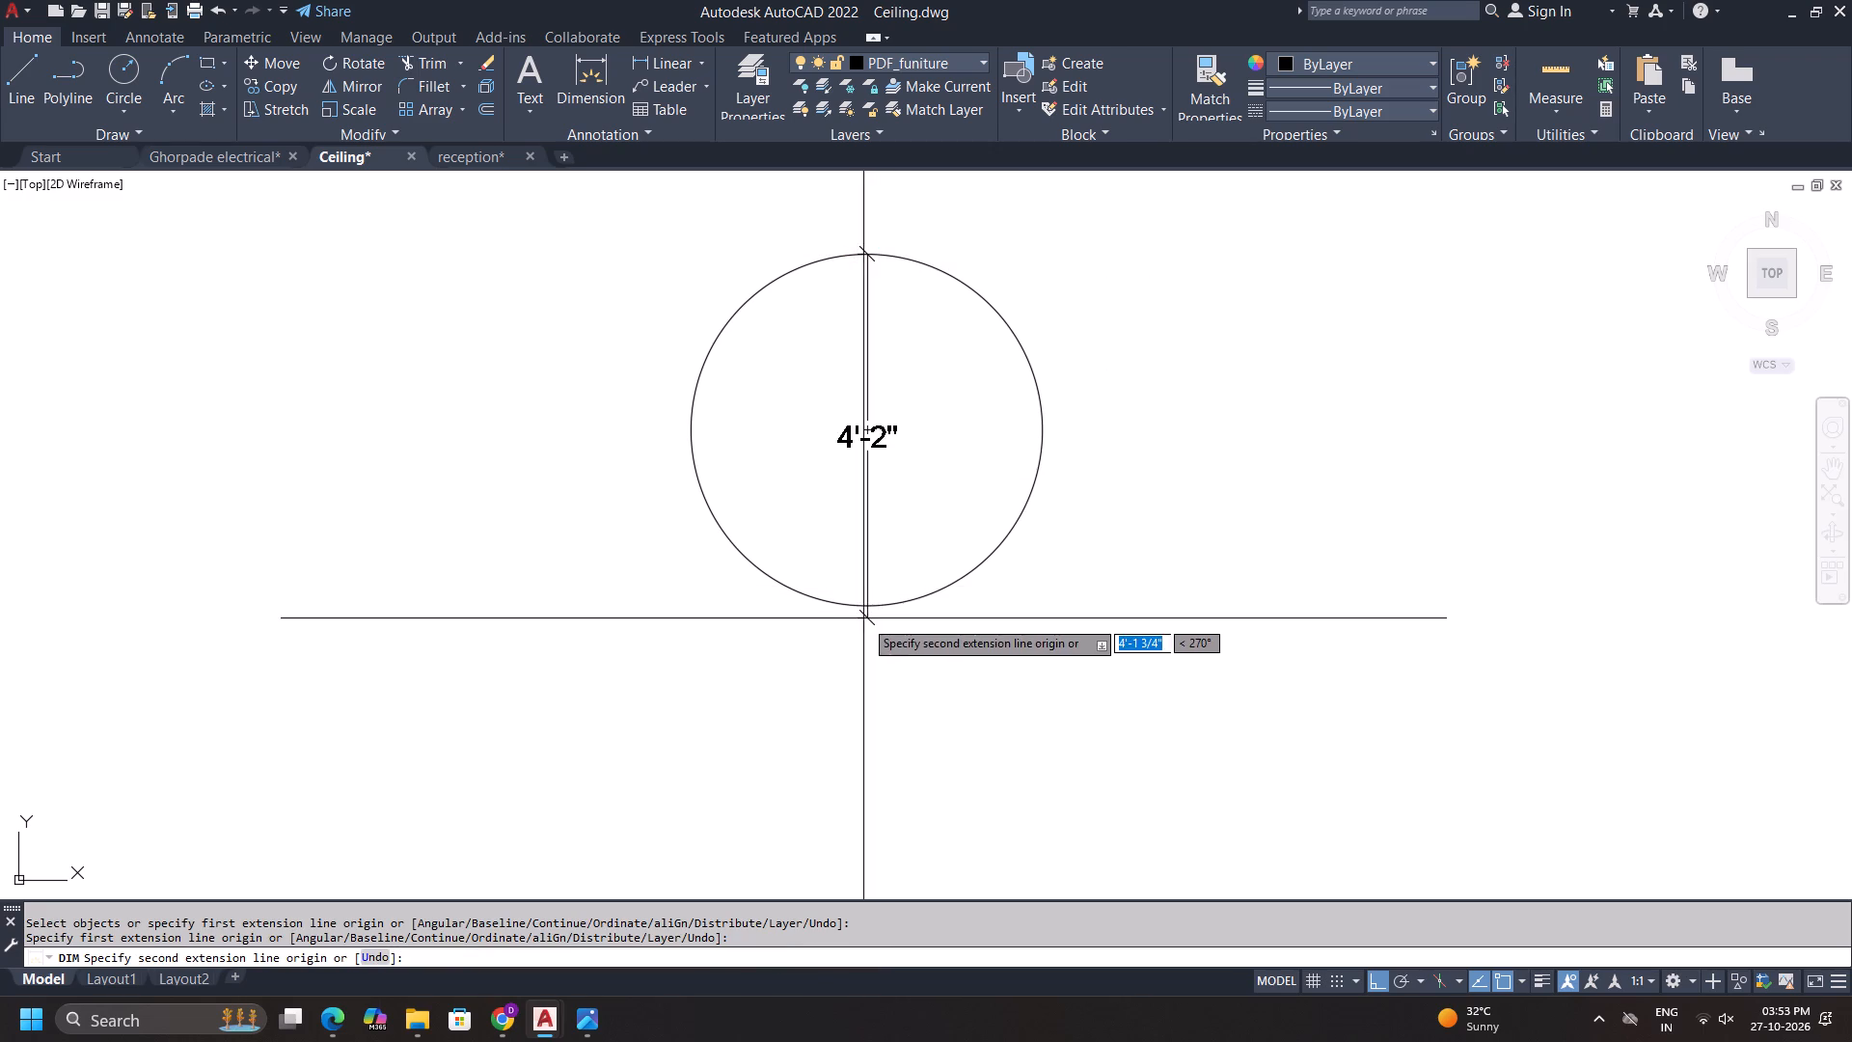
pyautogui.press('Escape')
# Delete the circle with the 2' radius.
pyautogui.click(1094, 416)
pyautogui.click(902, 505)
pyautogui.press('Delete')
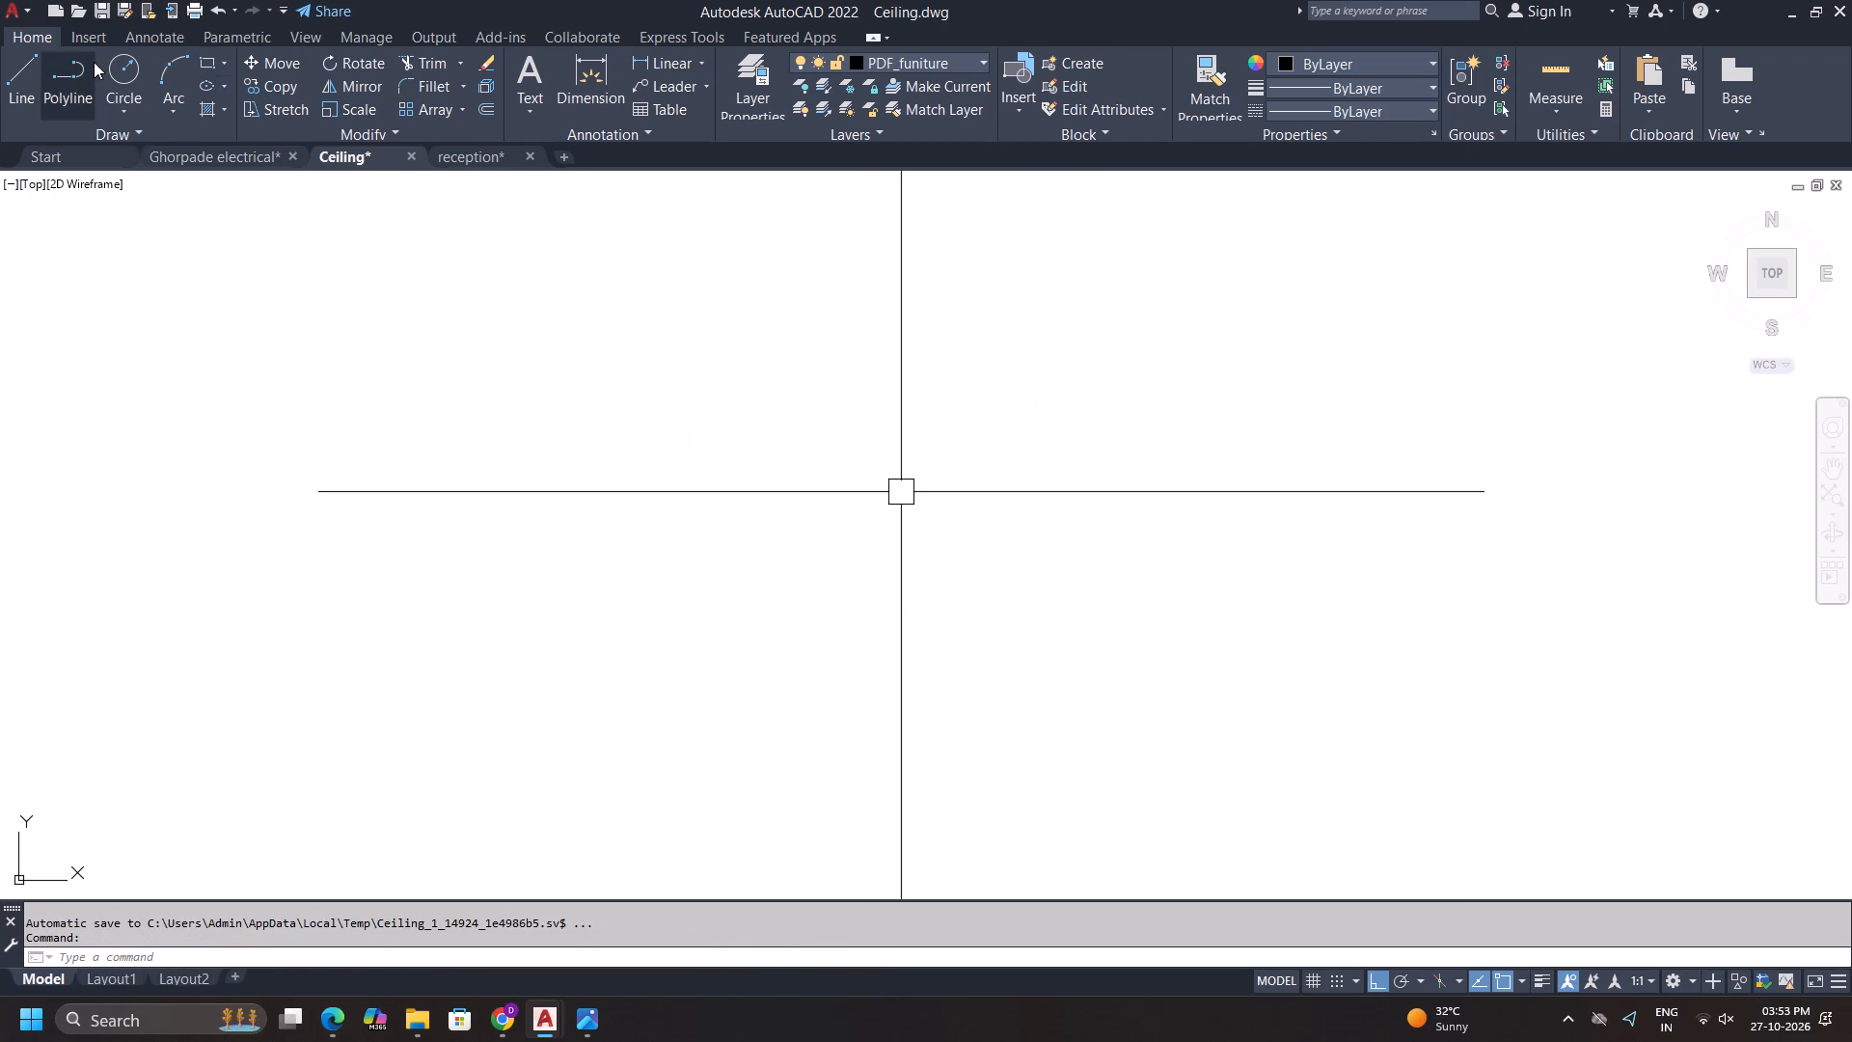
# Draw a circle with a radius of 2 inches in the empty area.
pyautogui.click(124, 82)
pyautogui.click(638, 452)
pyautogui.press('4')
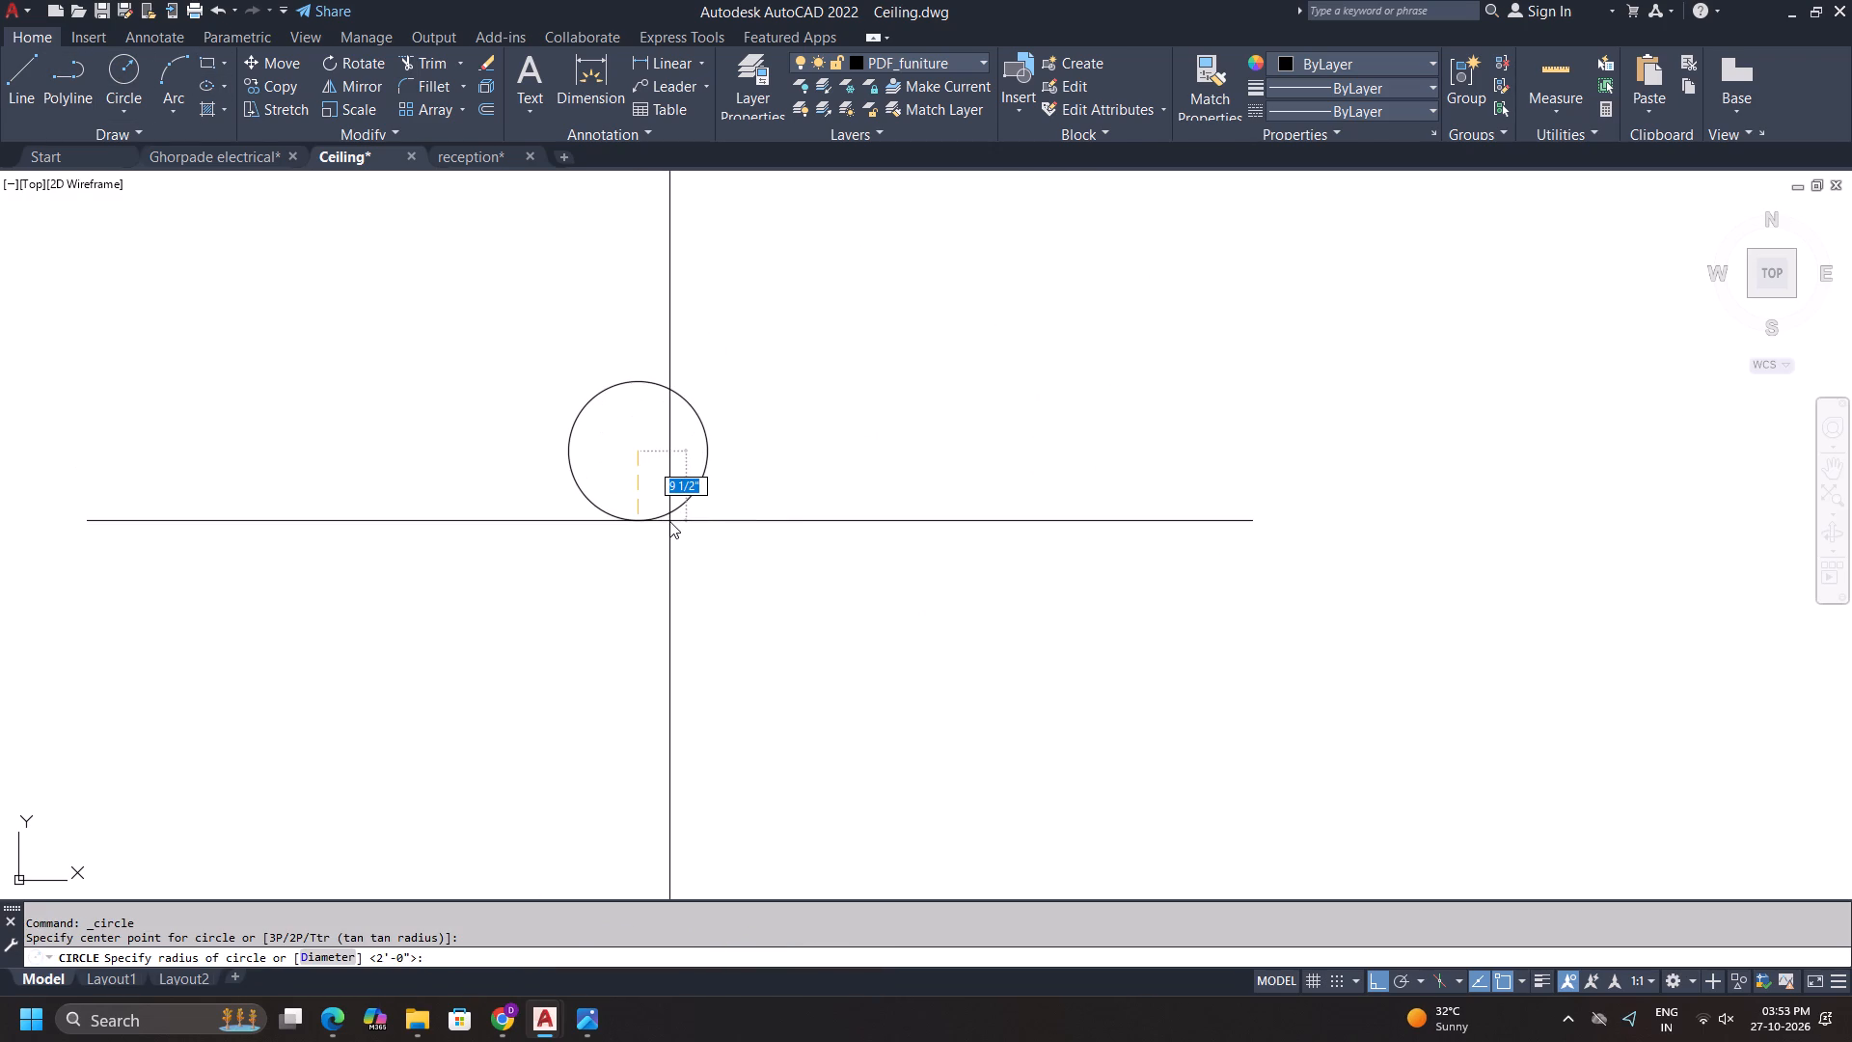
pyautogui.press('BackSpace')
pyautogui.press('BackSpace')
pyautogui.press('2')
pyautogui.press('Return')
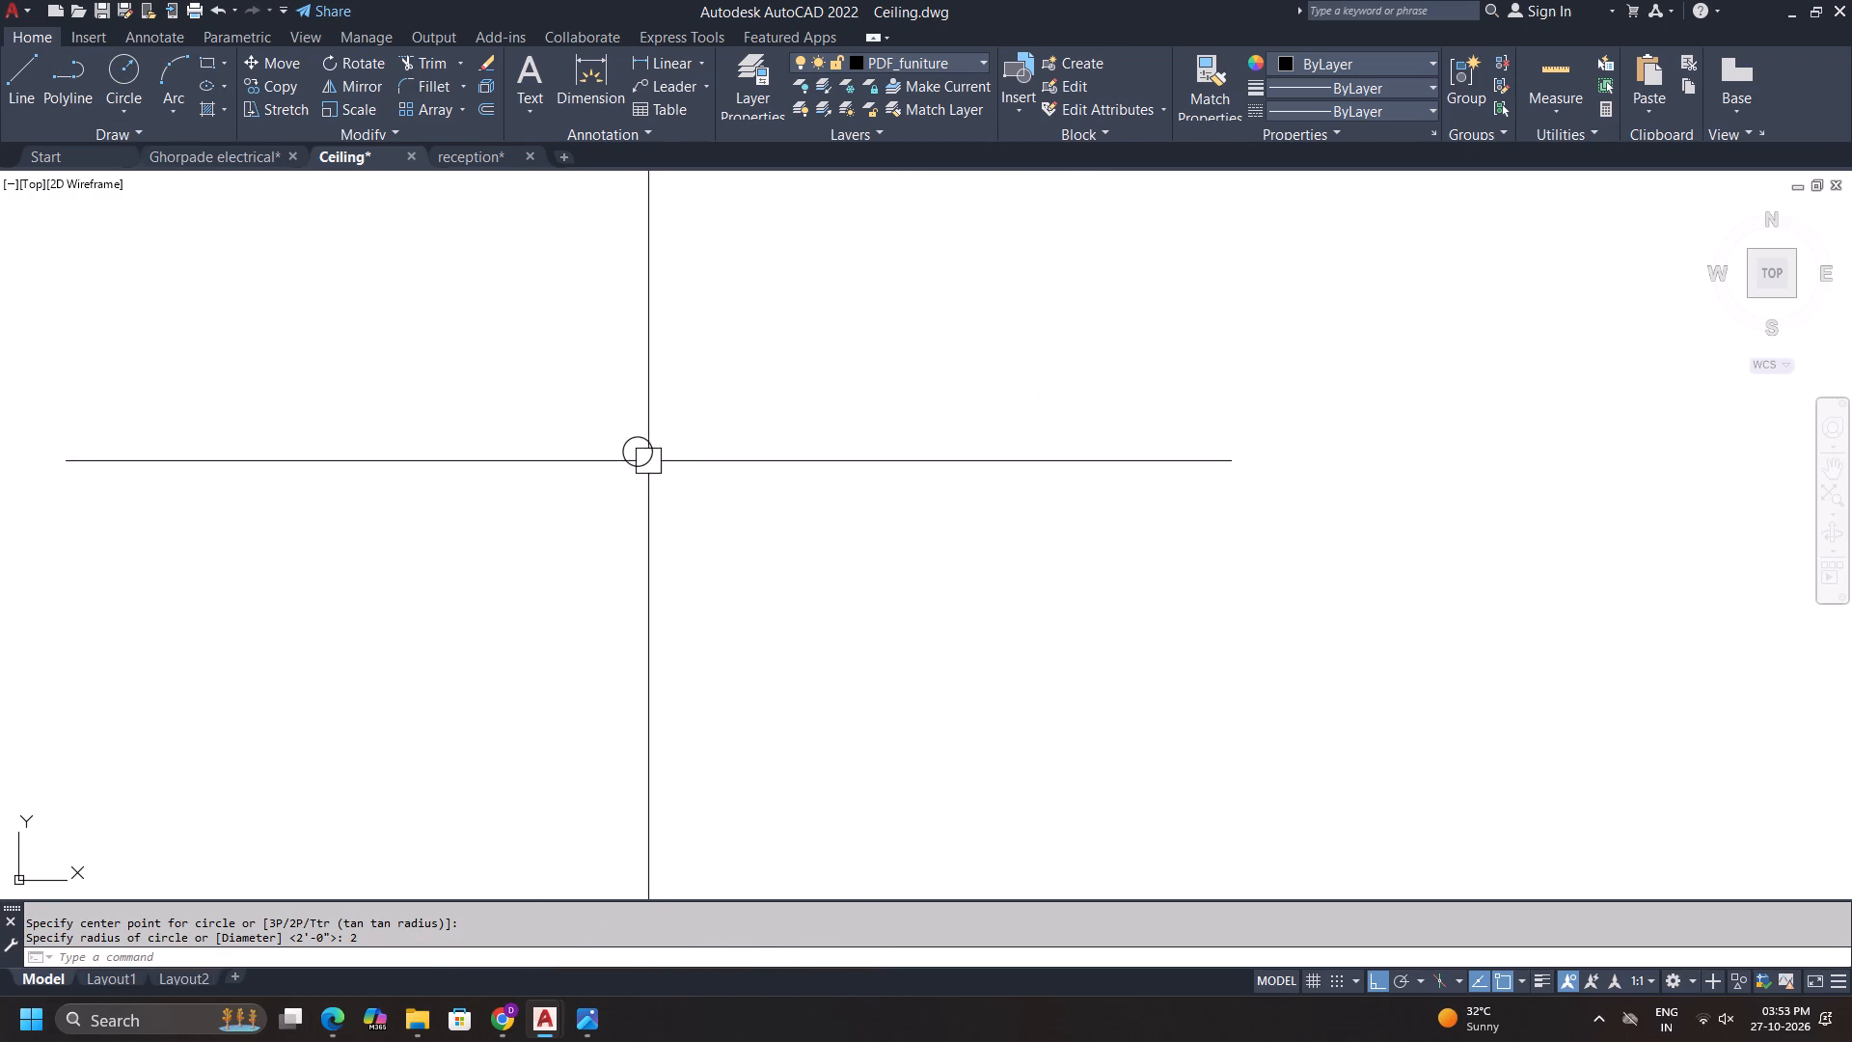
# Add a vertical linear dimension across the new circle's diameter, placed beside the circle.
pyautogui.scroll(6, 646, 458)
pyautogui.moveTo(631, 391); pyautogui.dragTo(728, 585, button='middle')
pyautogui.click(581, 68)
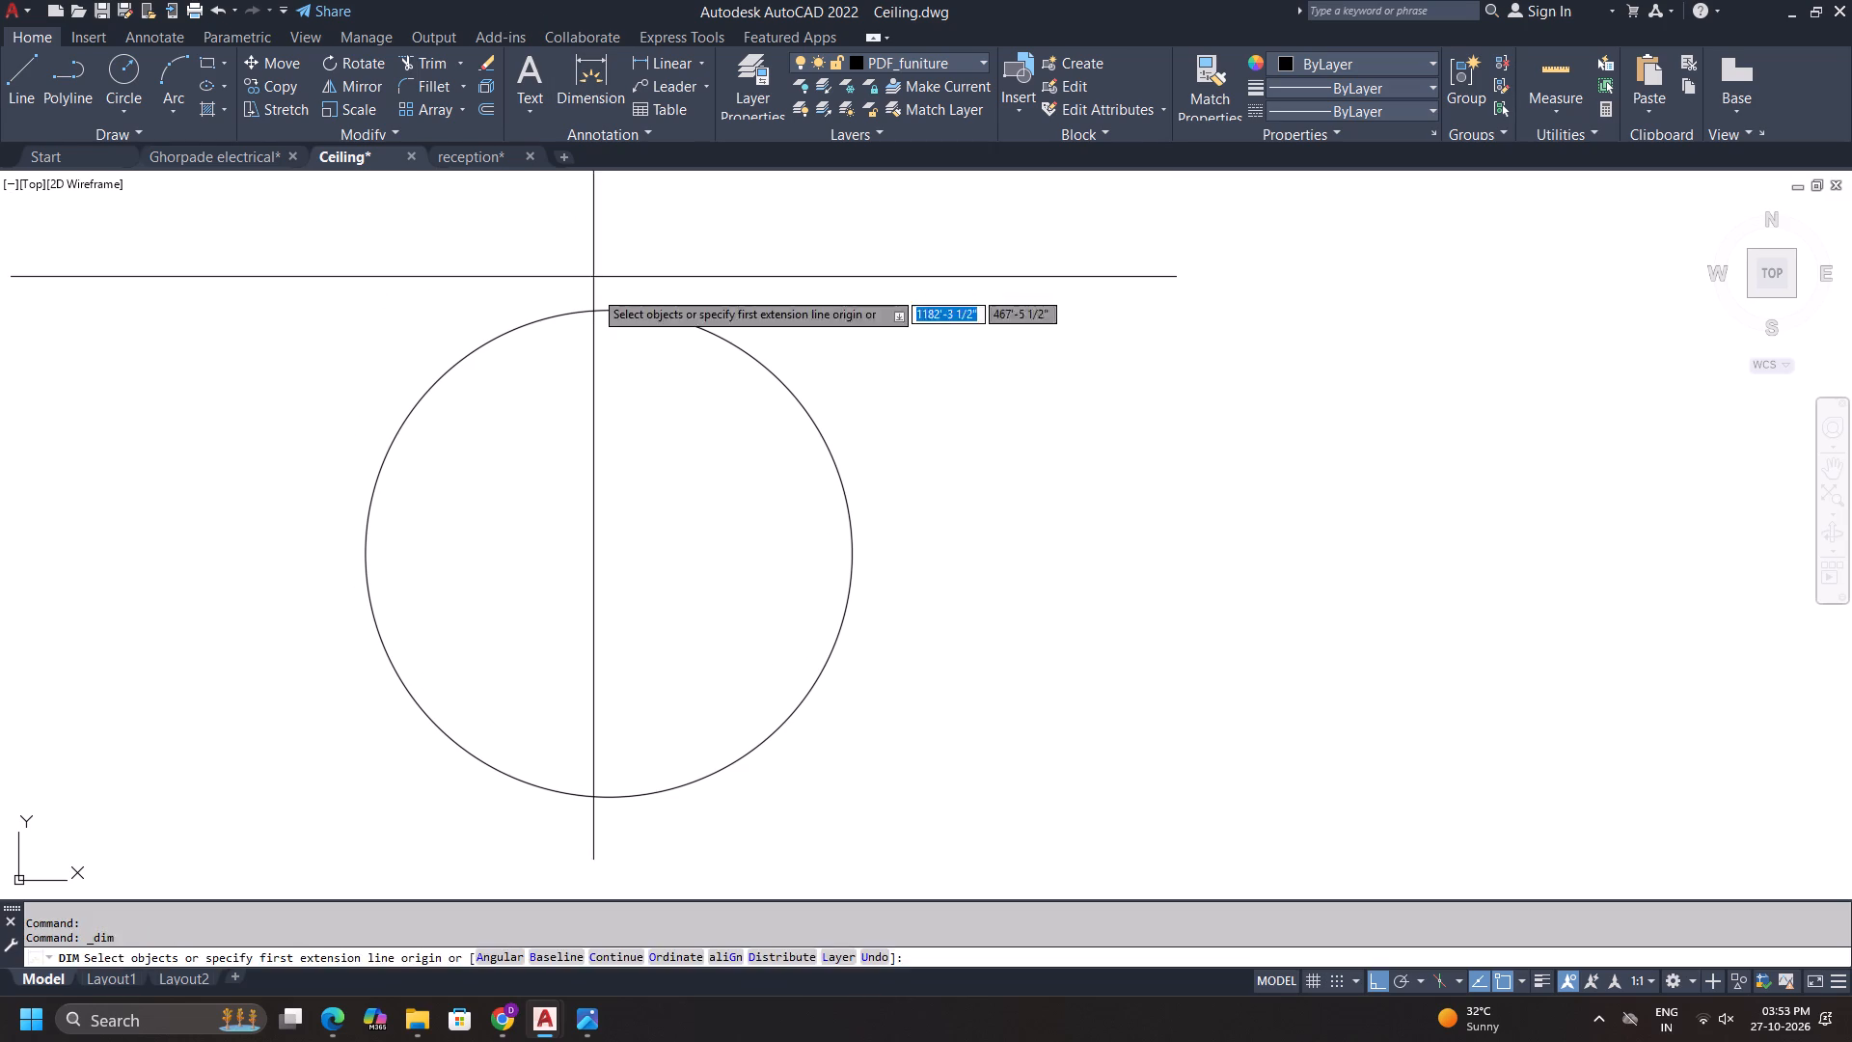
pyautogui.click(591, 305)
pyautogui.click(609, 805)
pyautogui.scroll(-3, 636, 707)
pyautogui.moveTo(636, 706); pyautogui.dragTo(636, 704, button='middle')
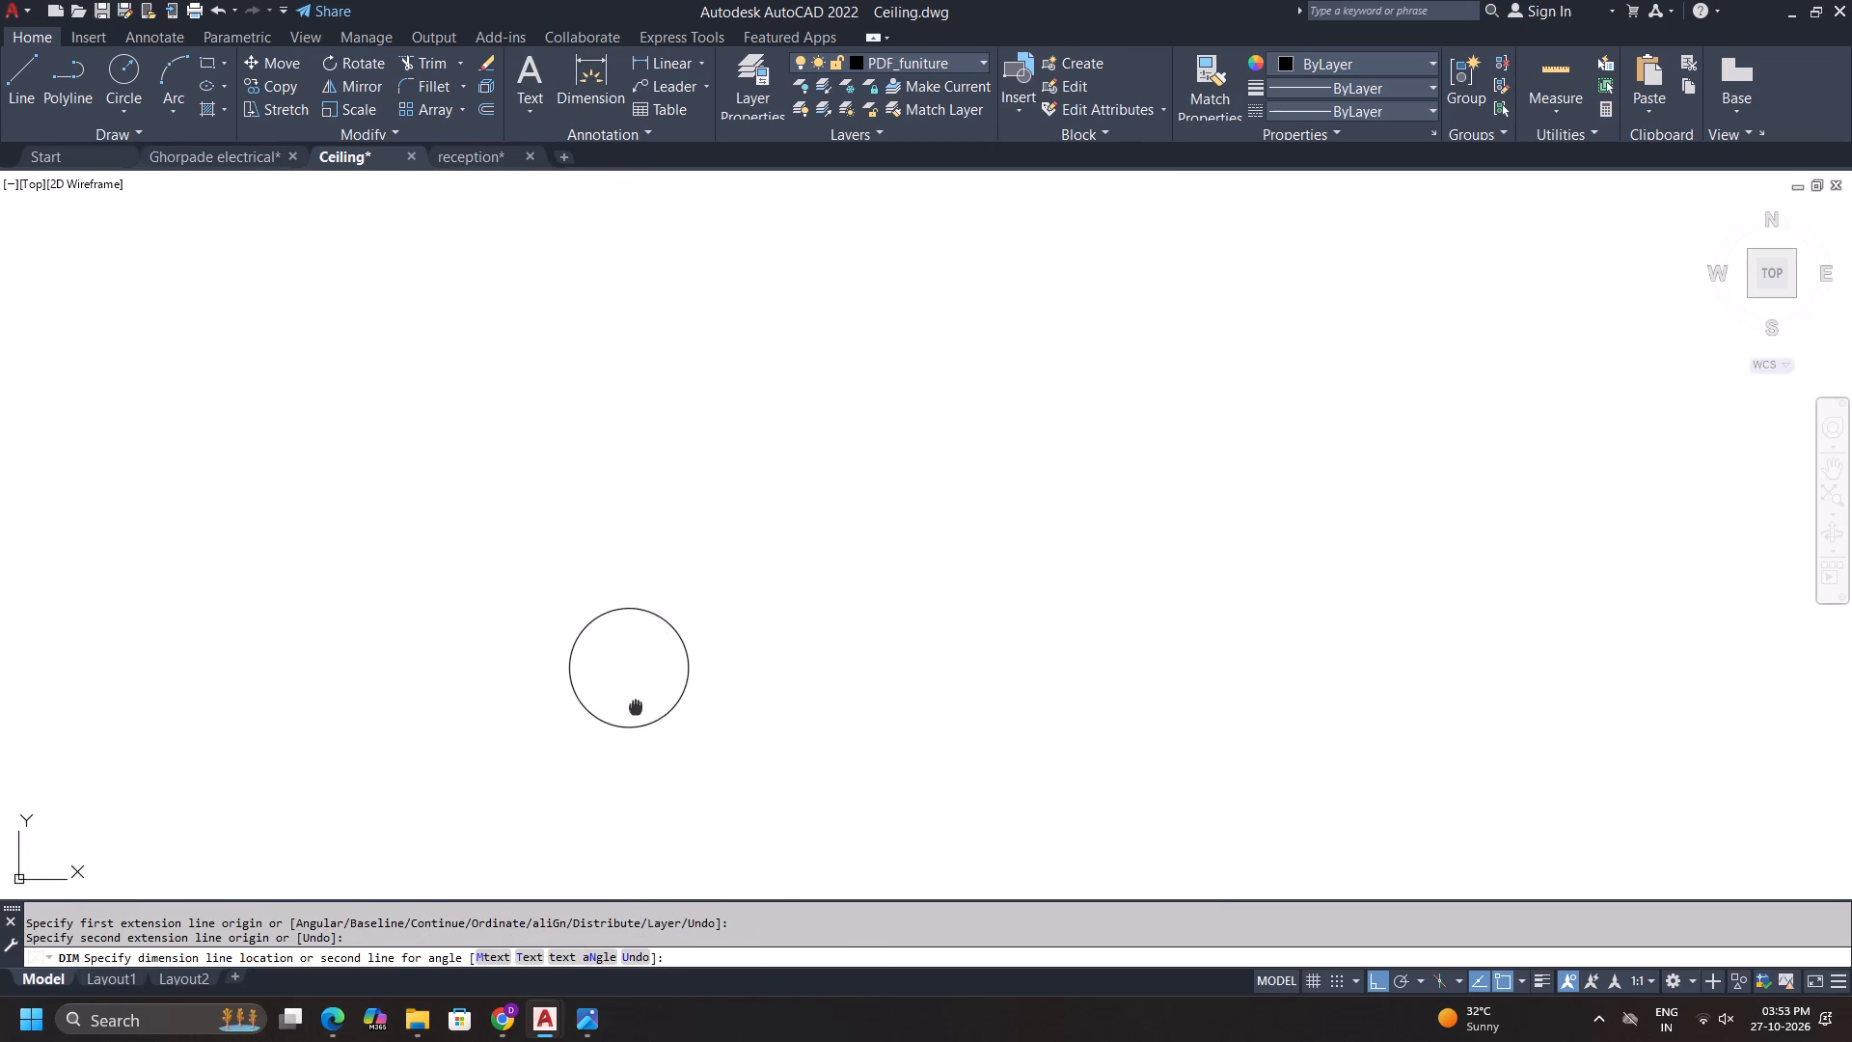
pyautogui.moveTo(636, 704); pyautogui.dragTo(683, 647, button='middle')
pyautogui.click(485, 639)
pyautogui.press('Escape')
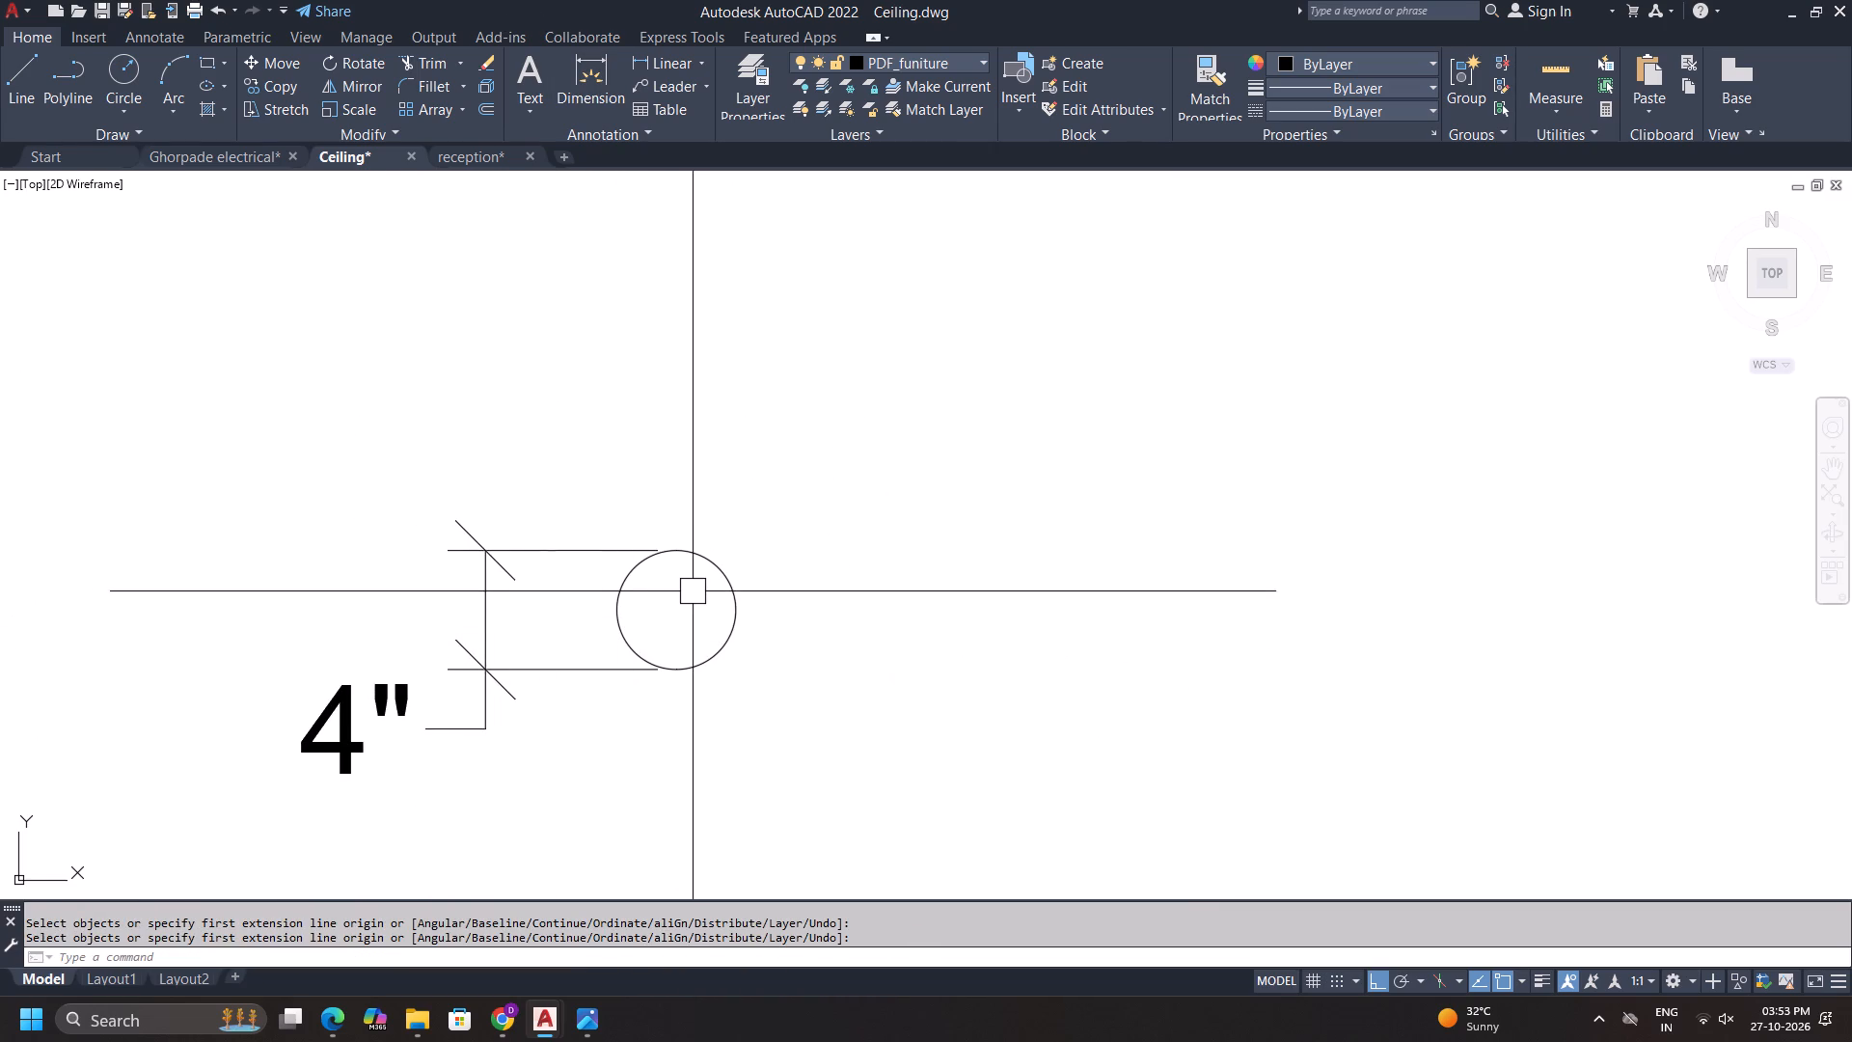
# Offset the circle inward by 1.5 to create a concentric inner circle.
pyautogui.write('o')
pyautogui.press('space')
pyautogui.write('1.')
pyautogui.press('5')
pyautogui.press('space')
pyautogui.click(713, 575)
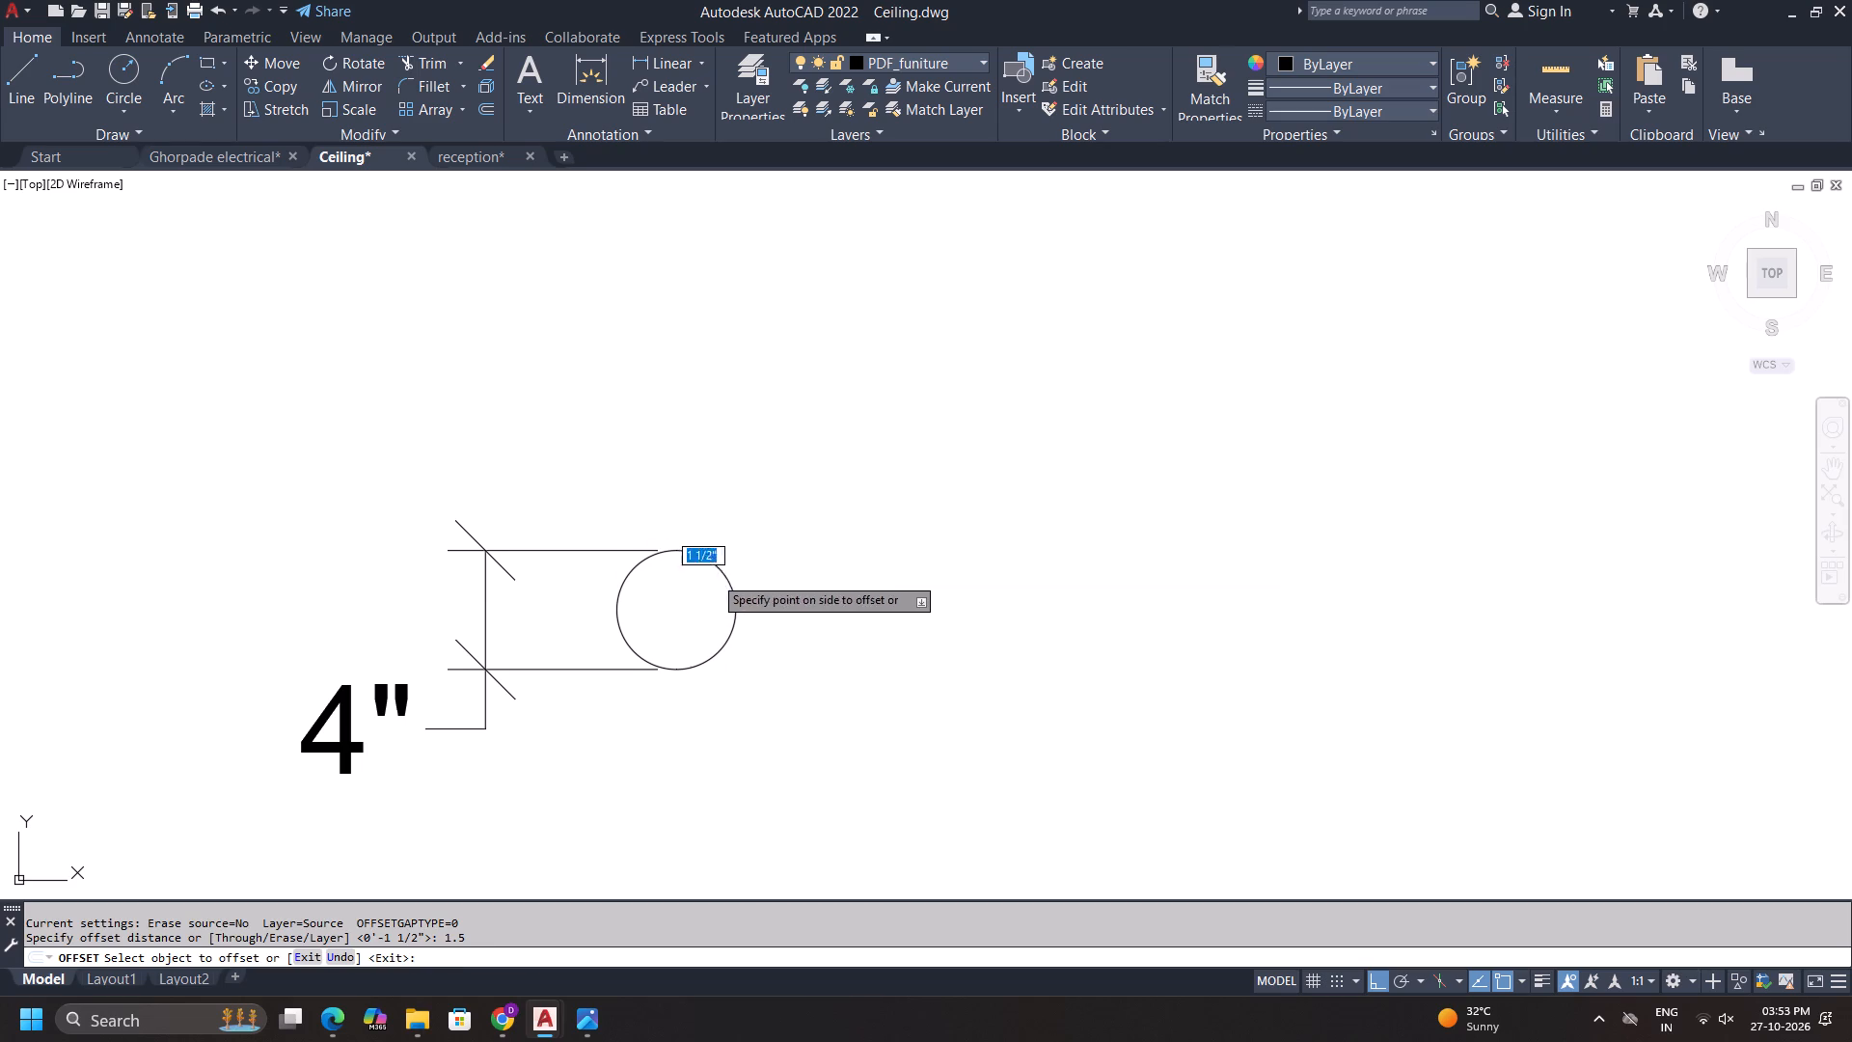
pyautogui.click(697, 622)
pyautogui.press('Escape')
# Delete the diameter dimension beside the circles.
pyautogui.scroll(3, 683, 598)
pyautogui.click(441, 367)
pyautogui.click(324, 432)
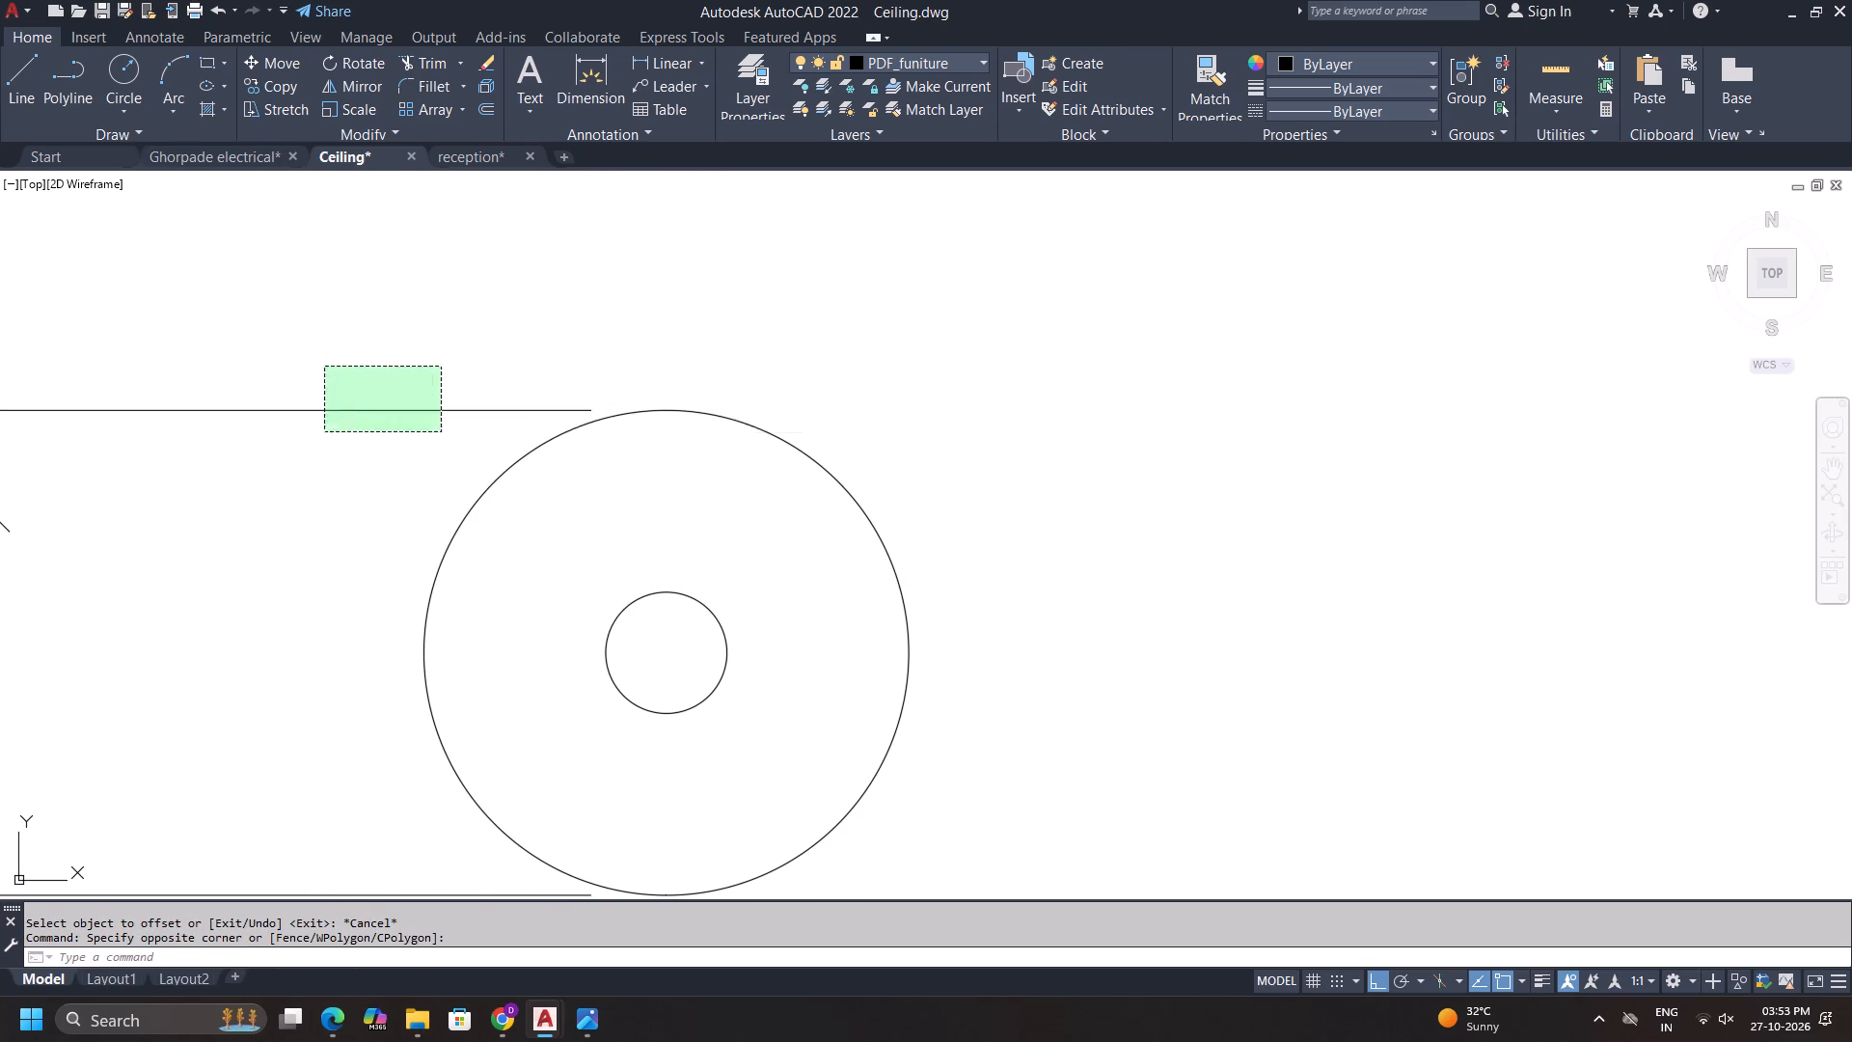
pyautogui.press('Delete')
# Copy Golden Tree Emblem on Stone (1).png from Downloads and paste it unrotated into the AutoCAD drawing beside the circles.
pyautogui.click(422, 1029)
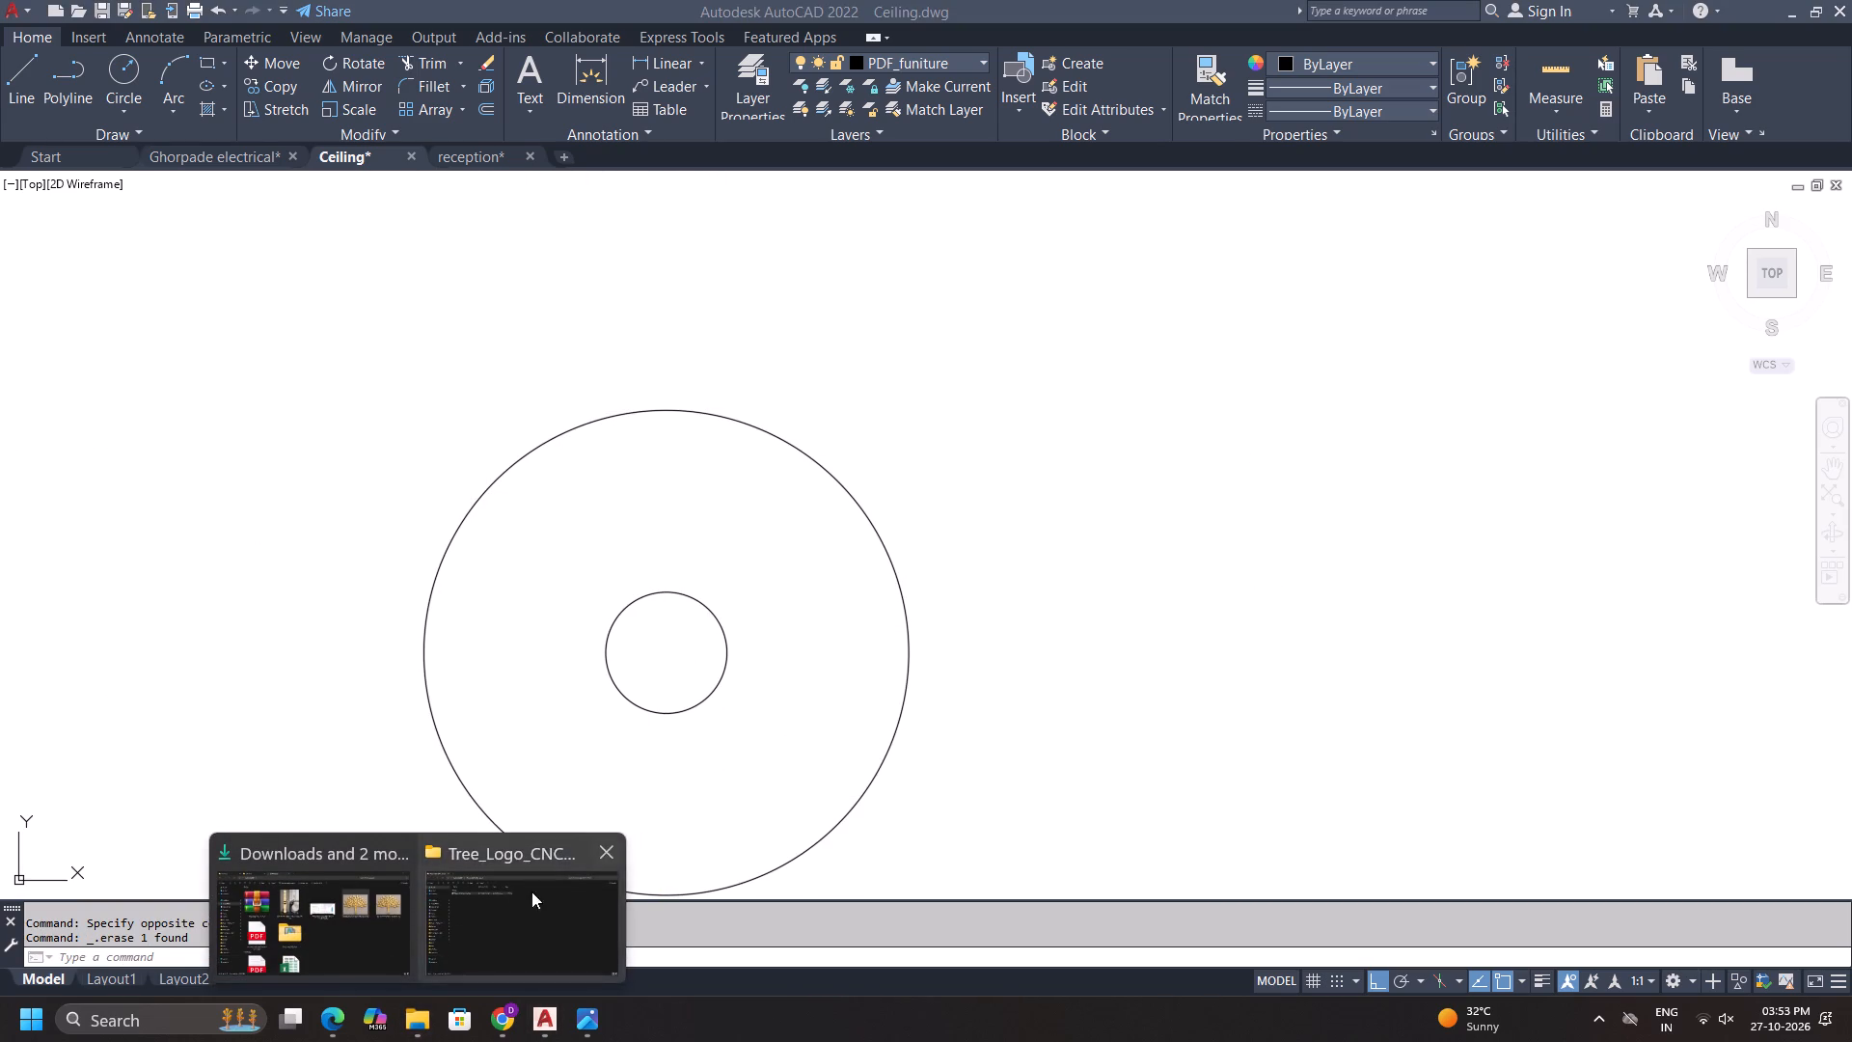
pyautogui.click(375, 905)
pyautogui.hotkey('ctrl', 'c')
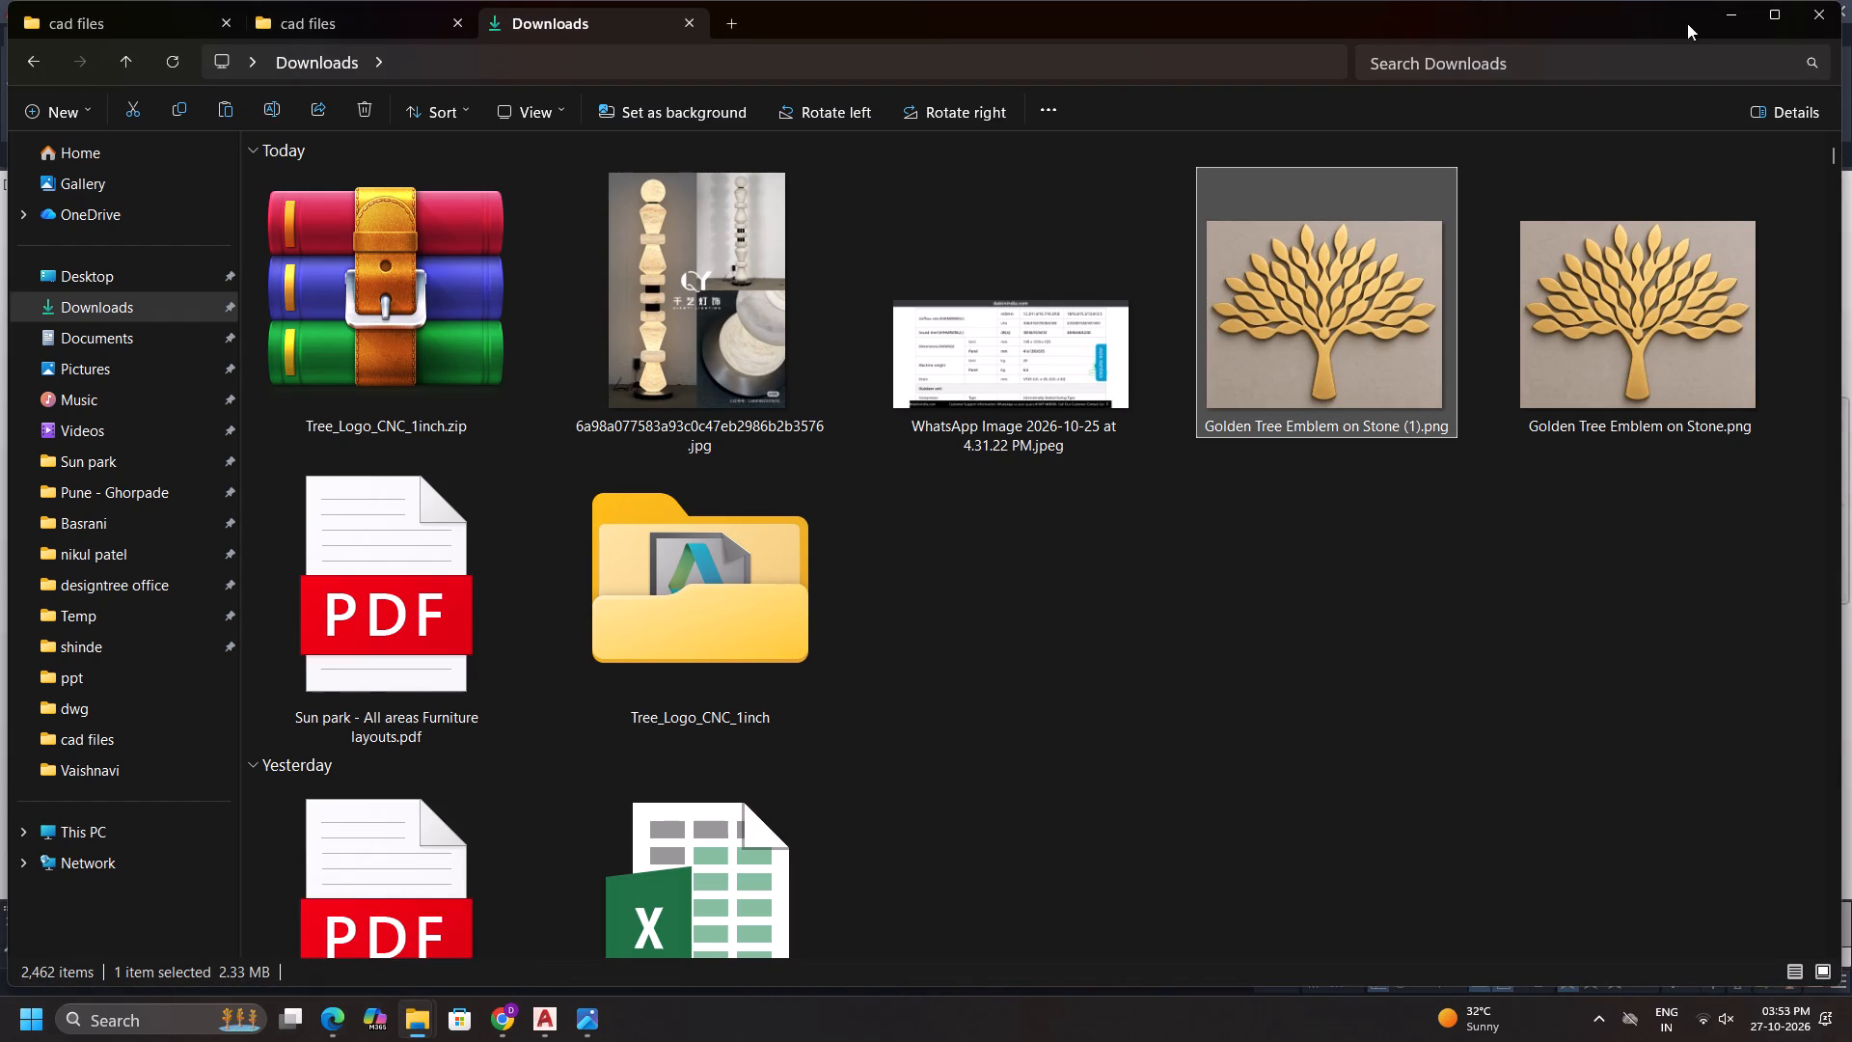
pyautogui.click(1713, 17)
pyautogui.hotkey('ctrl', 'v')
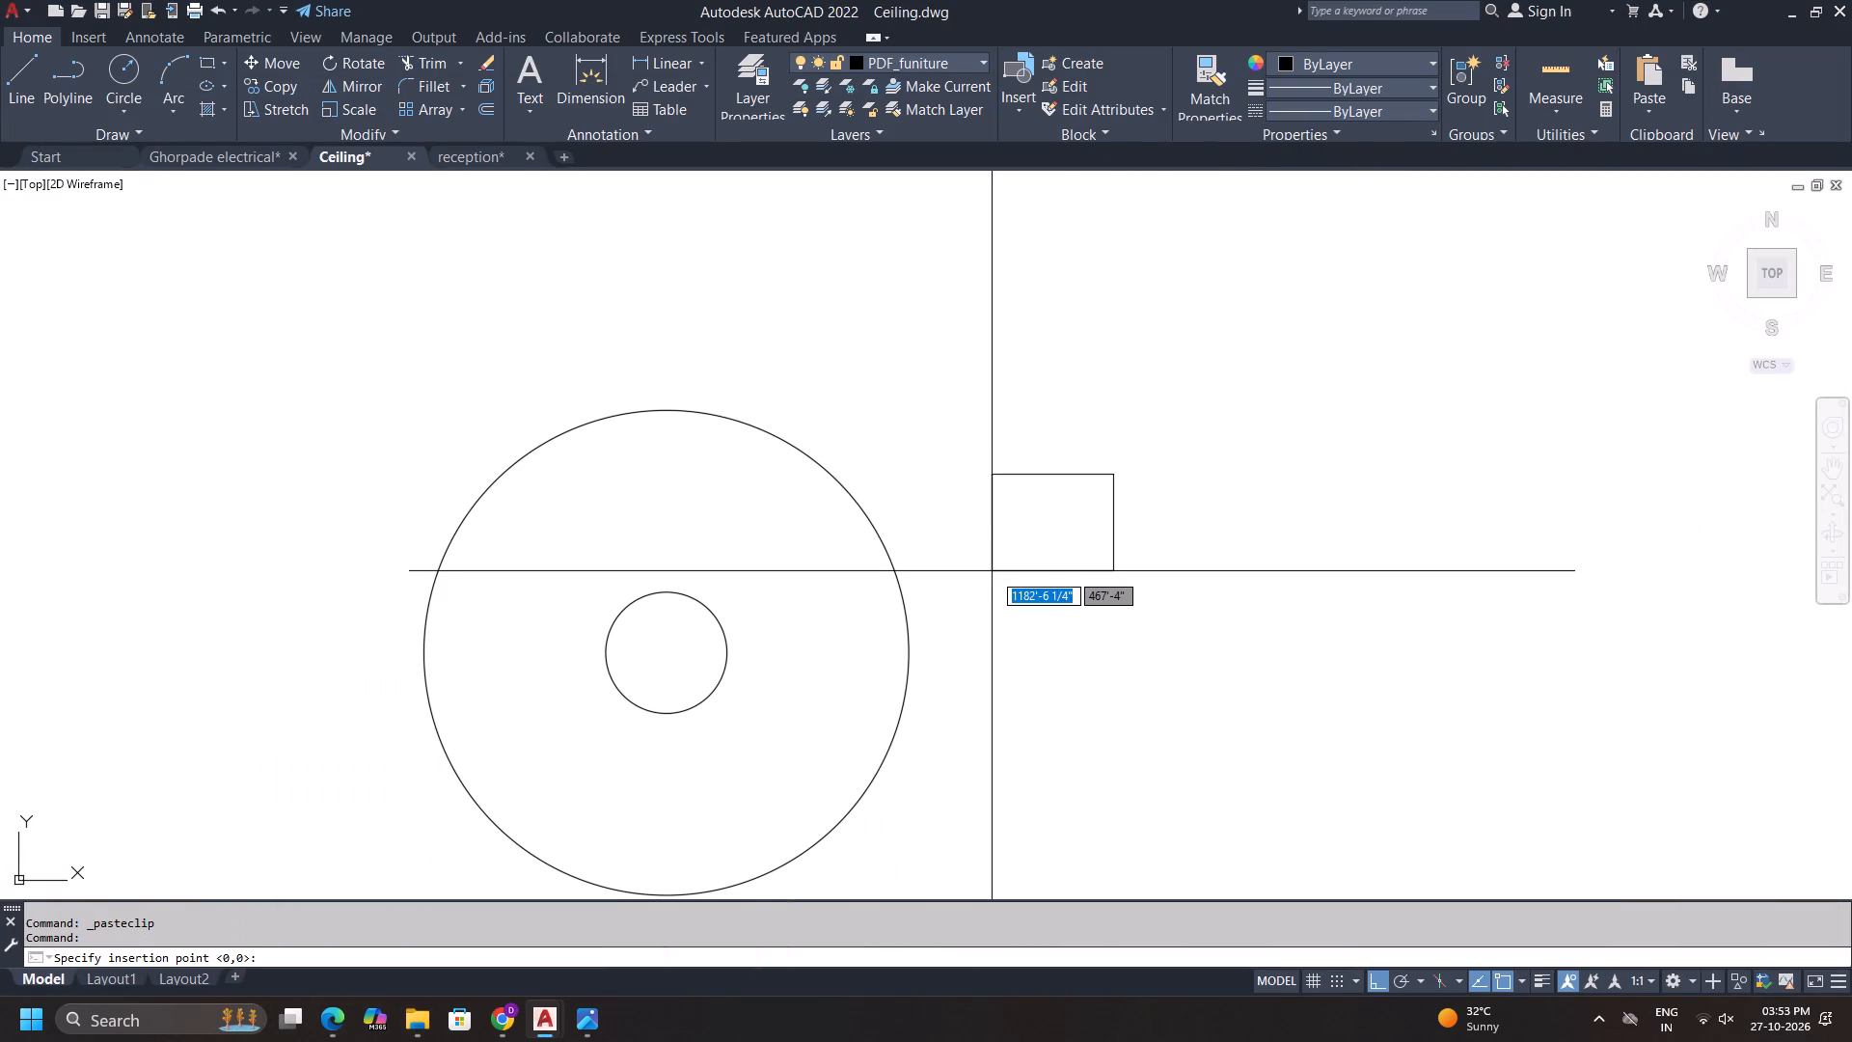
pyautogui.click(1000, 662)
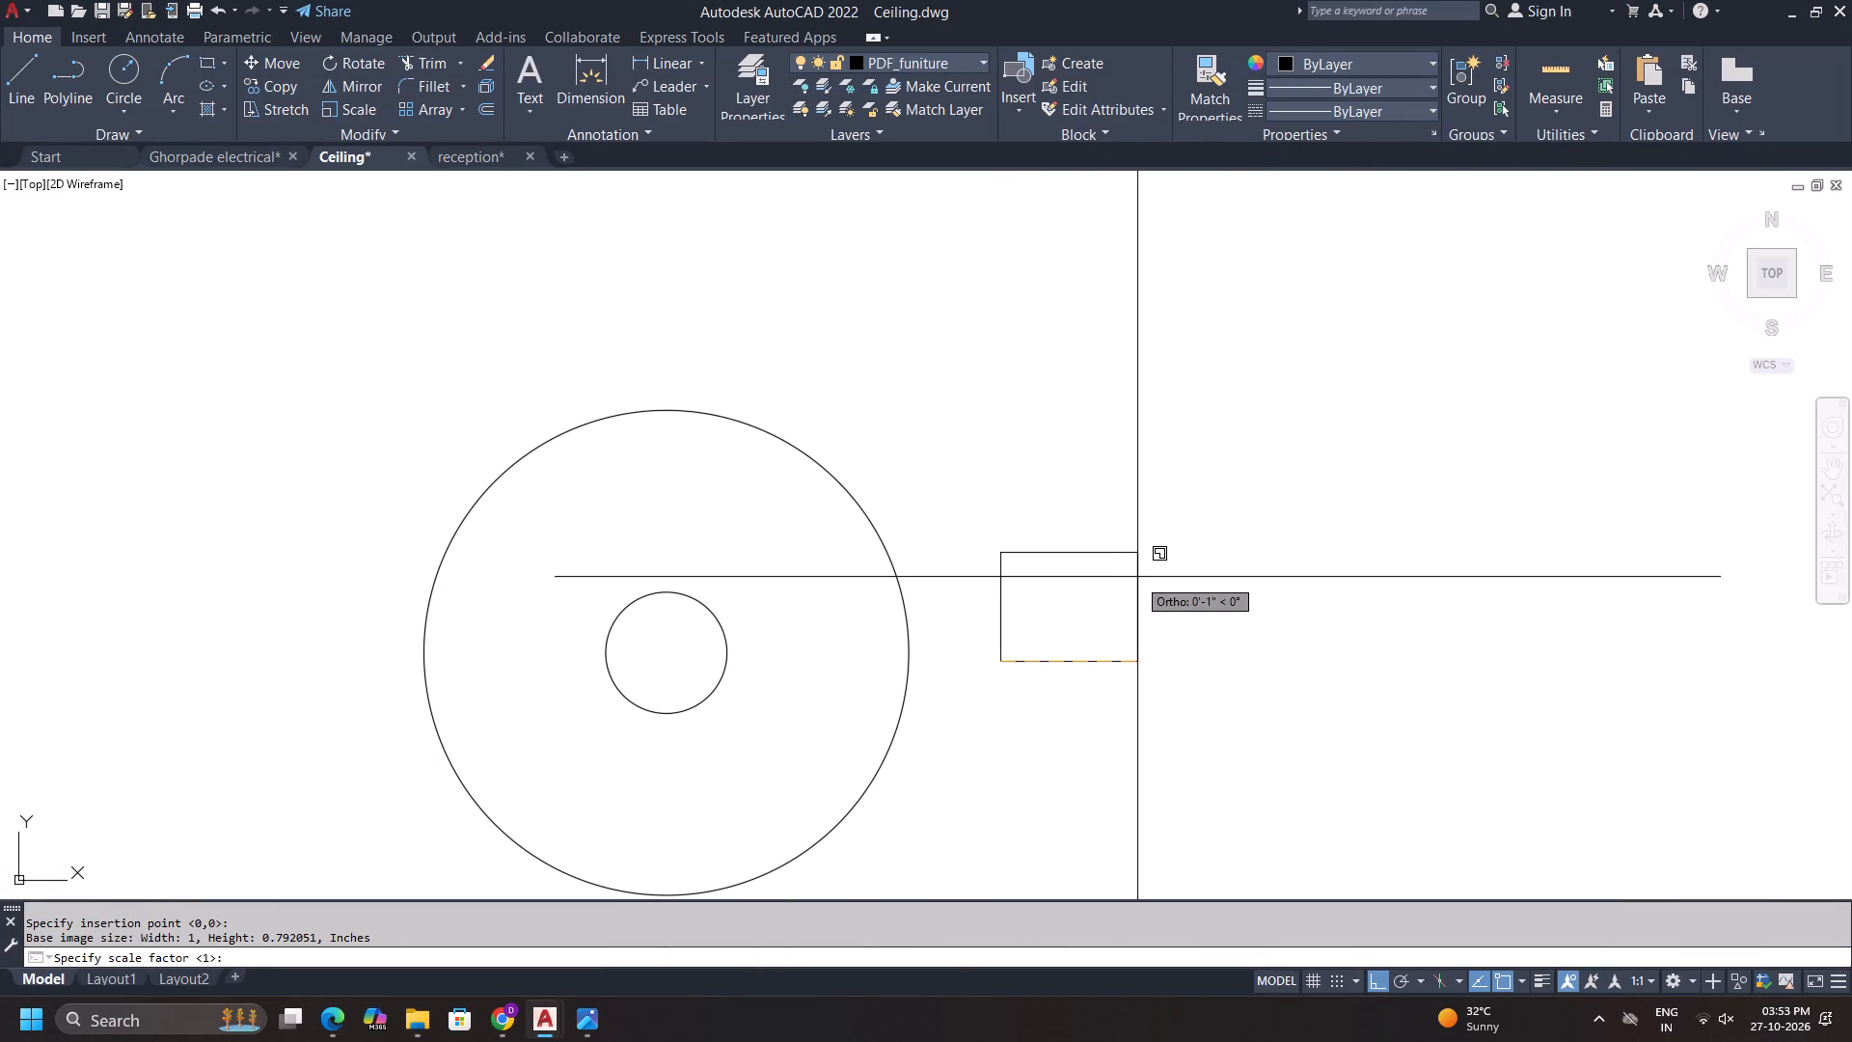
pyautogui.click(1168, 577)
pyautogui.click(1246, 593)
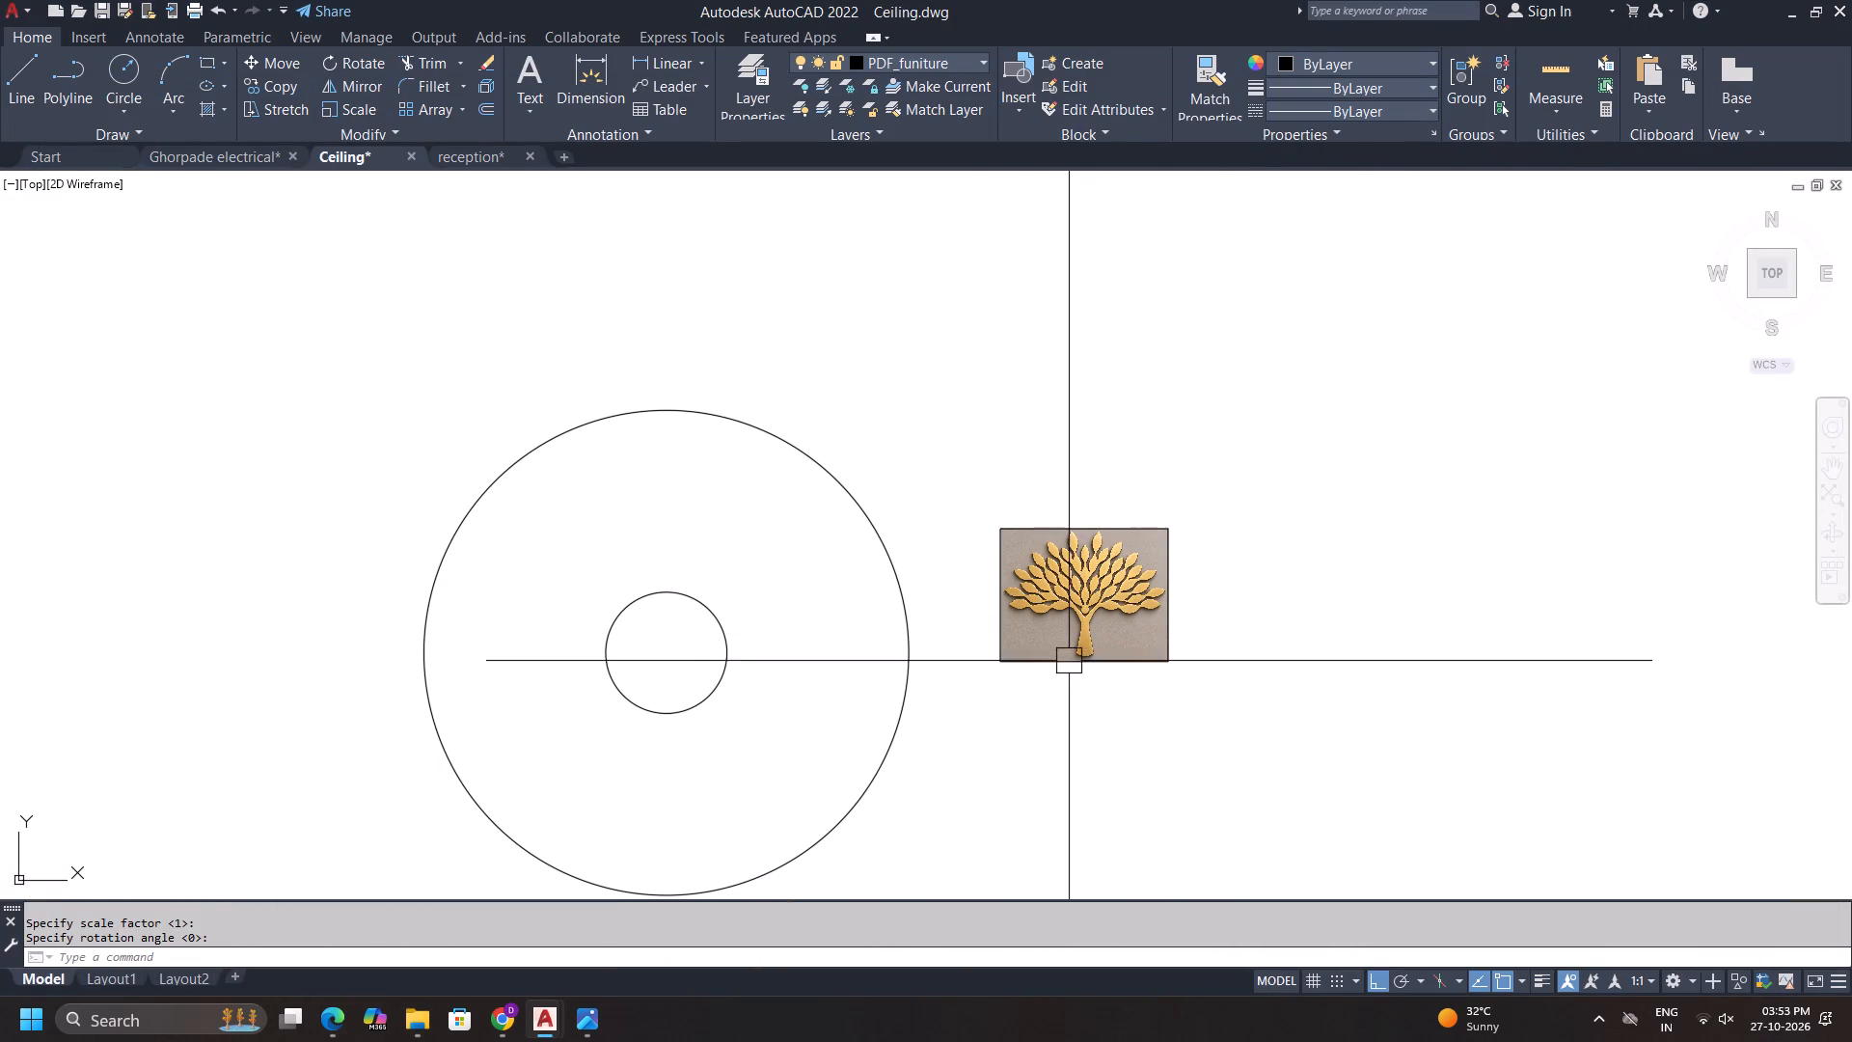
# Move the pasted tree image slightly farther away from the outer circle.
pyautogui.click(1069, 660)
pyautogui.moveTo(1050, 663); pyautogui.dragTo(629, 707)
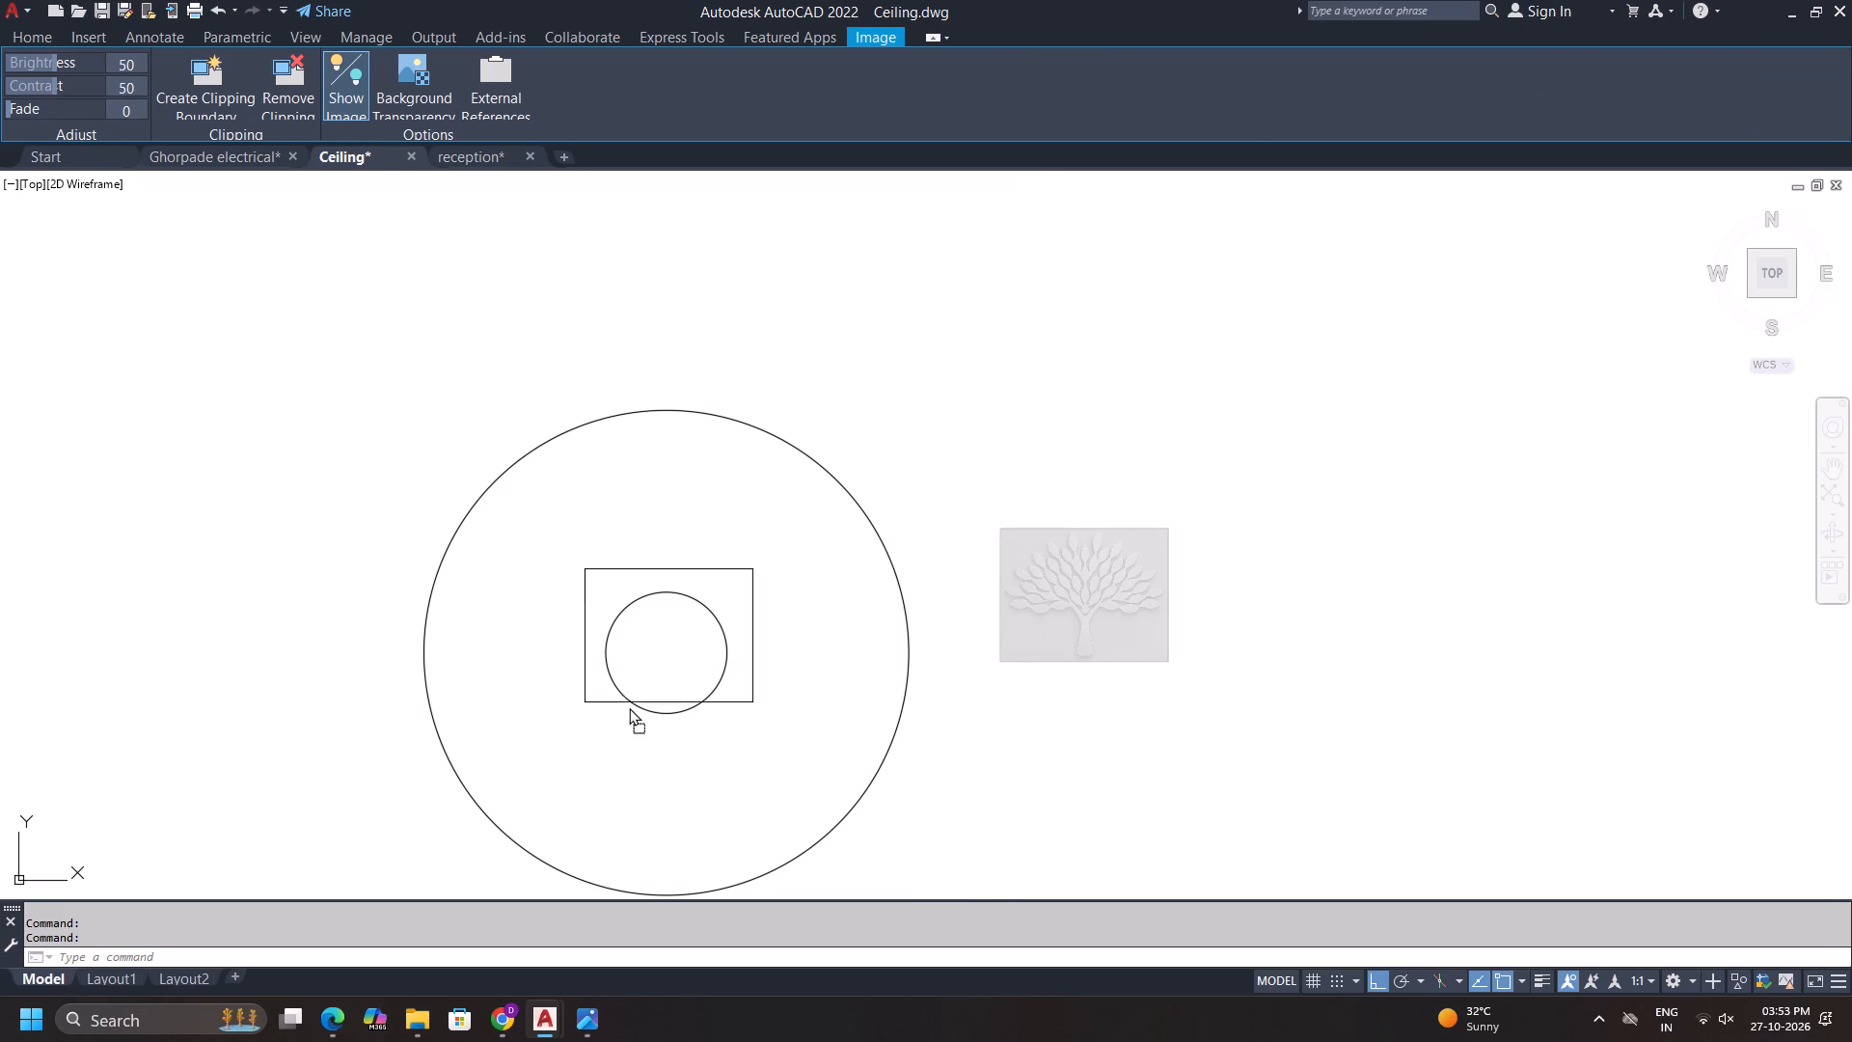
pyautogui.moveTo(629, 707); pyautogui.dragTo(1097, 664)
# Open Golden Tree Emblem on Stone (1).png from Downloads in the Photos editor and remove its background.
pyautogui.click(410, 1017)
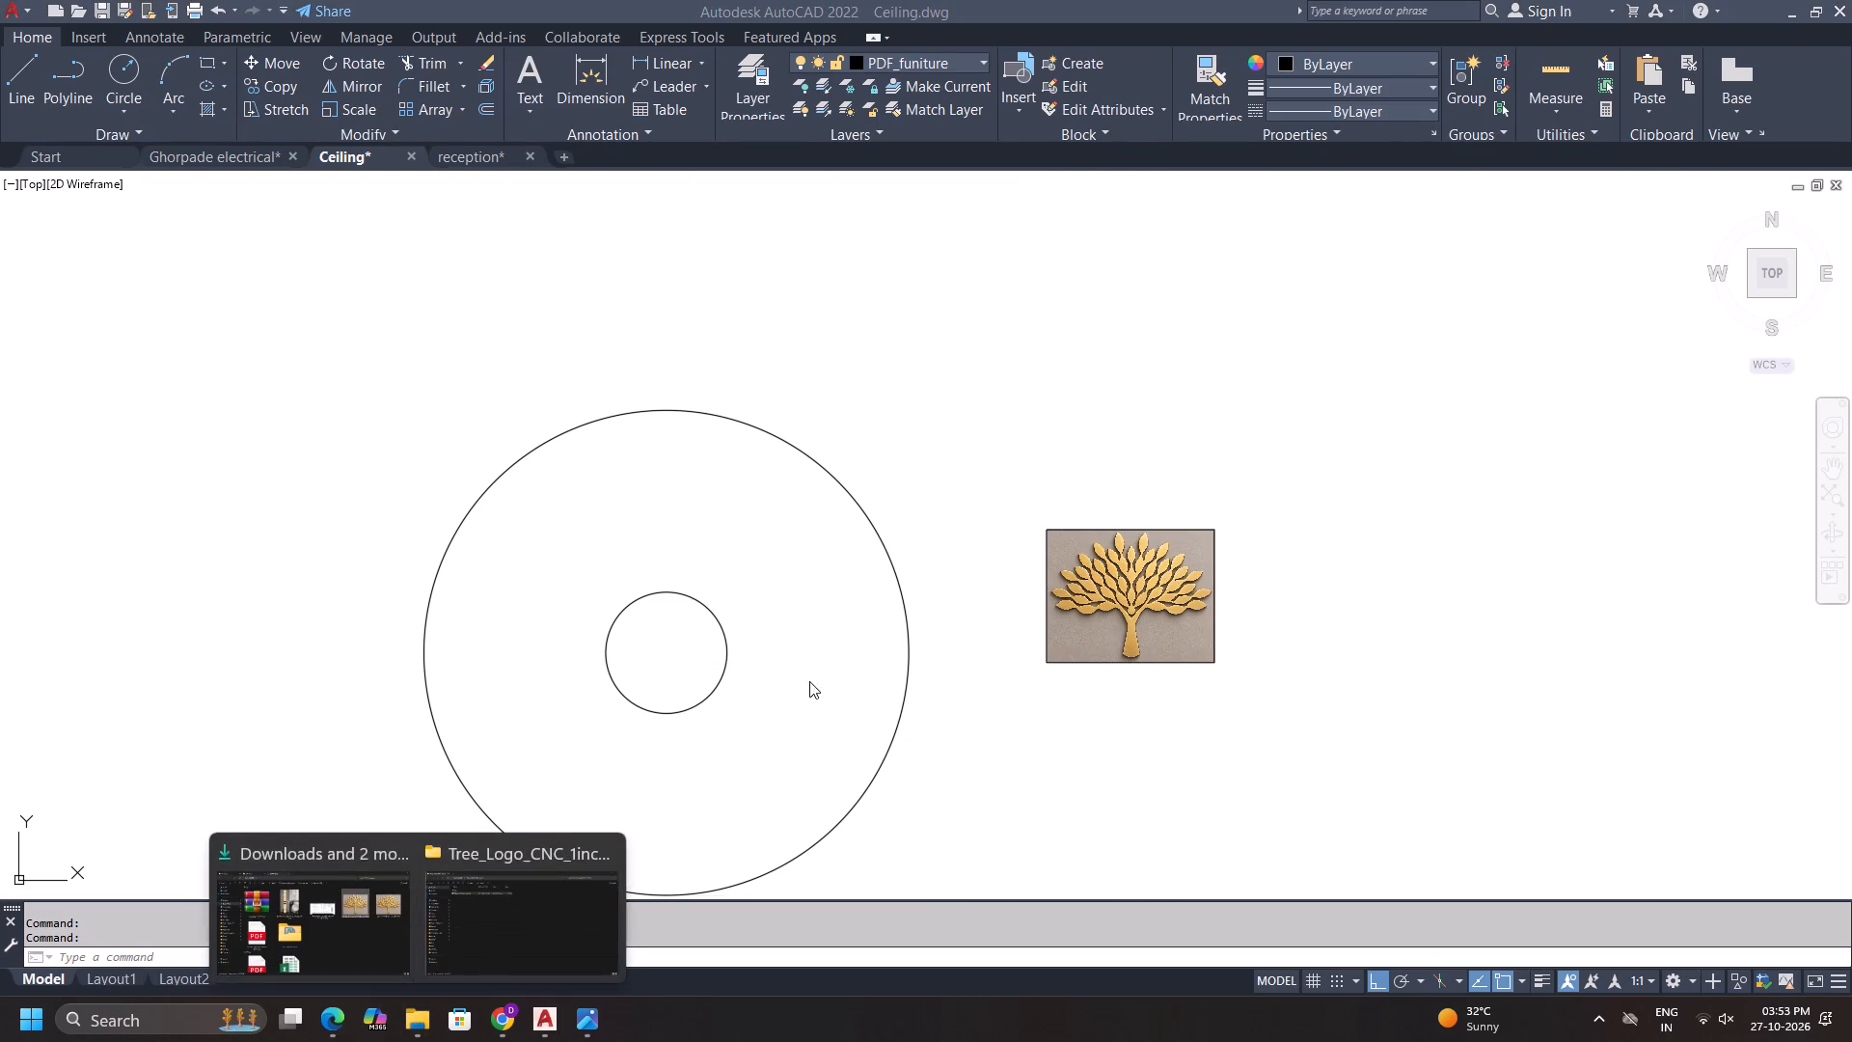
pyautogui.click(367, 920)
pyautogui.doubleClick(1267, 359)
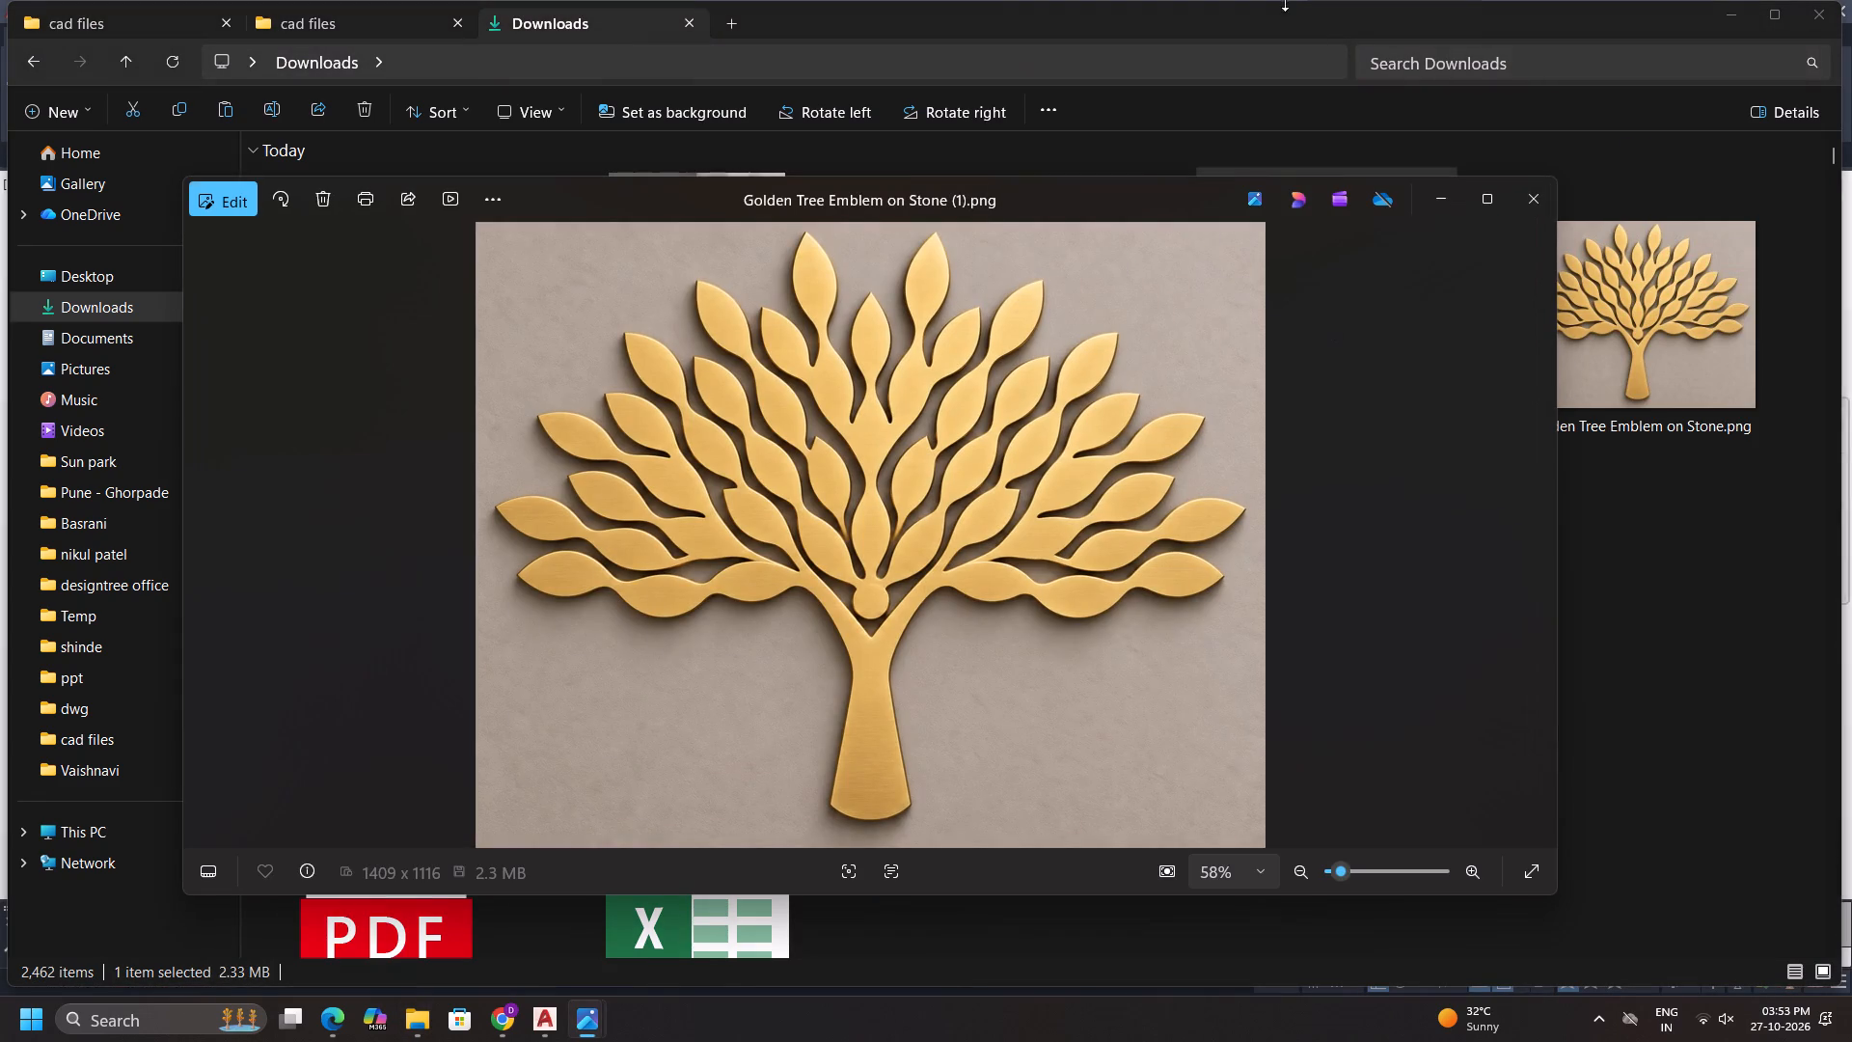
pyautogui.click(1508, 205)
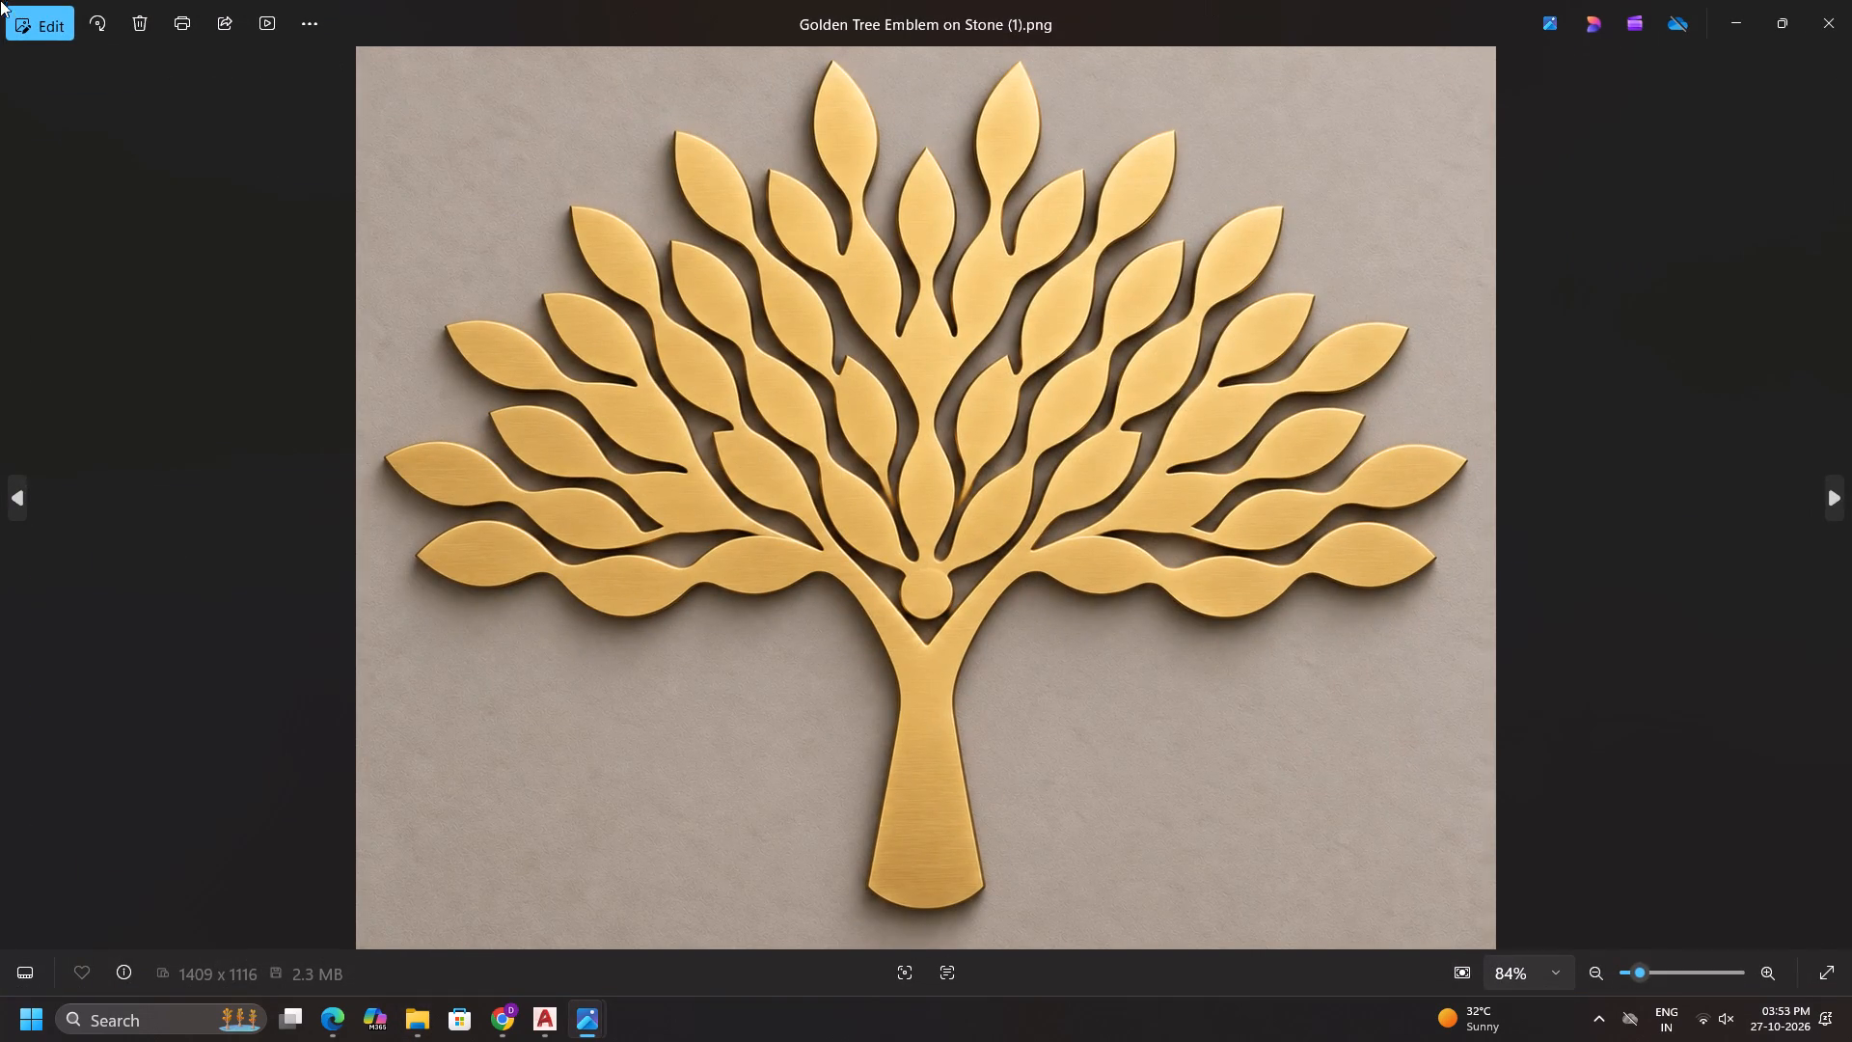
pyautogui.click(21, 21)
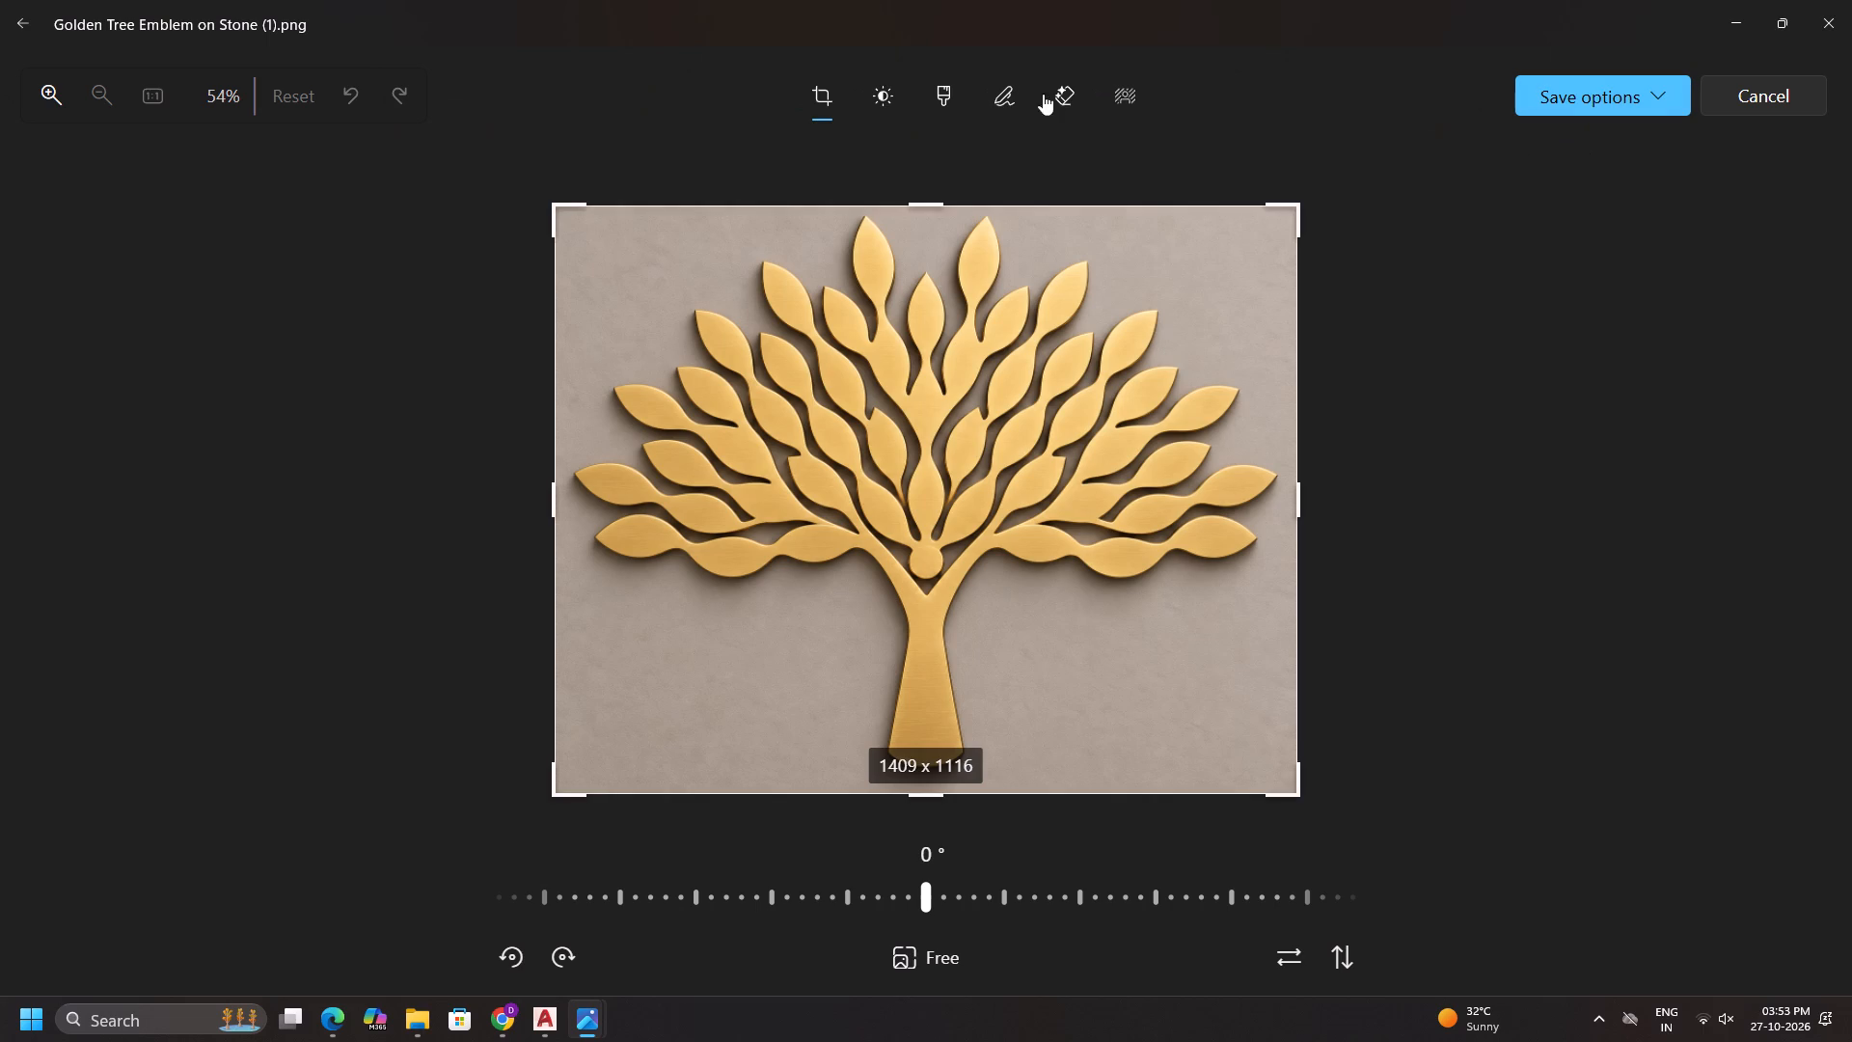
pyautogui.click(1117, 100)
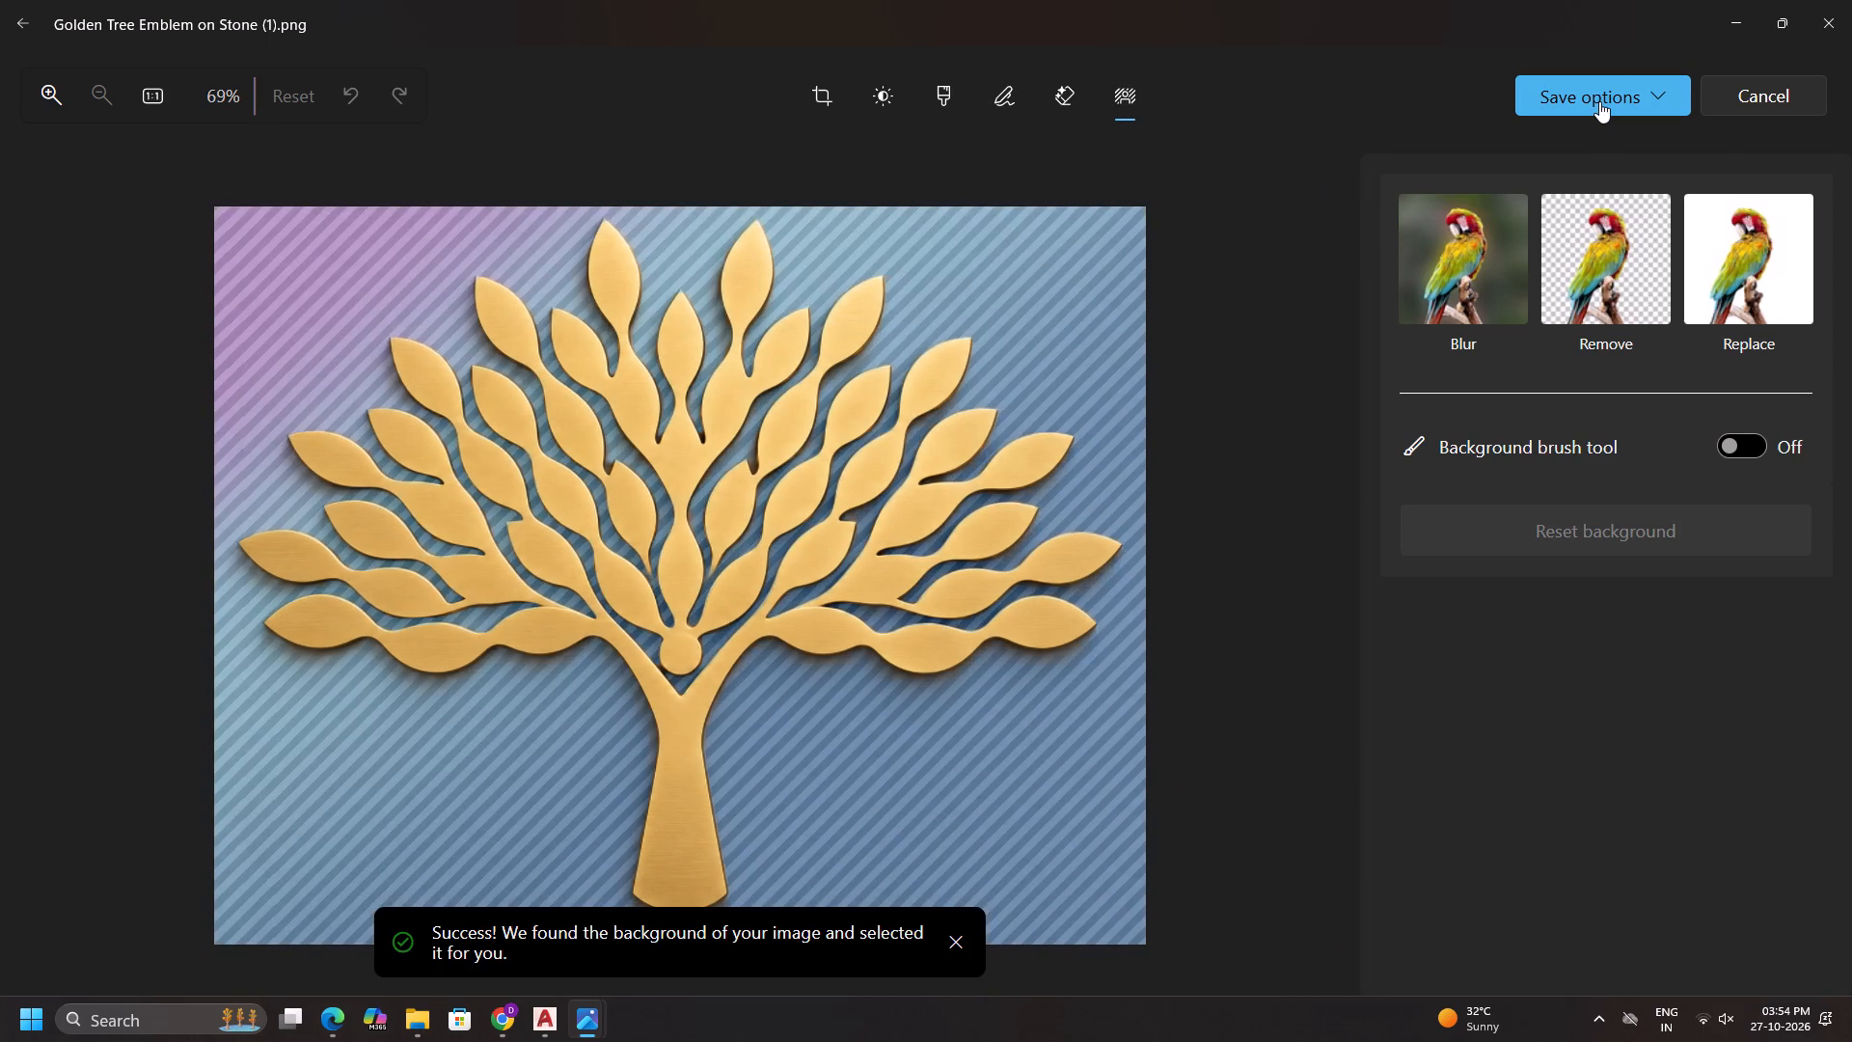
pyautogui.click(1619, 253)
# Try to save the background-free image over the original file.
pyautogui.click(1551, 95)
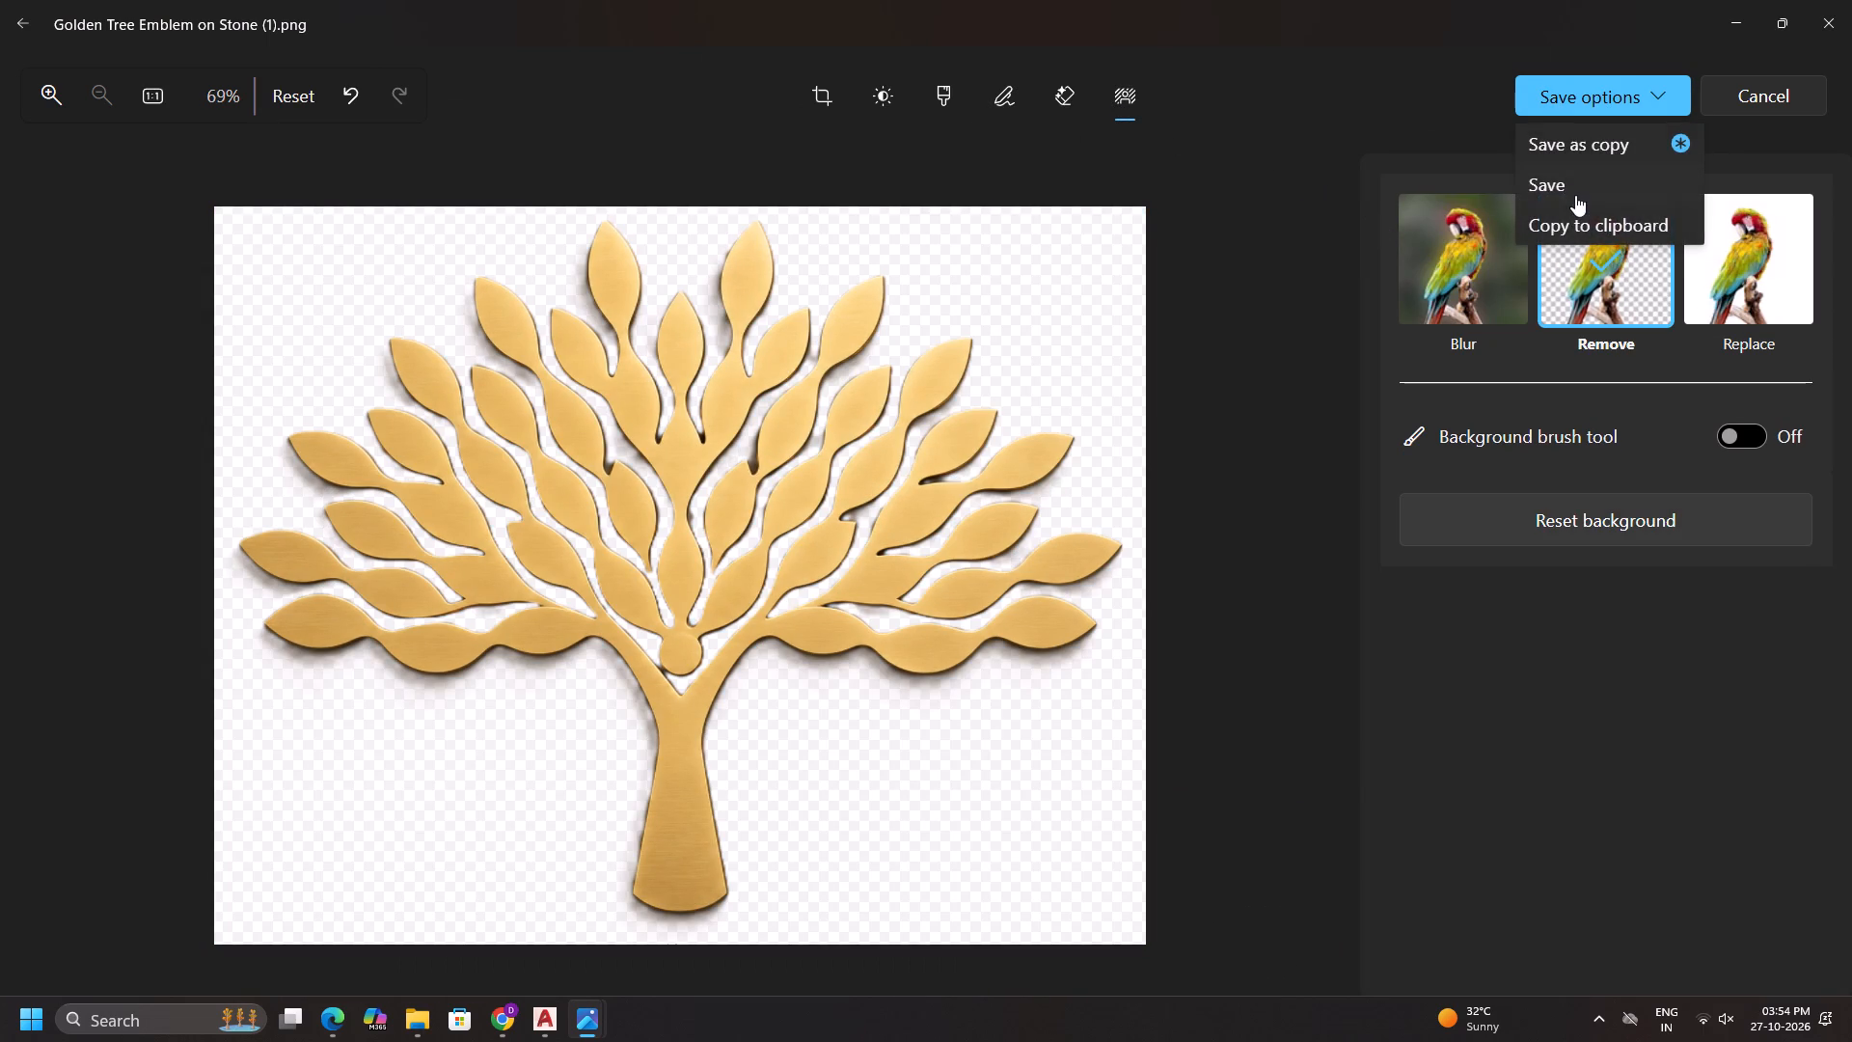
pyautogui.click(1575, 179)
# Save the background-free tree image as a PNG copy in Downloads, with the 1 removed from the suggested file name.
pyautogui.click(1572, 88)
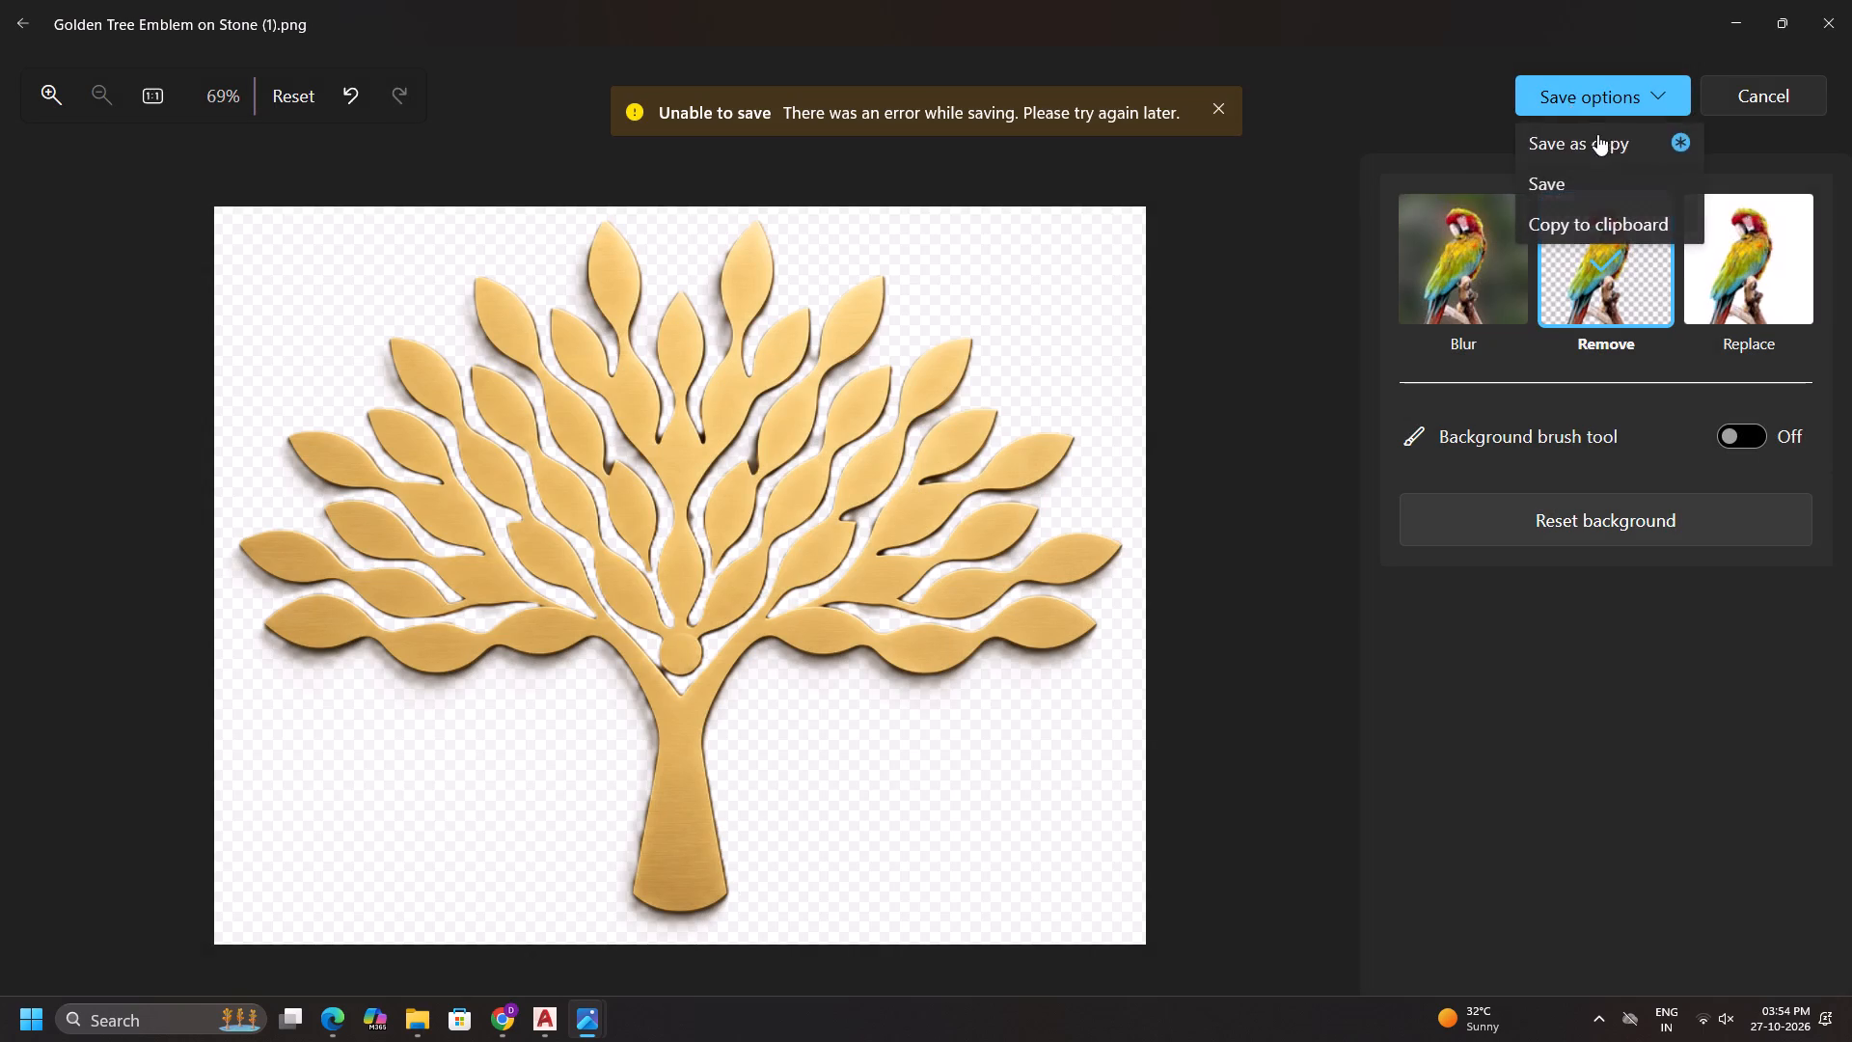
pyautogui.click(1600, 144)
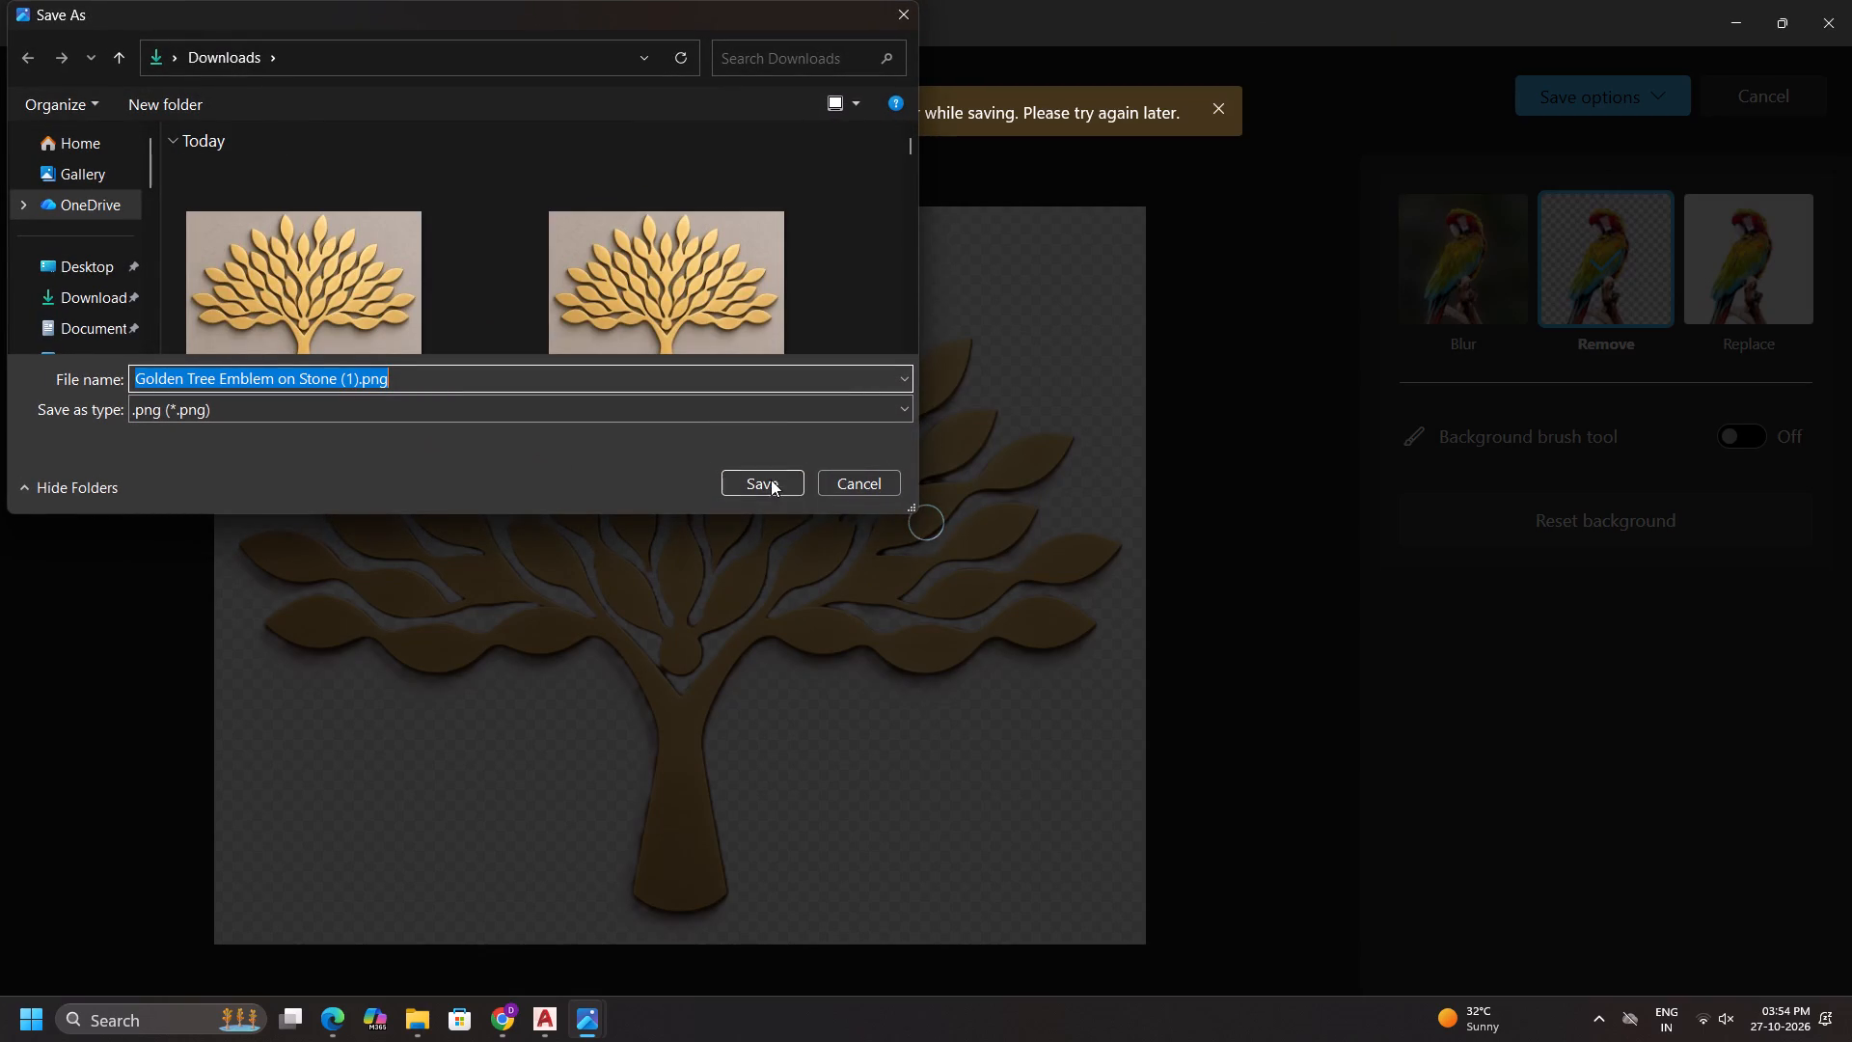
pyautogui.click(770, 479)
pyautogui.click(1092, 520)
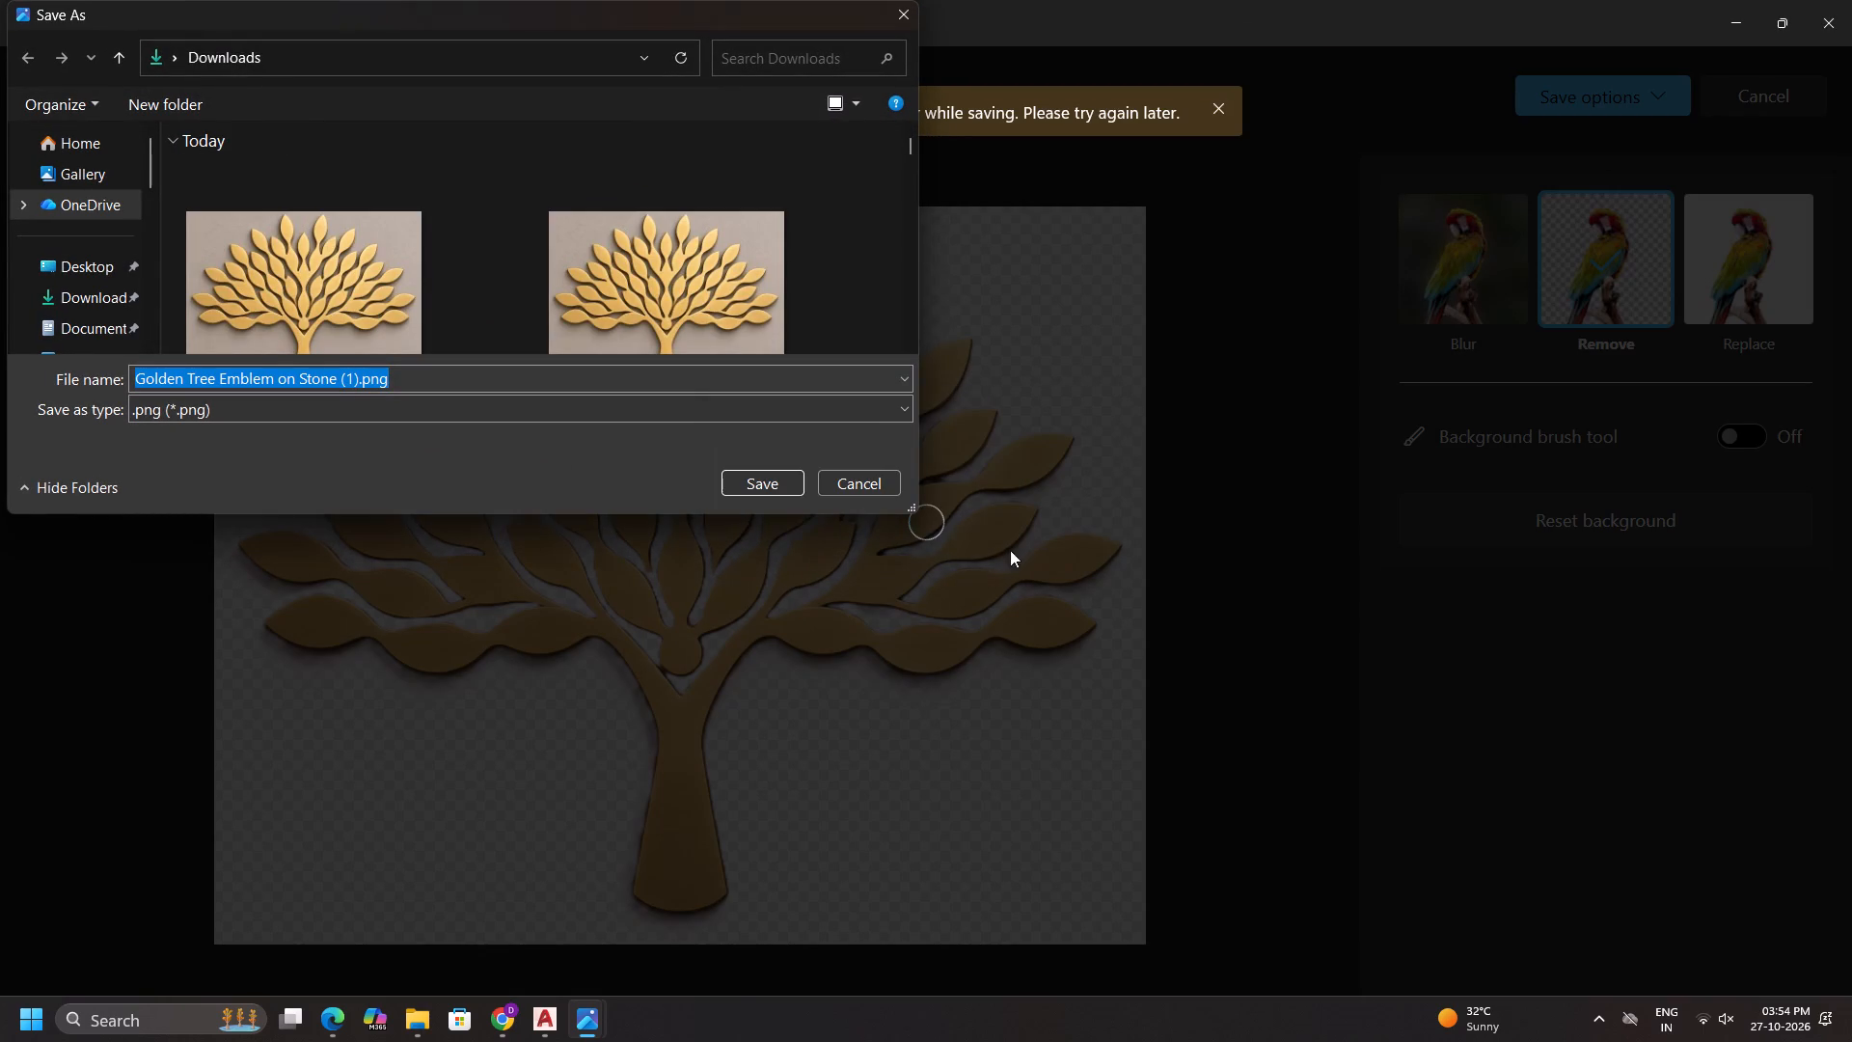
pyautogui.click(367, 391)
pyautogui.click(354, 381)
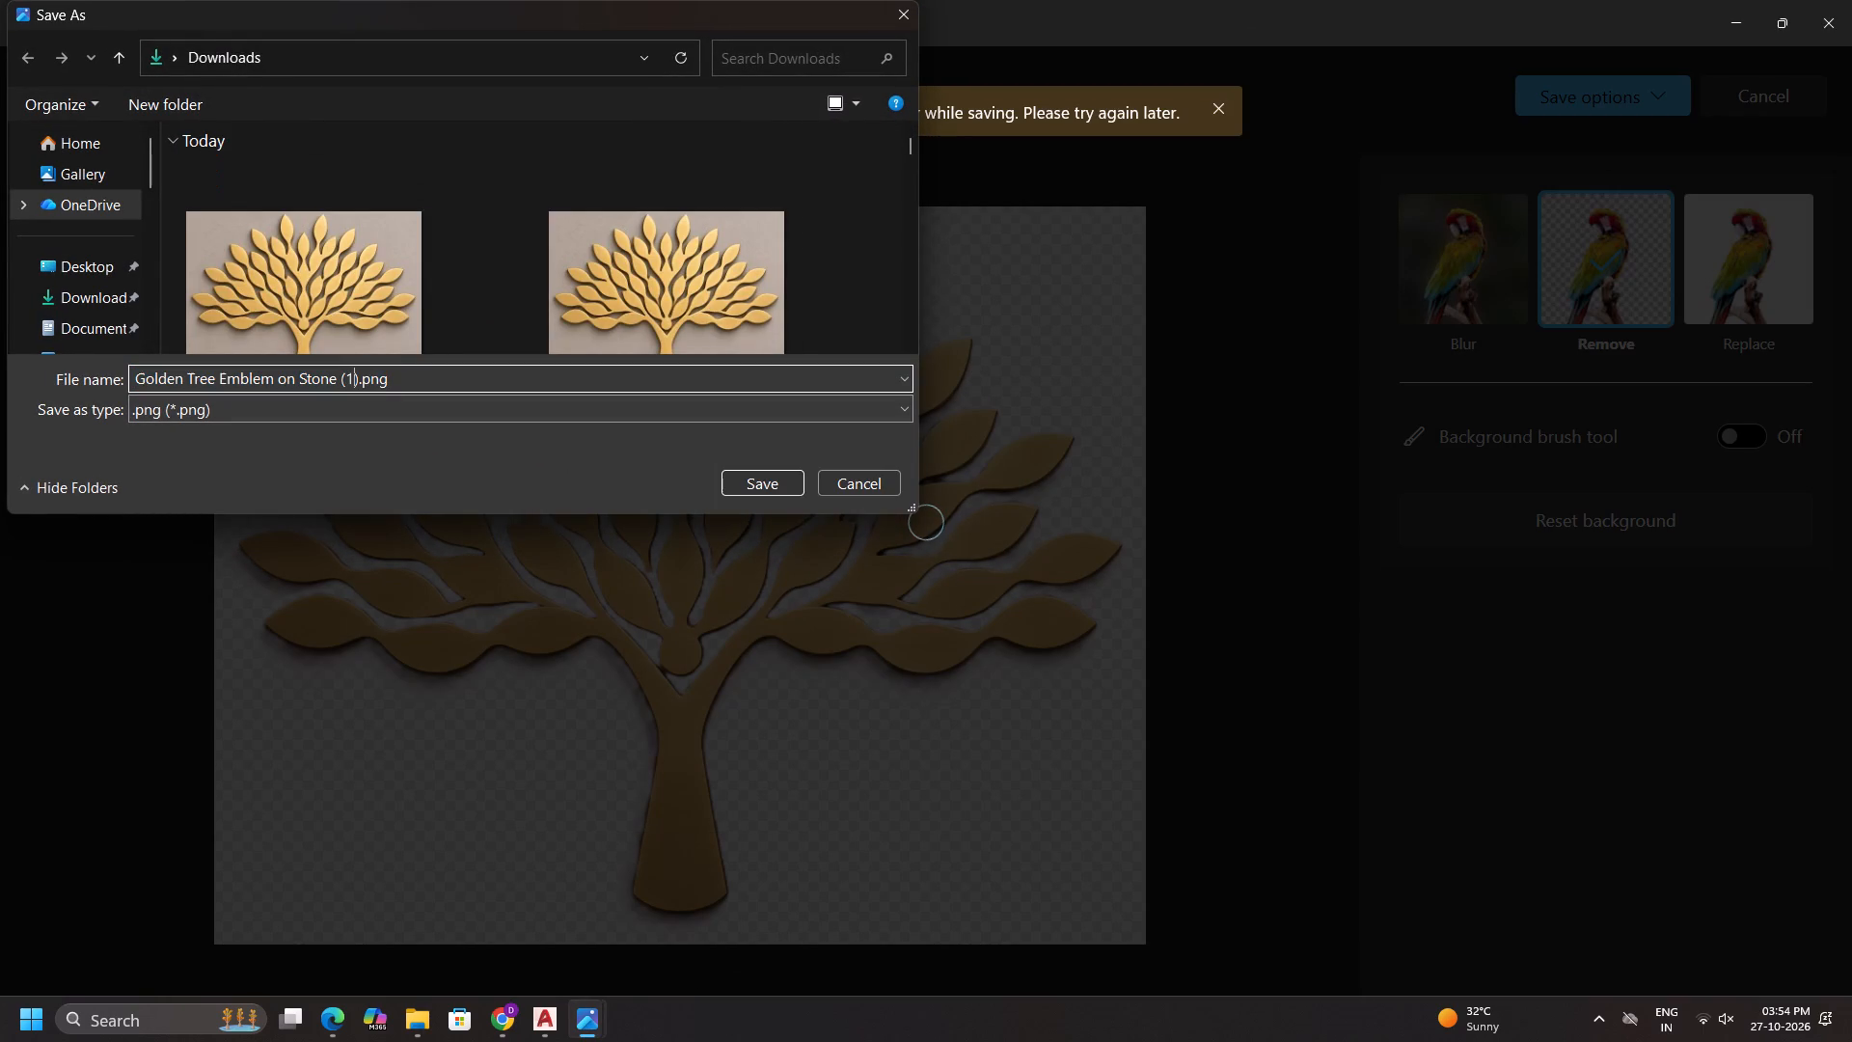
pyautogui.press('BackSpace')
pyautogui.press('Return')
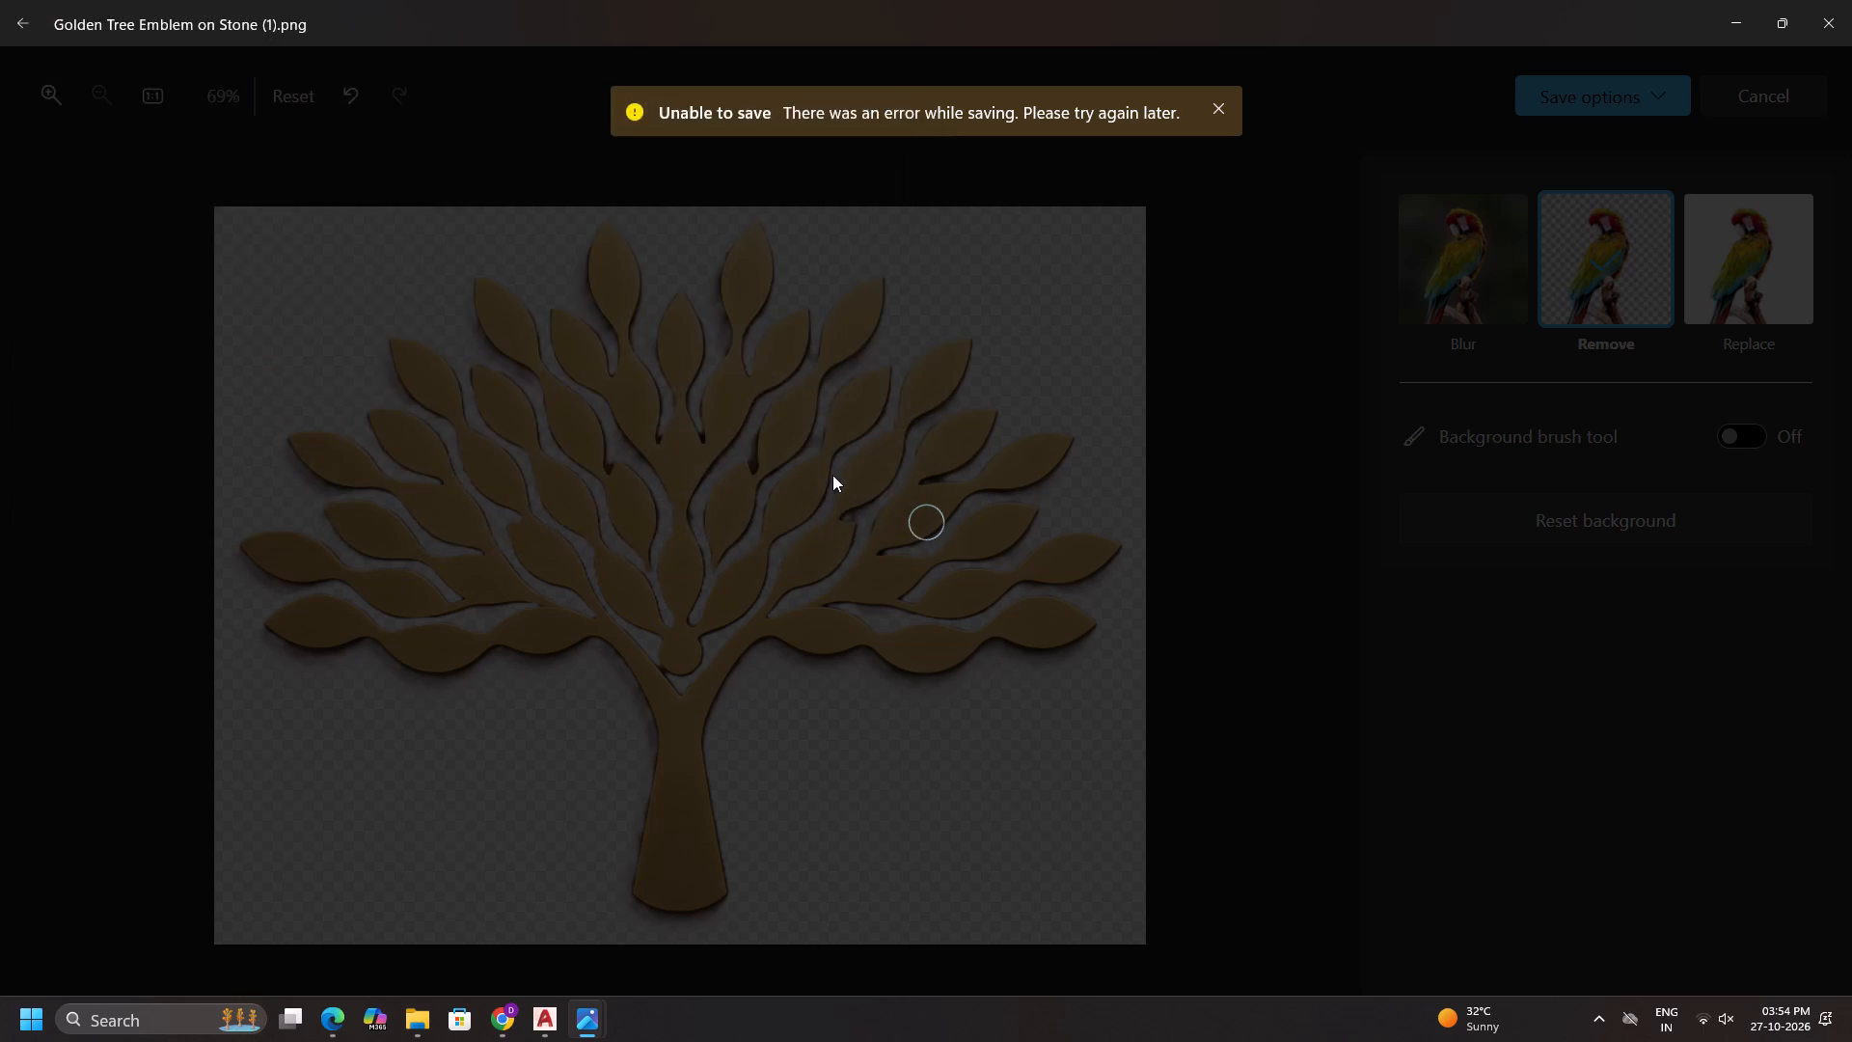
# Copy Golden Tree Emblem on Stone ().png from Downloads and insert it in the Ceiling drawing with its lower-left corner near the circles' centre.
pyautogui.click(1851, 0)
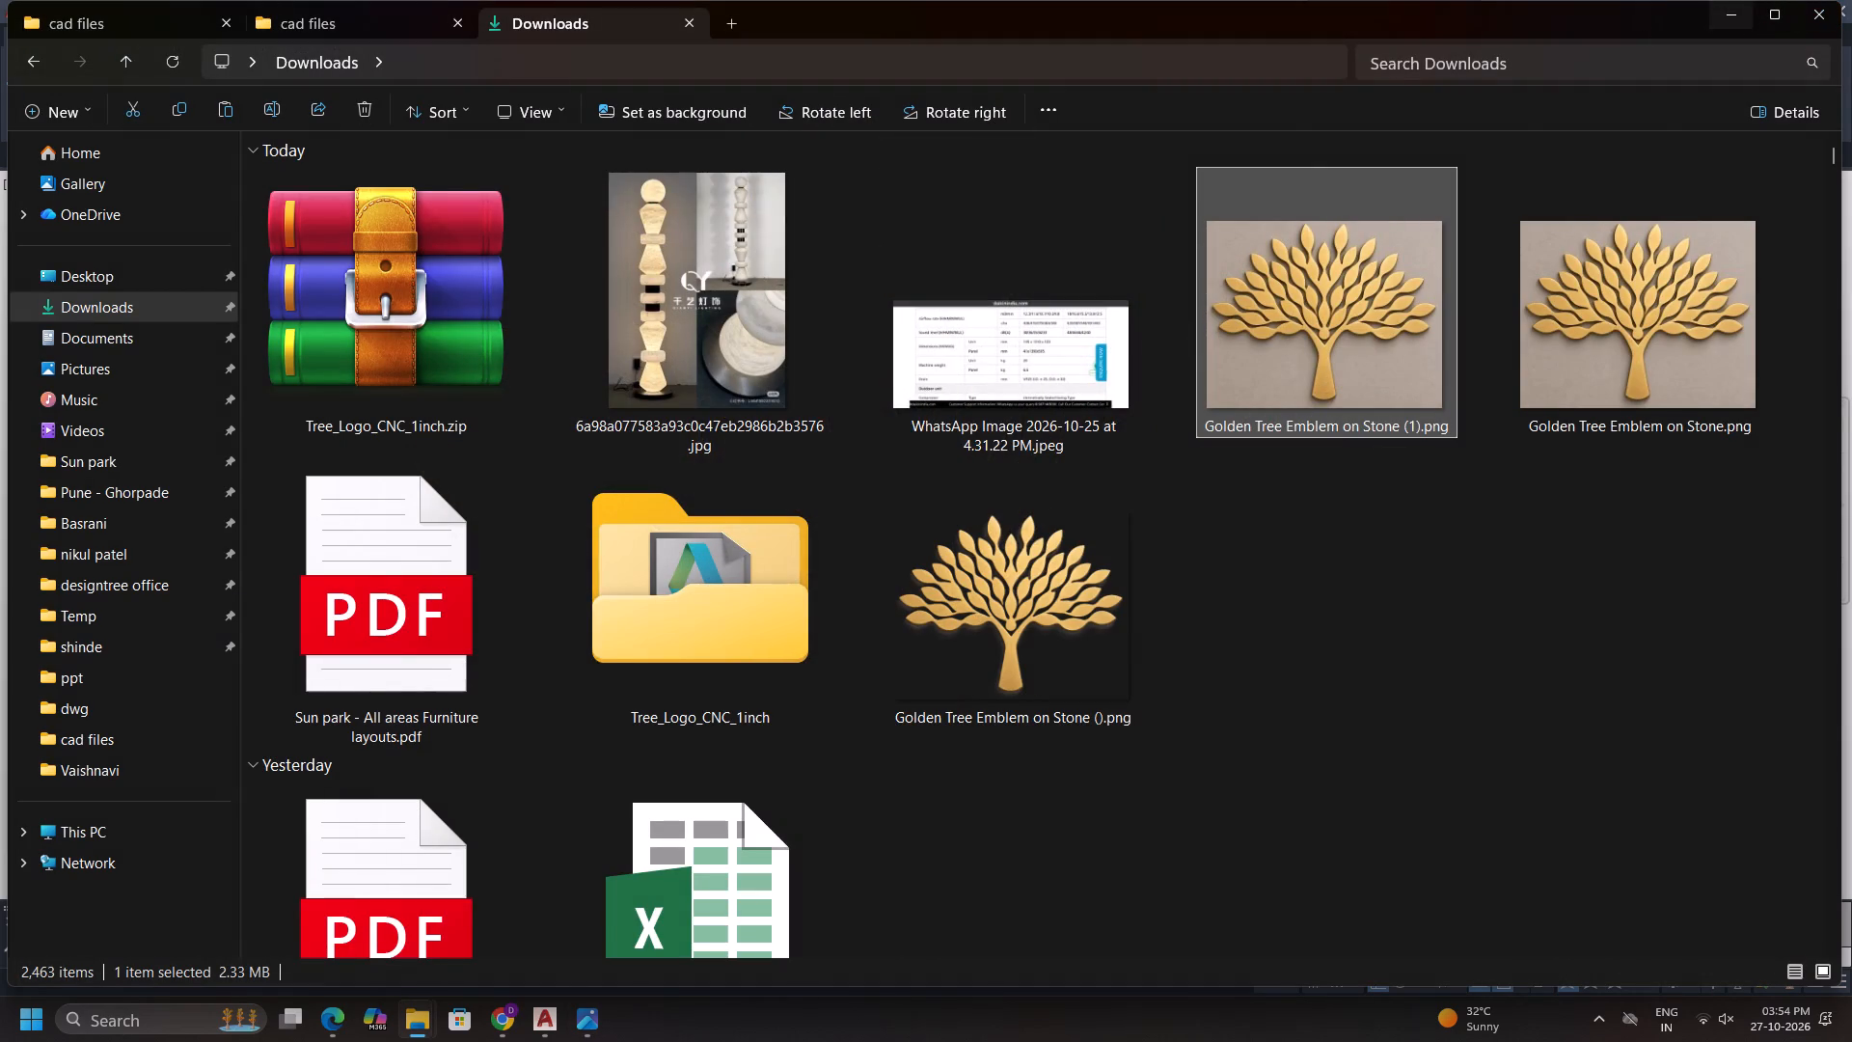
pyautogui.tripleClick(166, 53)
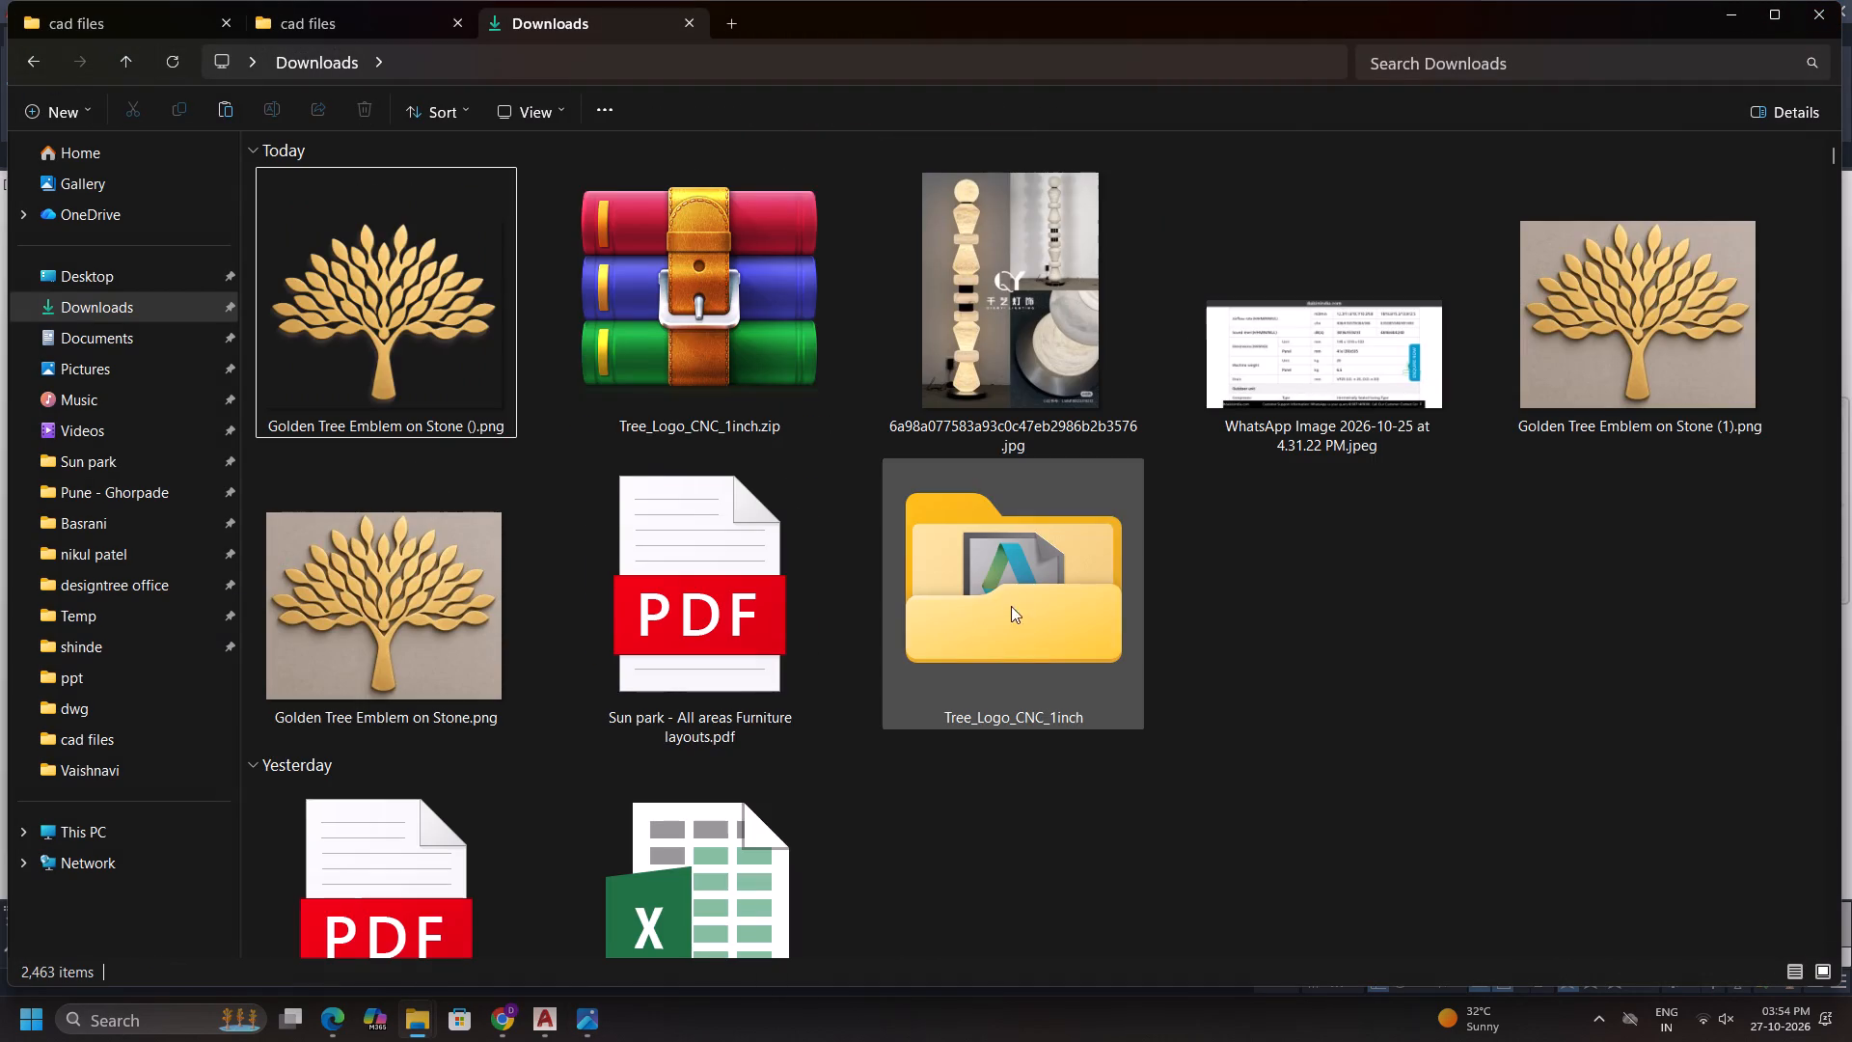
pyautogui.click(444, 321)
pyautogui.hotkey('ctrl', 'c')
pyautogui.click(1727, 6)
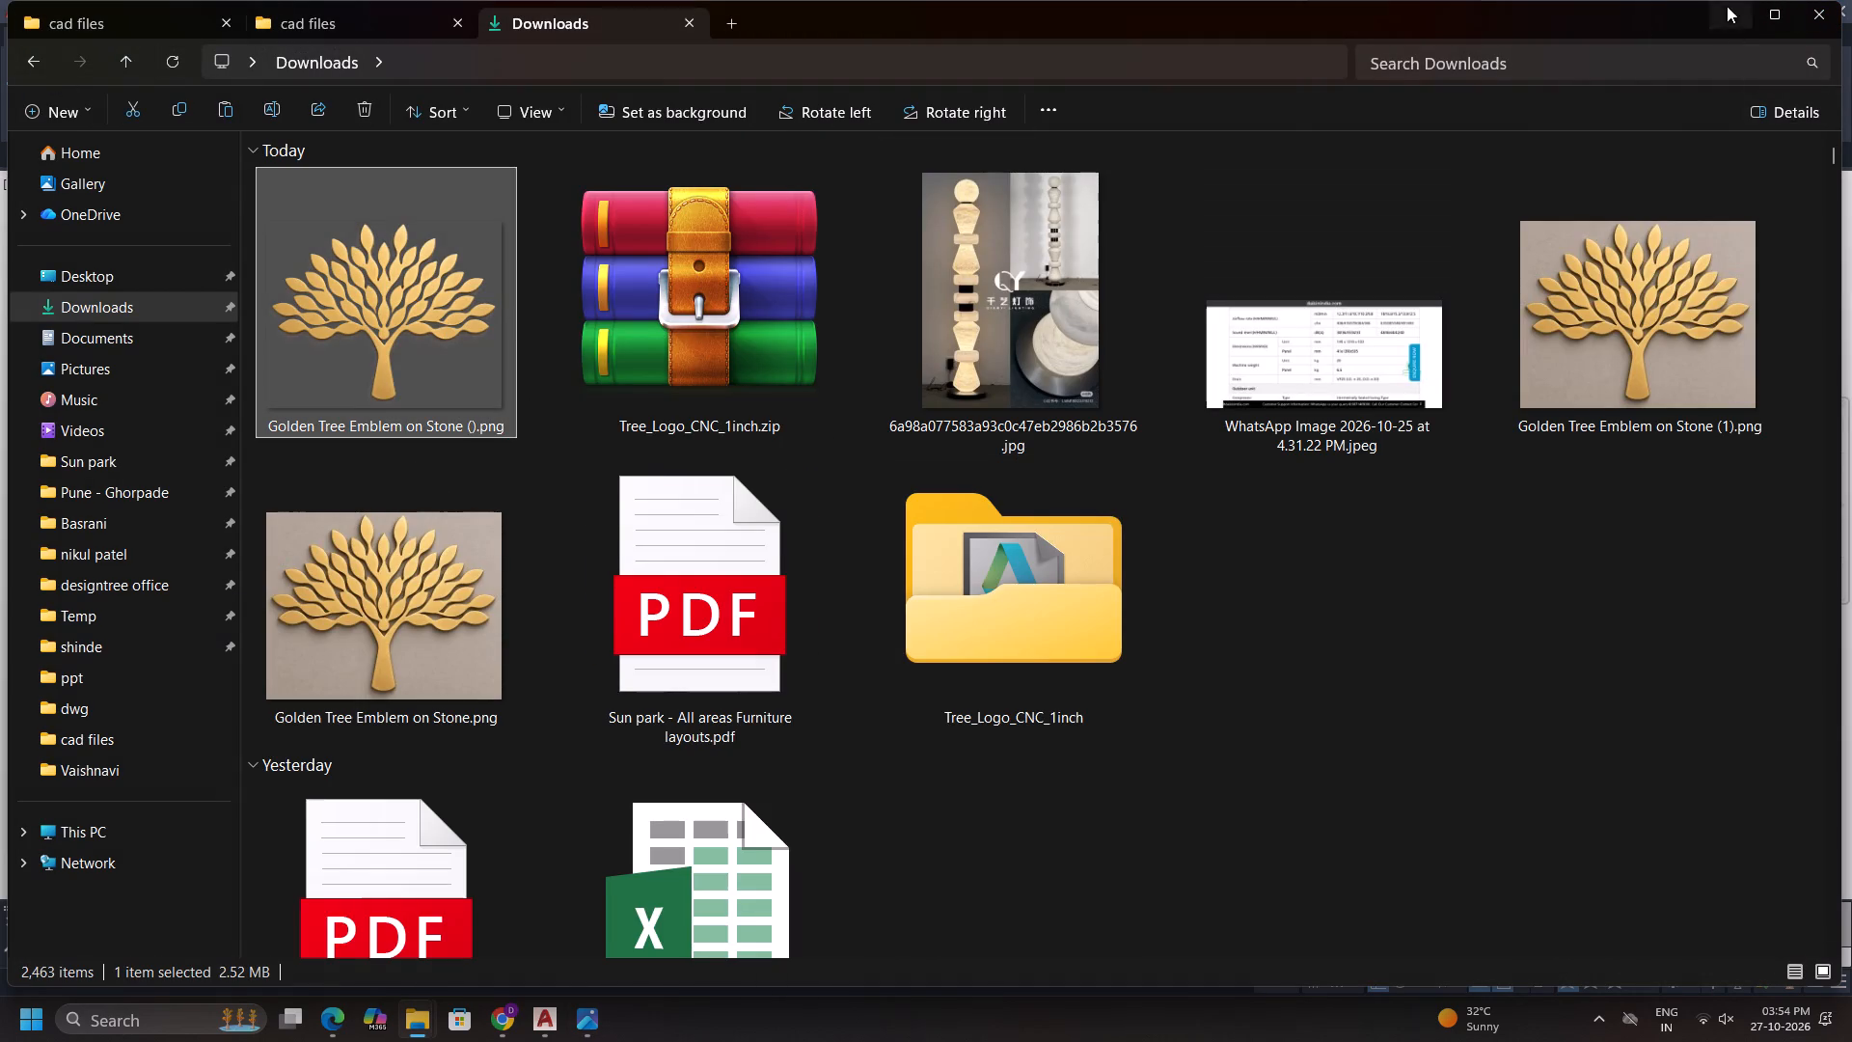
pyautogui.hotkey('ctrl', 'v')
pyautogui.click(640, 677)
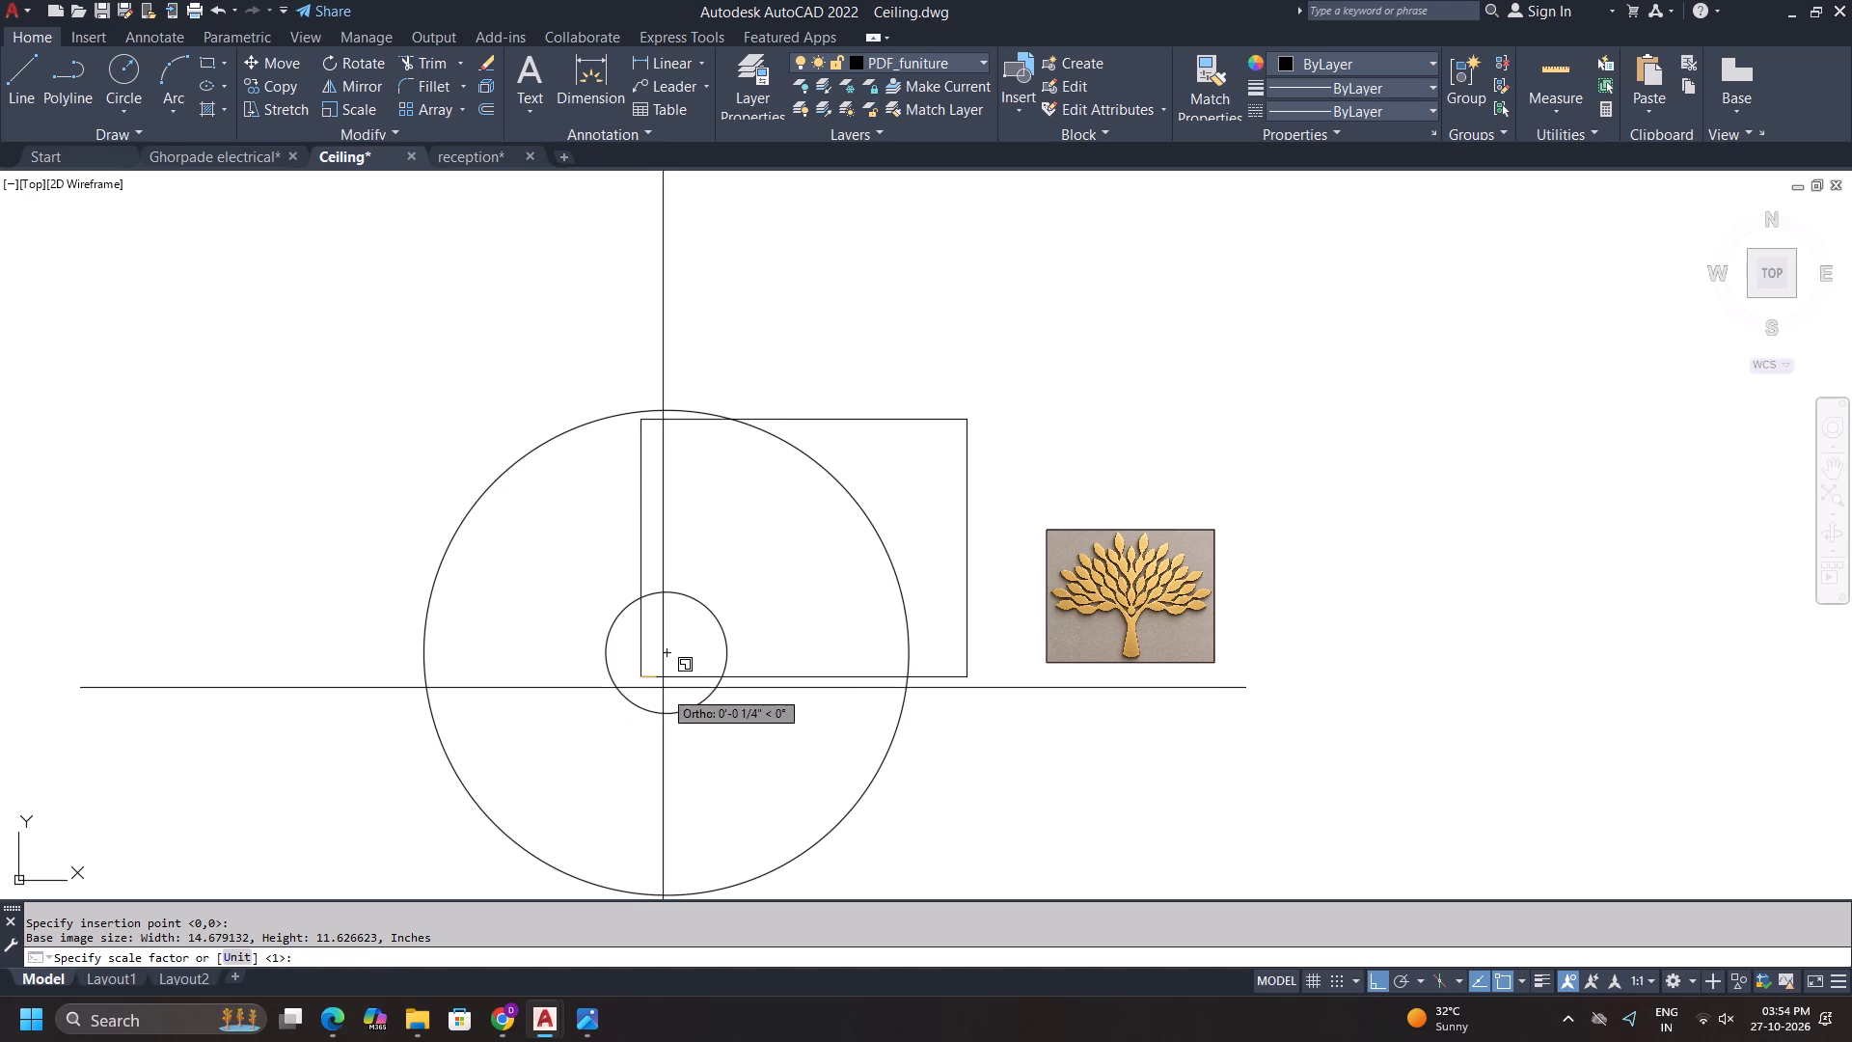
pyautogui.click(641, 684)
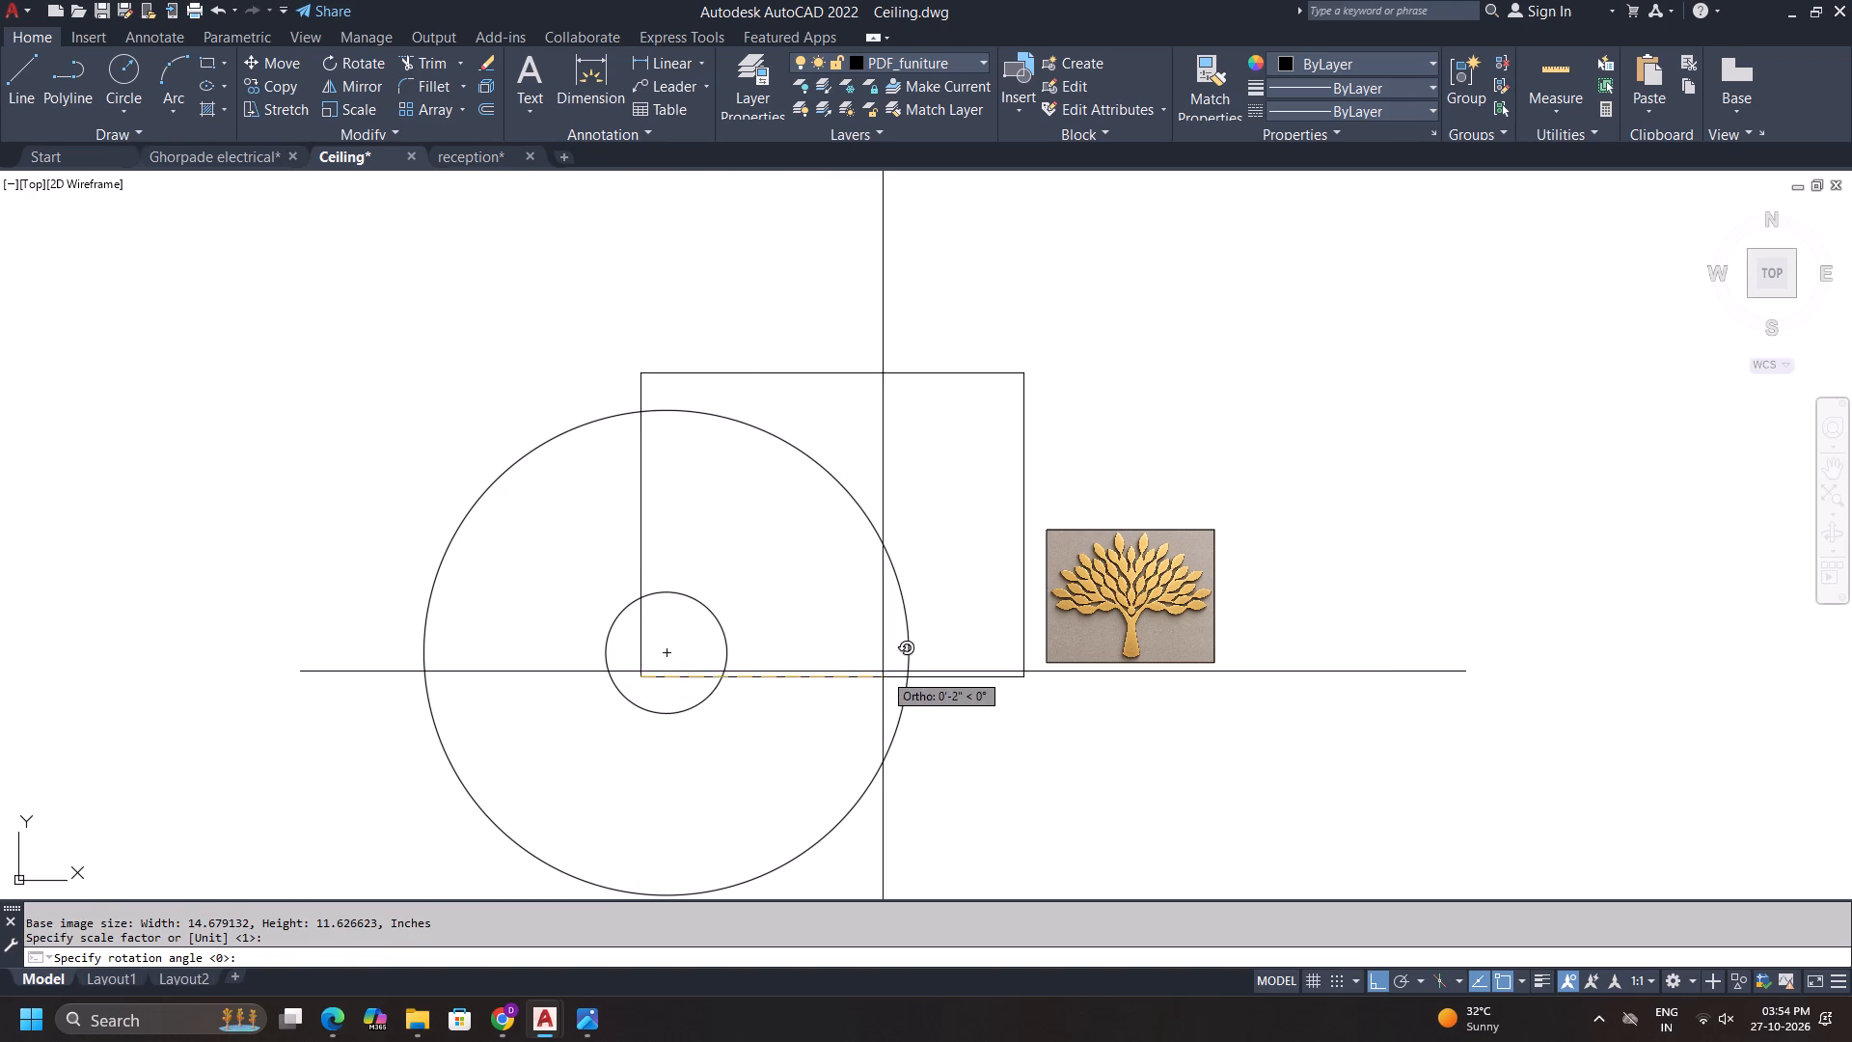
pyautogui.click(883, 672)
# Move the newly inserted tree image inside the outer circle so it covers the small inner circle.
pyautogui.click(832, 688)
pyautogui.moveTo(887, 657); pyautogui.dragTo(930, 660, button='middle')
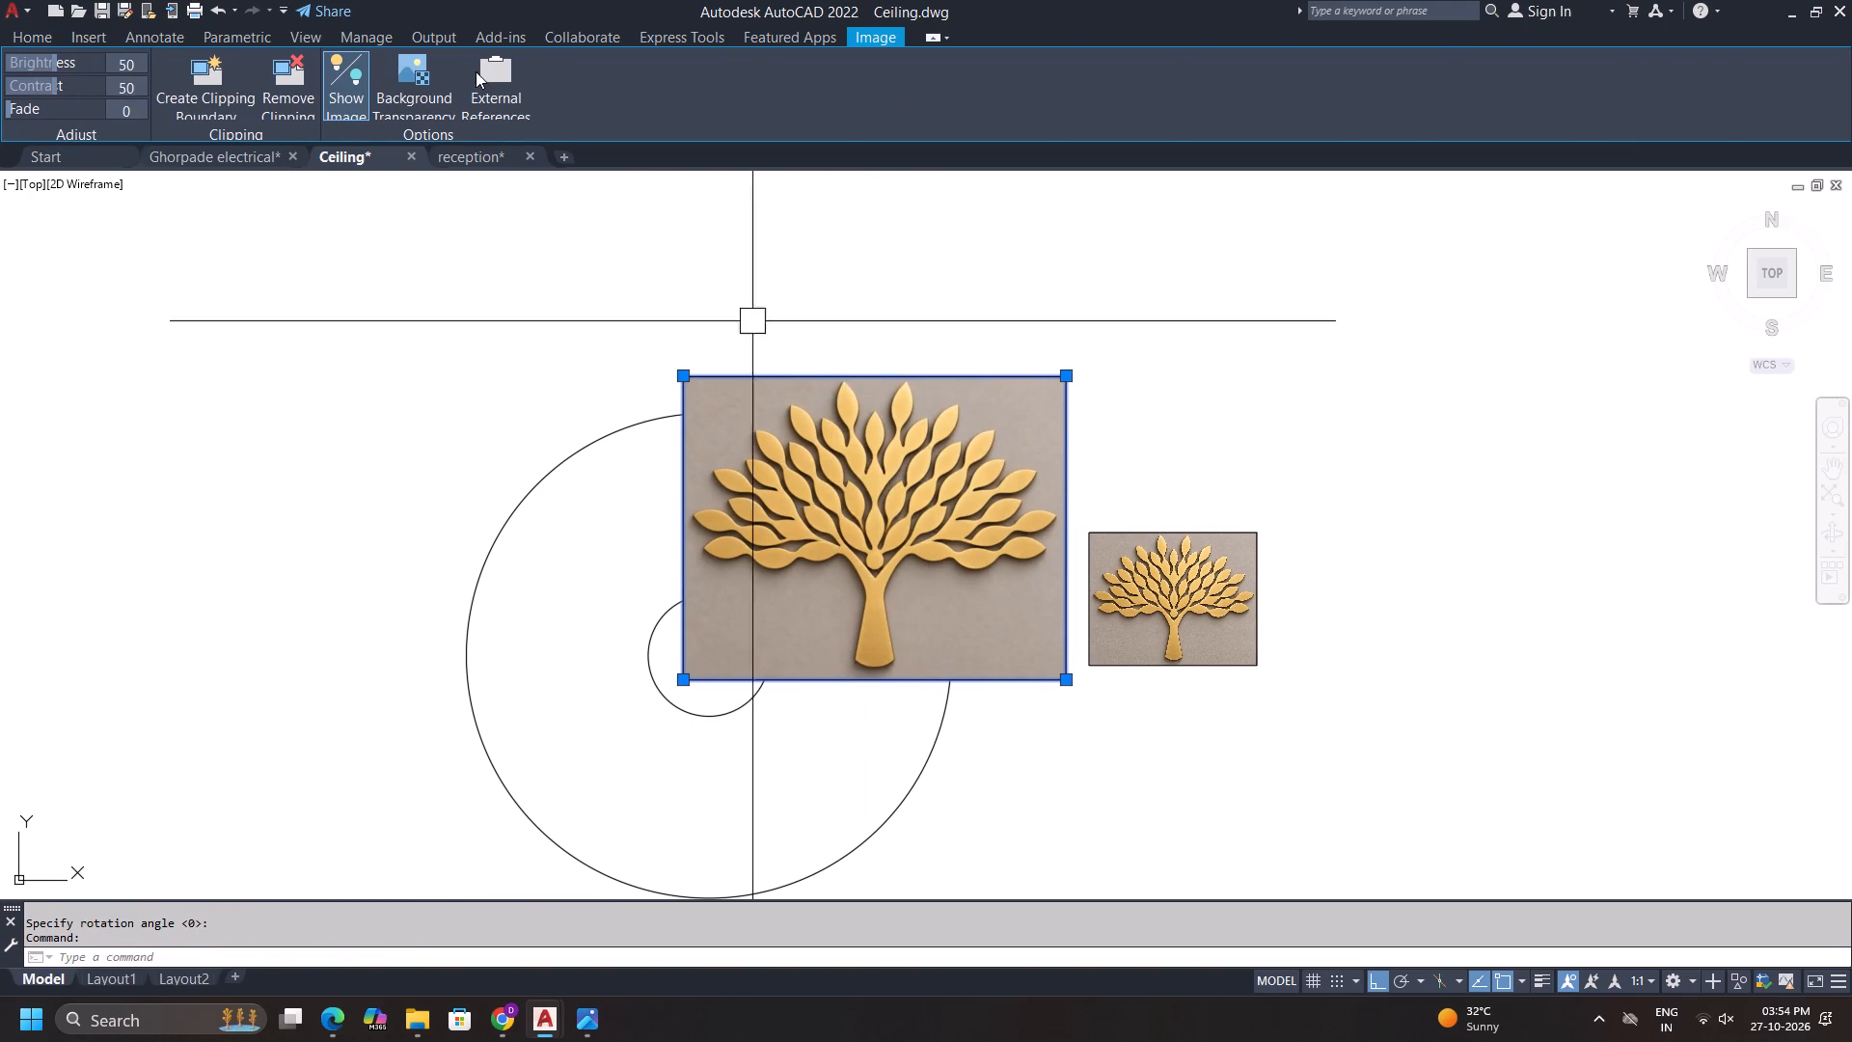
pyautogui.press('Escape')
pyautogui.click(1063, 395)
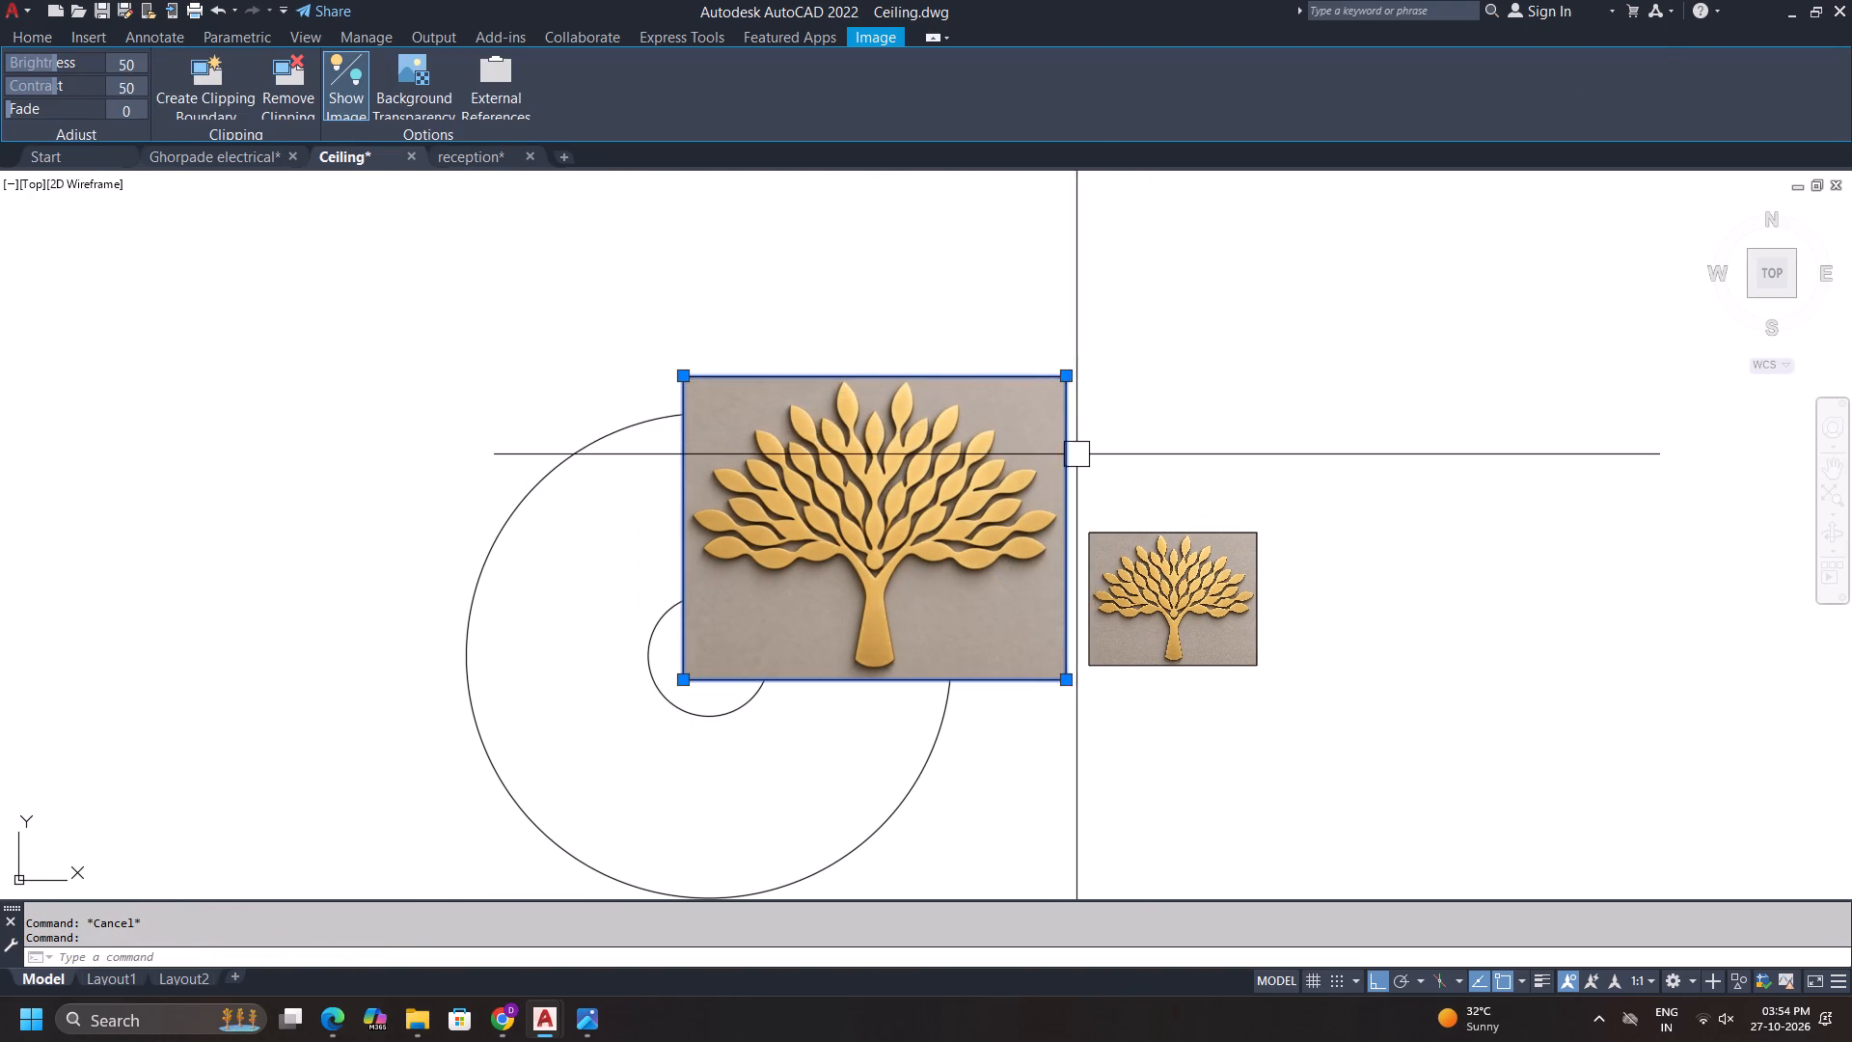
pyautogui.scroll(1, 1076, 457)
pyautogui.moveTo(1055, 463); pyautogui.dragTo(834, 641)
pyautogui.scroll(-2, 823, 515)
pyautogui.moveTo(823, 515); pyautogui.dragTo(883, 467, button='middle')
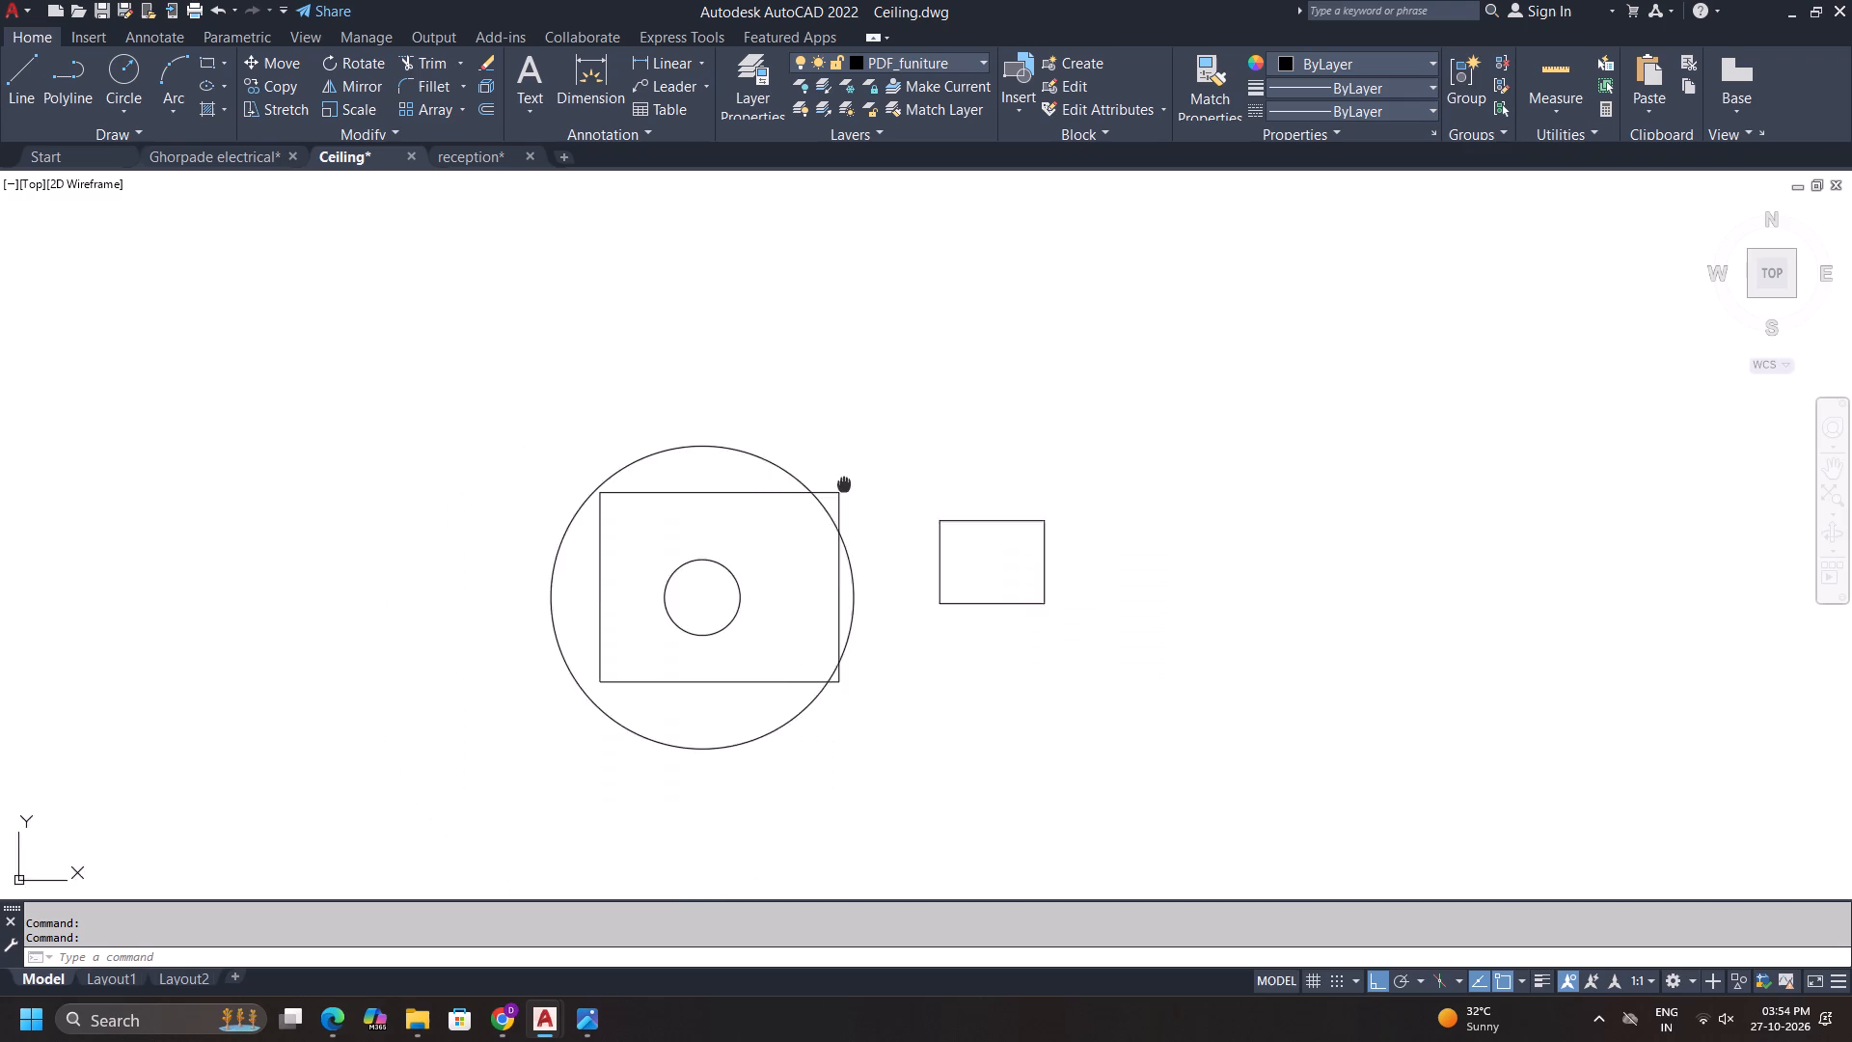
pyautogui.moveTo(883, 467); pyautogui.dragTo(933, 454, button='middle')
pyautogui.moveTo(945, 315); pyautogui.dragTo(1036, 264, button='middle')
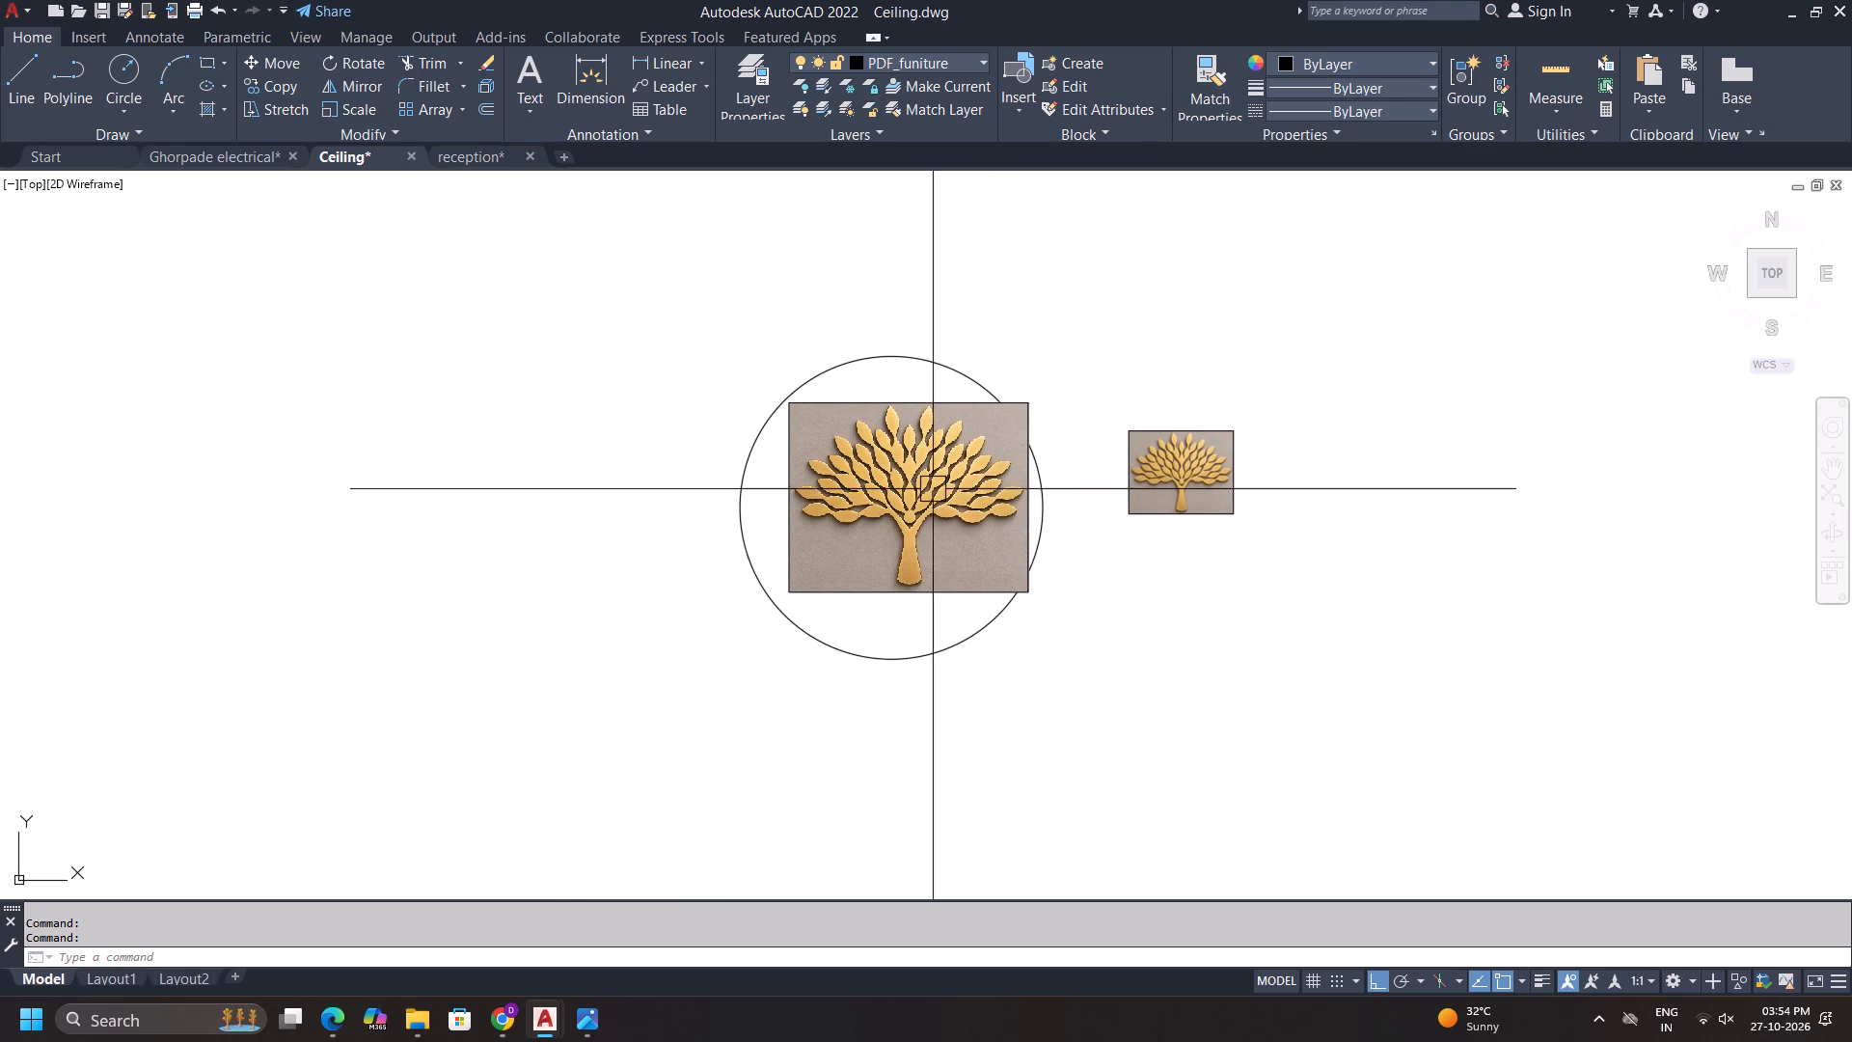
# Scale the tree image inside the circle down about its lower-left corner to roughly the size of the tree image outside.
pyautogui.scroll(2, 946, 590)
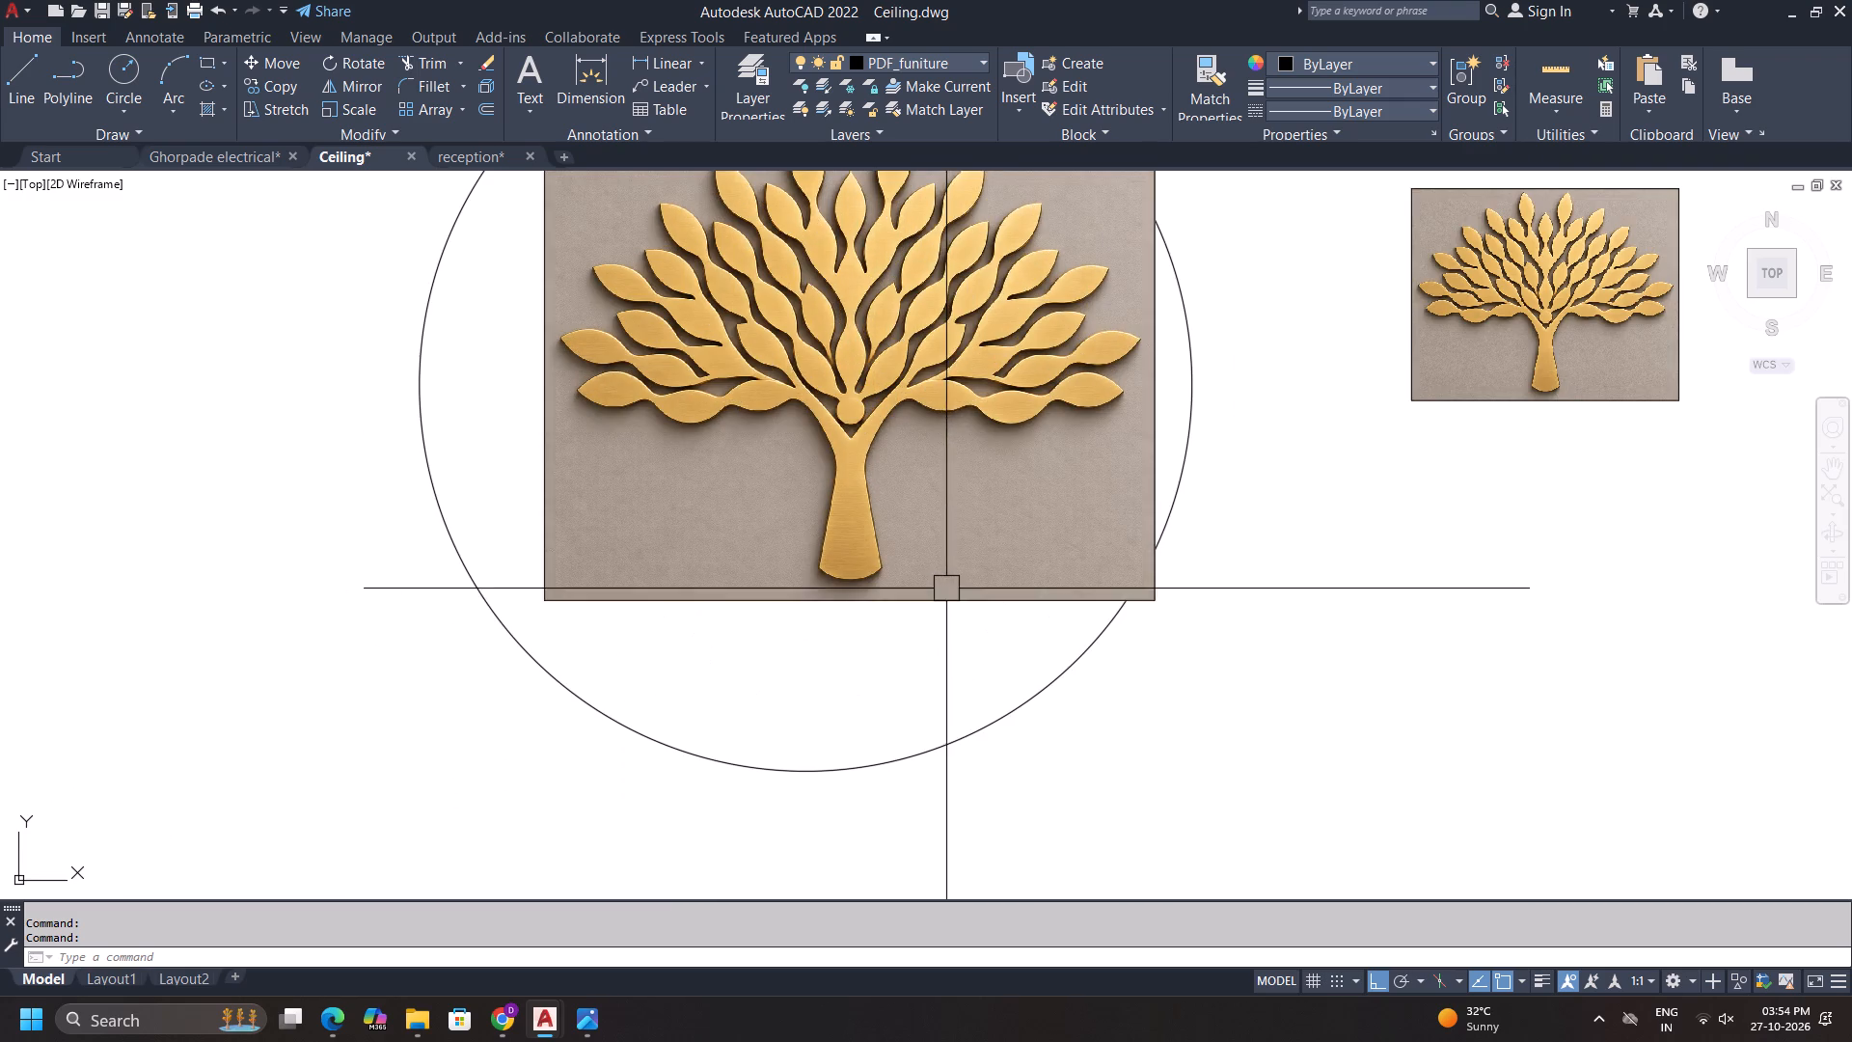
pyautogui.click(960, 601)
pyautogui.moveTo(964, 614); pyautogui.dragTo(970, 727, button='middle')
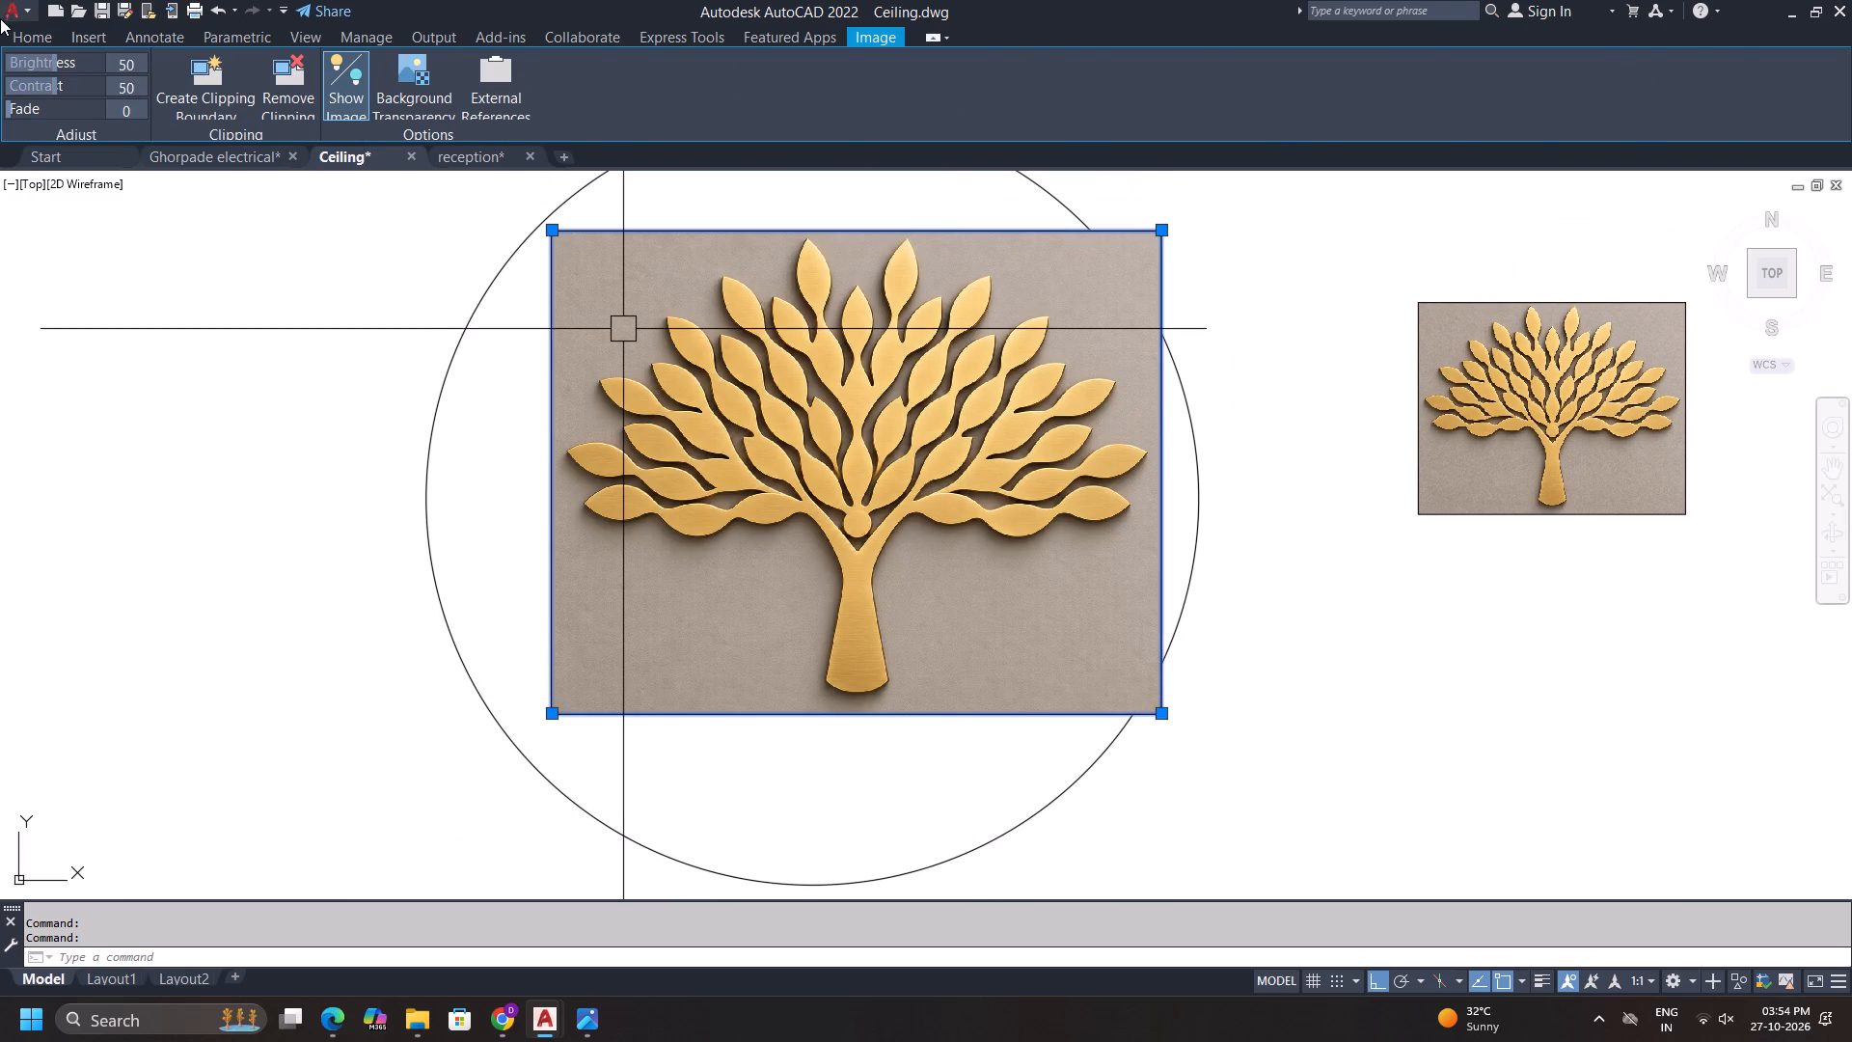
pyautogui.click(29, 31)
pyautogui.click(345, 111)
pyautogui.click(562, 726)
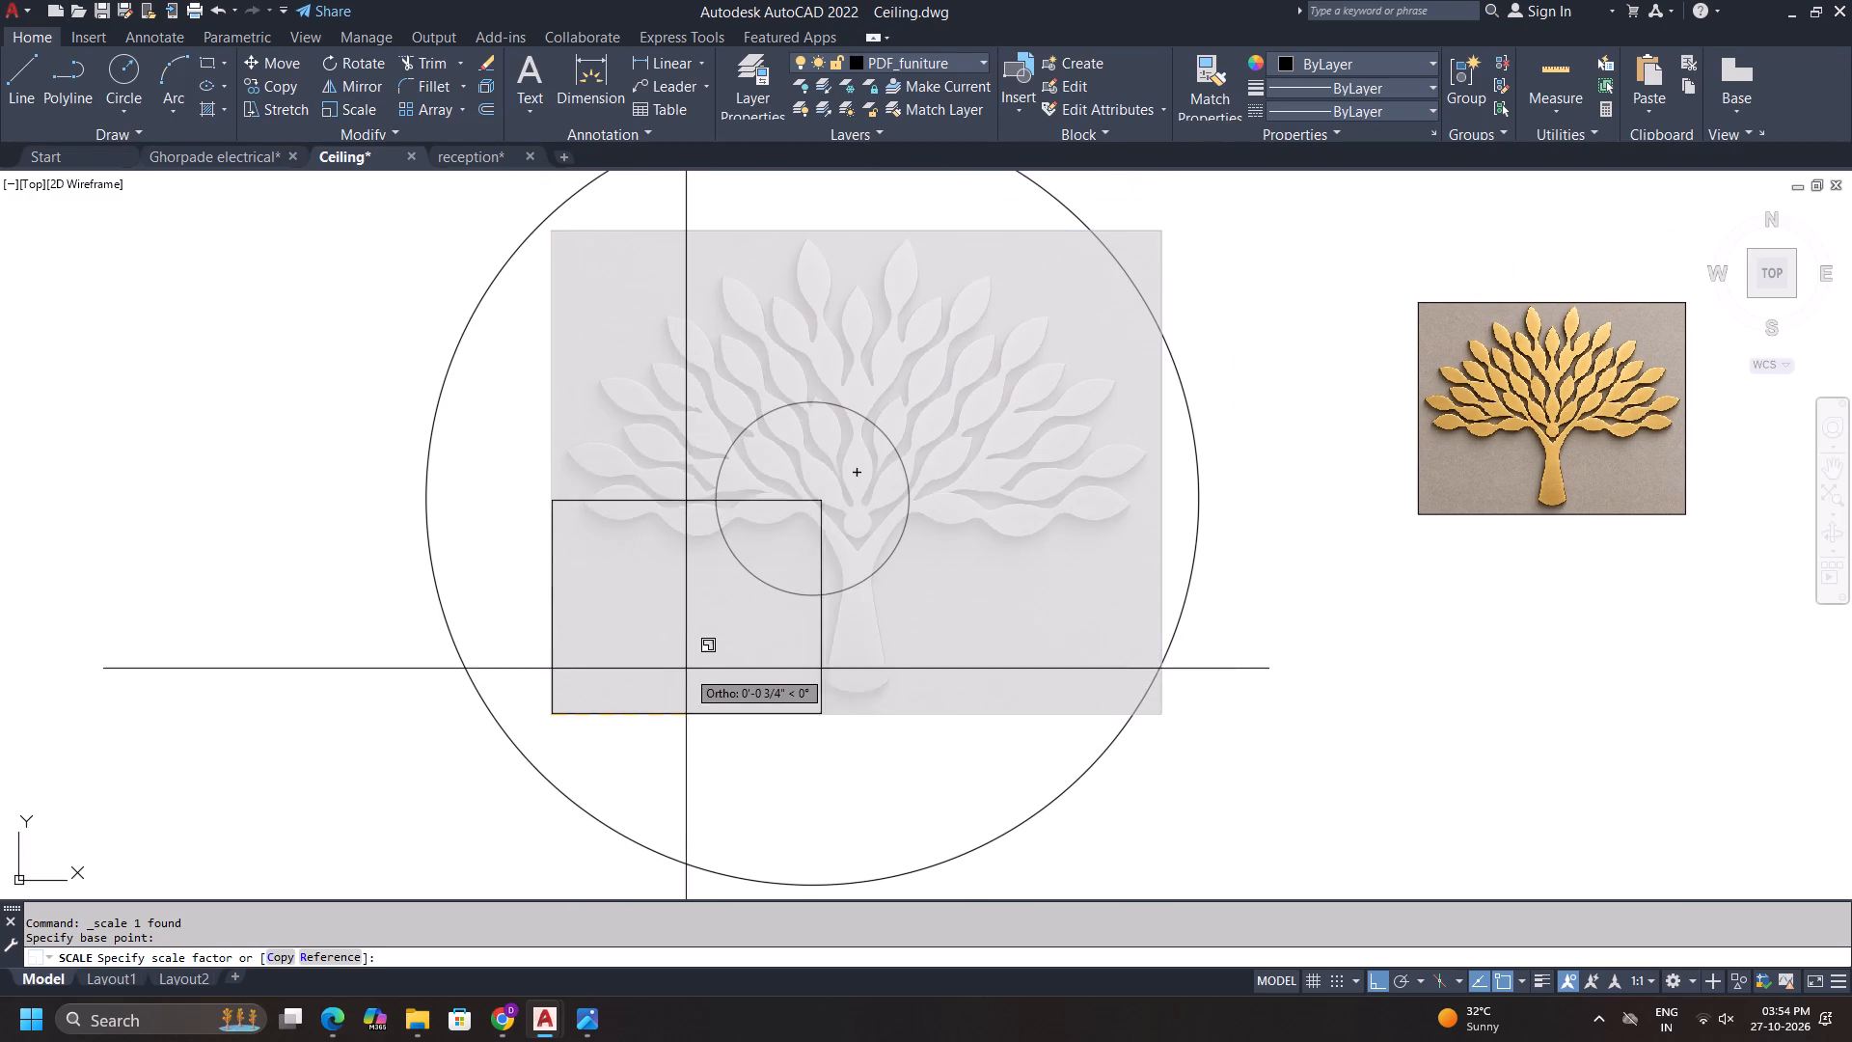
pyautogui.click(684, 660)
# Move the scaled-down tree image to the centre of the outer circle, over the small inner circle.
pyautogui.click(806, 677)
pyautogui.moveTo(807, 692); pyautogui.dragTo(871, 650)
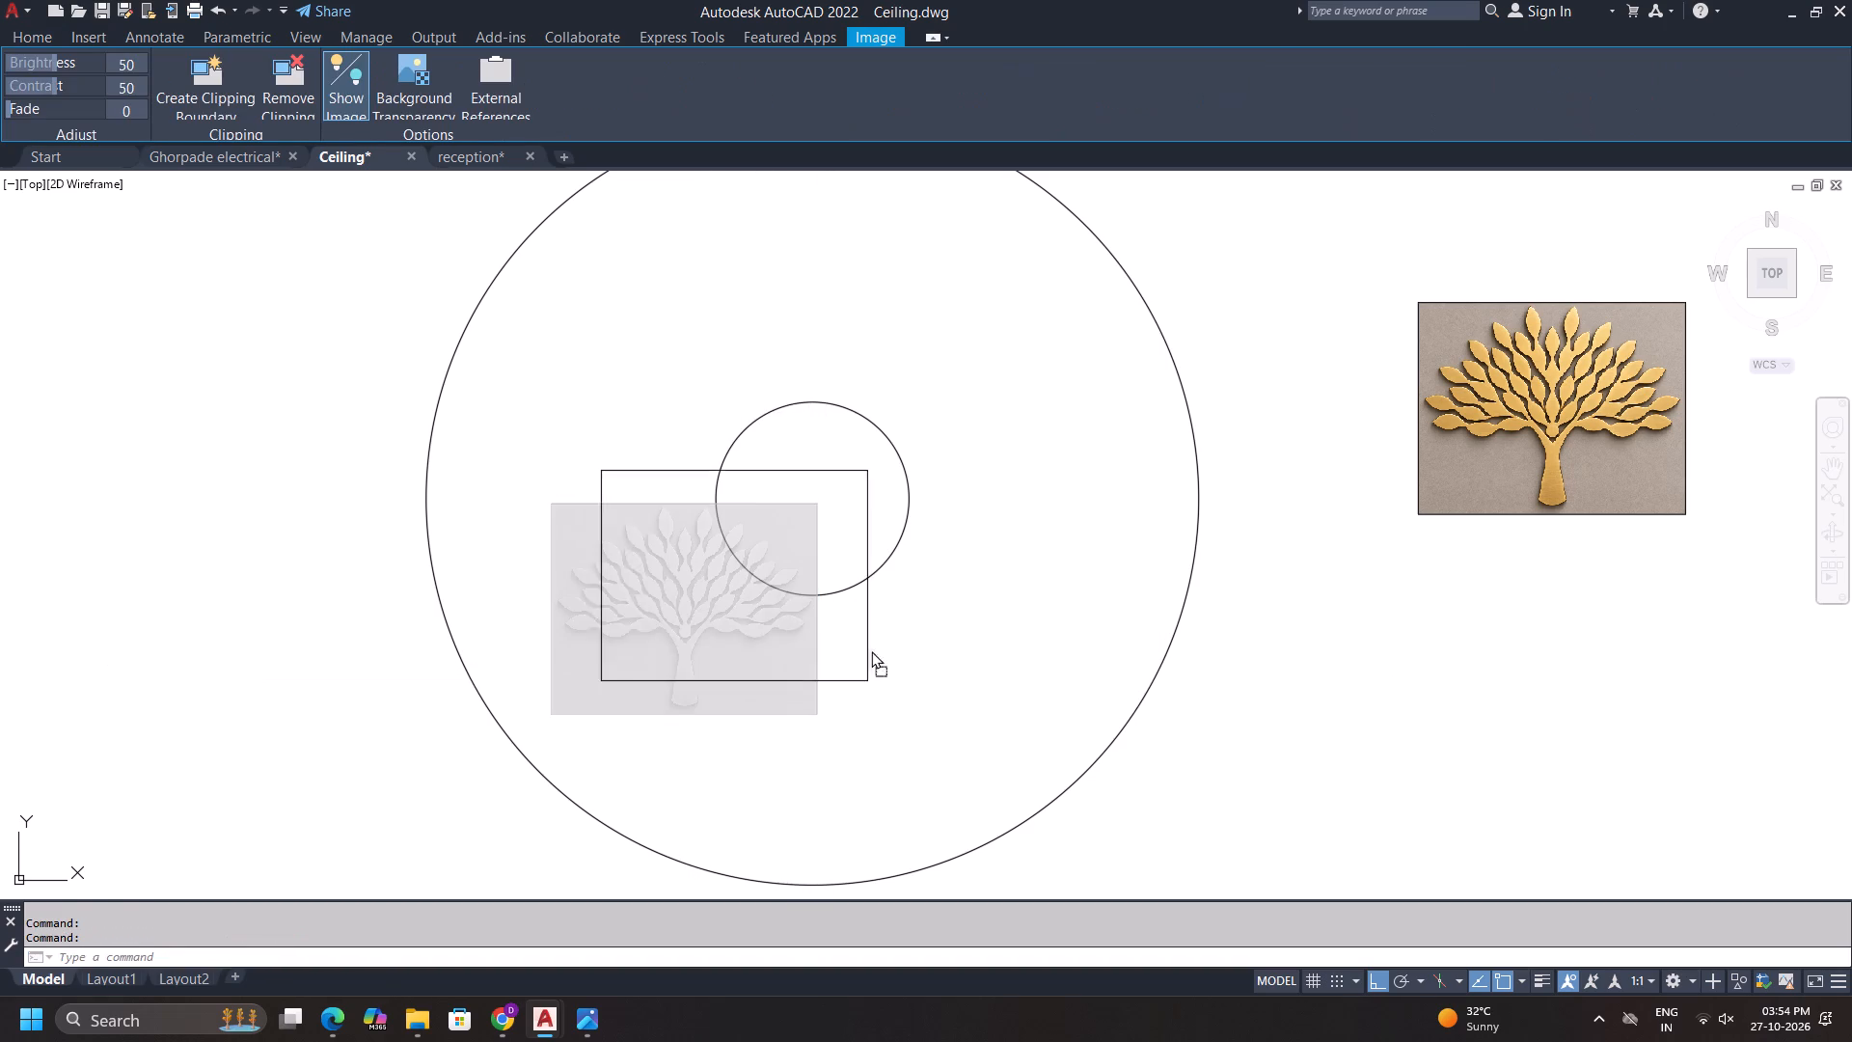
pyautogui.moveTo(871, 650); pyautogui.dragTo(934, 578)
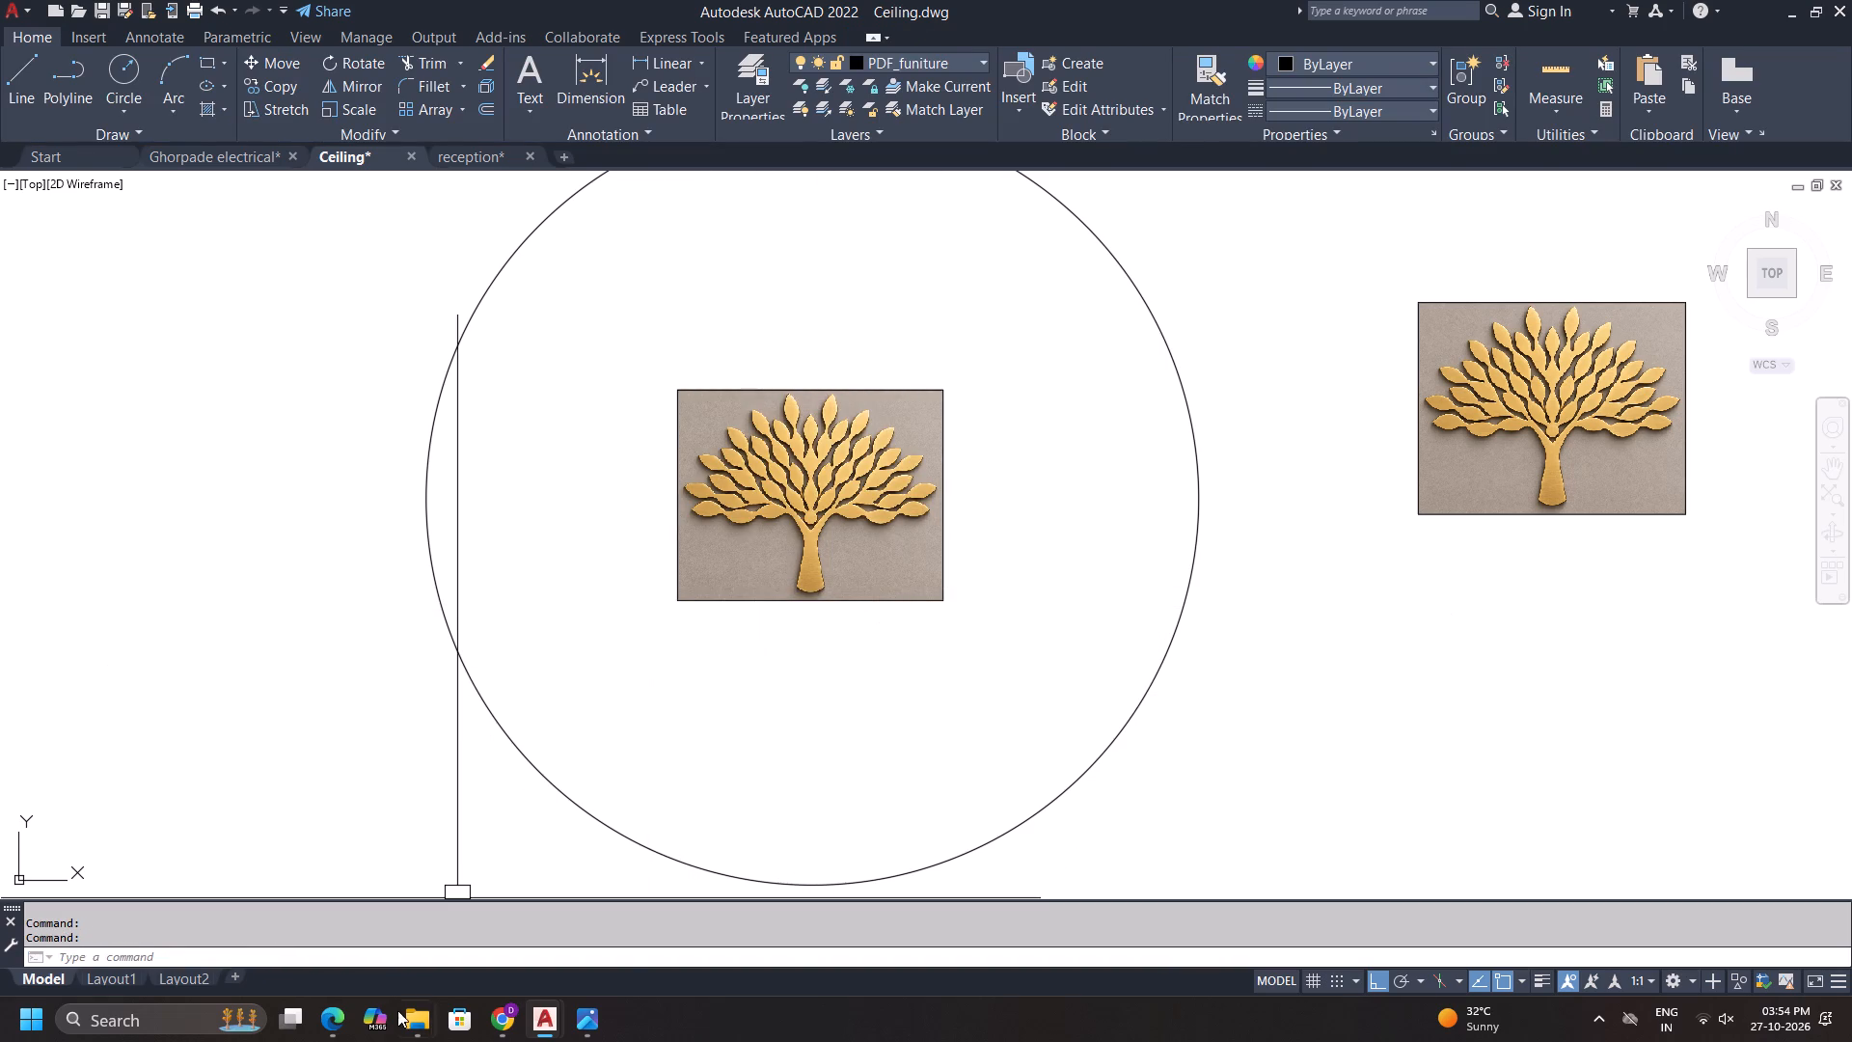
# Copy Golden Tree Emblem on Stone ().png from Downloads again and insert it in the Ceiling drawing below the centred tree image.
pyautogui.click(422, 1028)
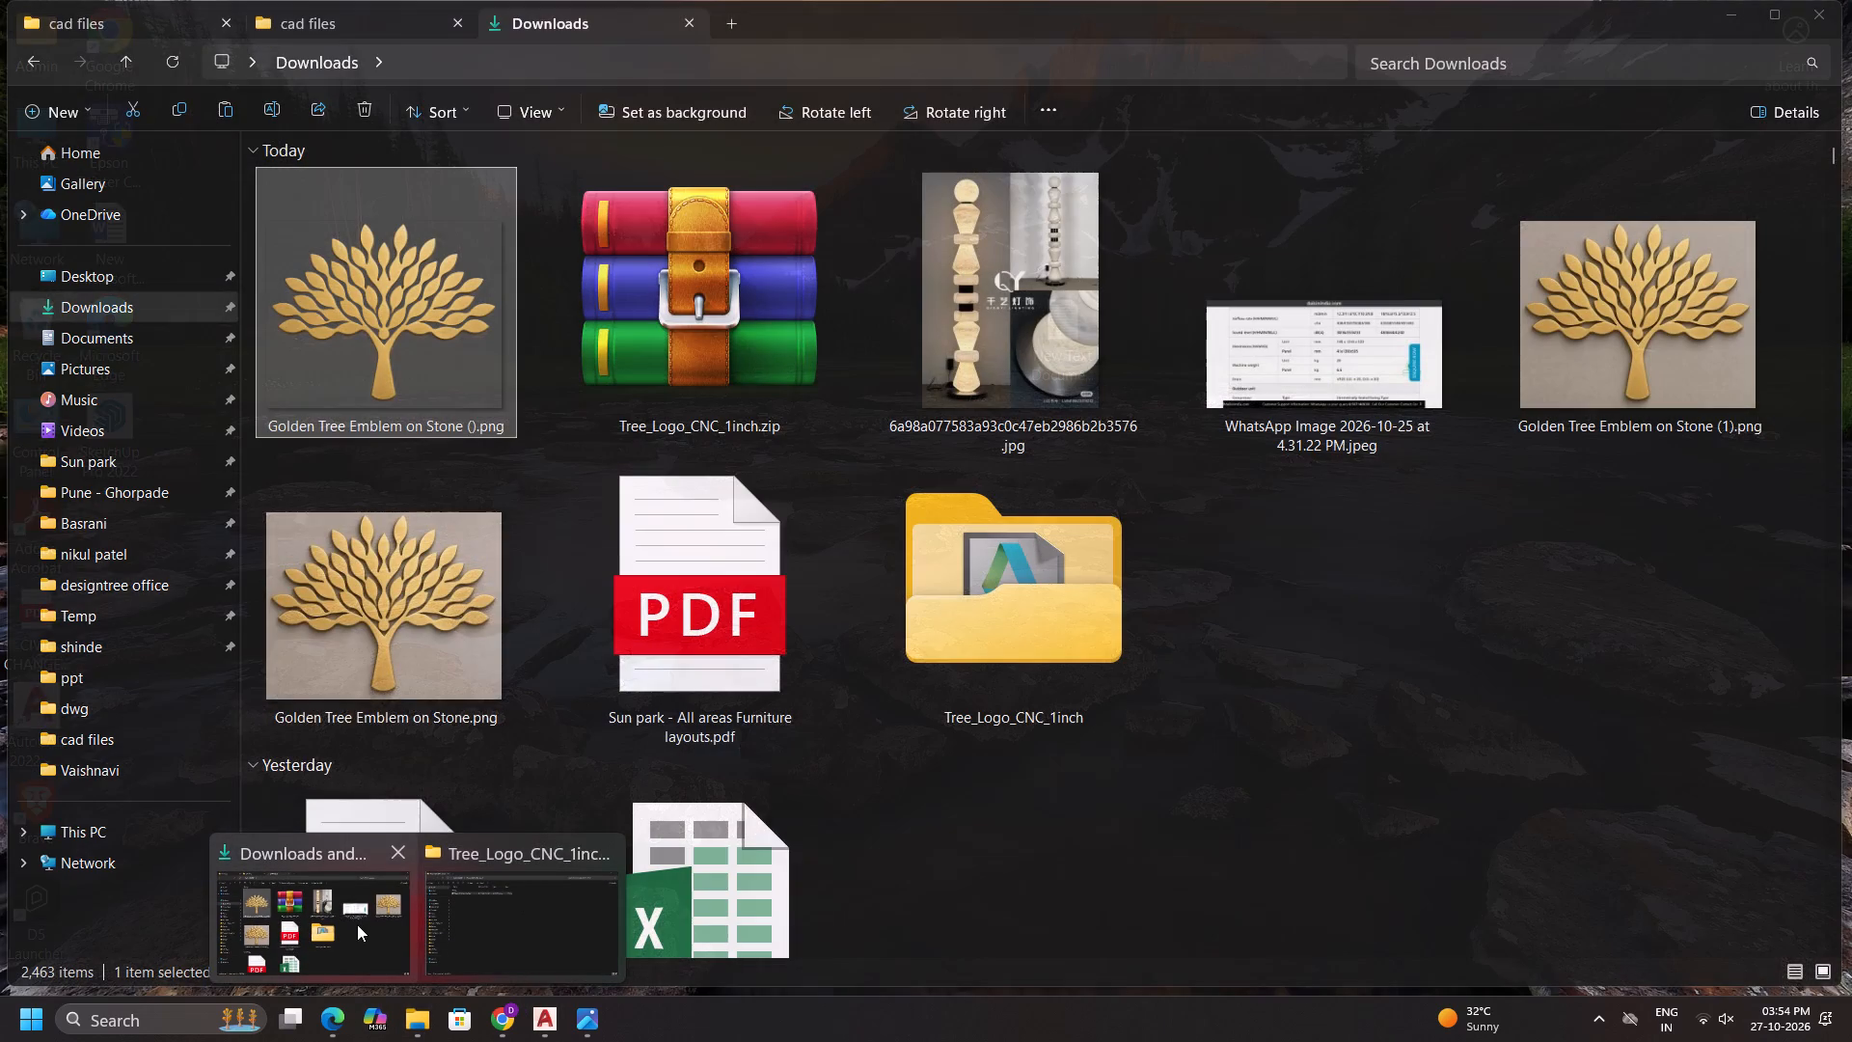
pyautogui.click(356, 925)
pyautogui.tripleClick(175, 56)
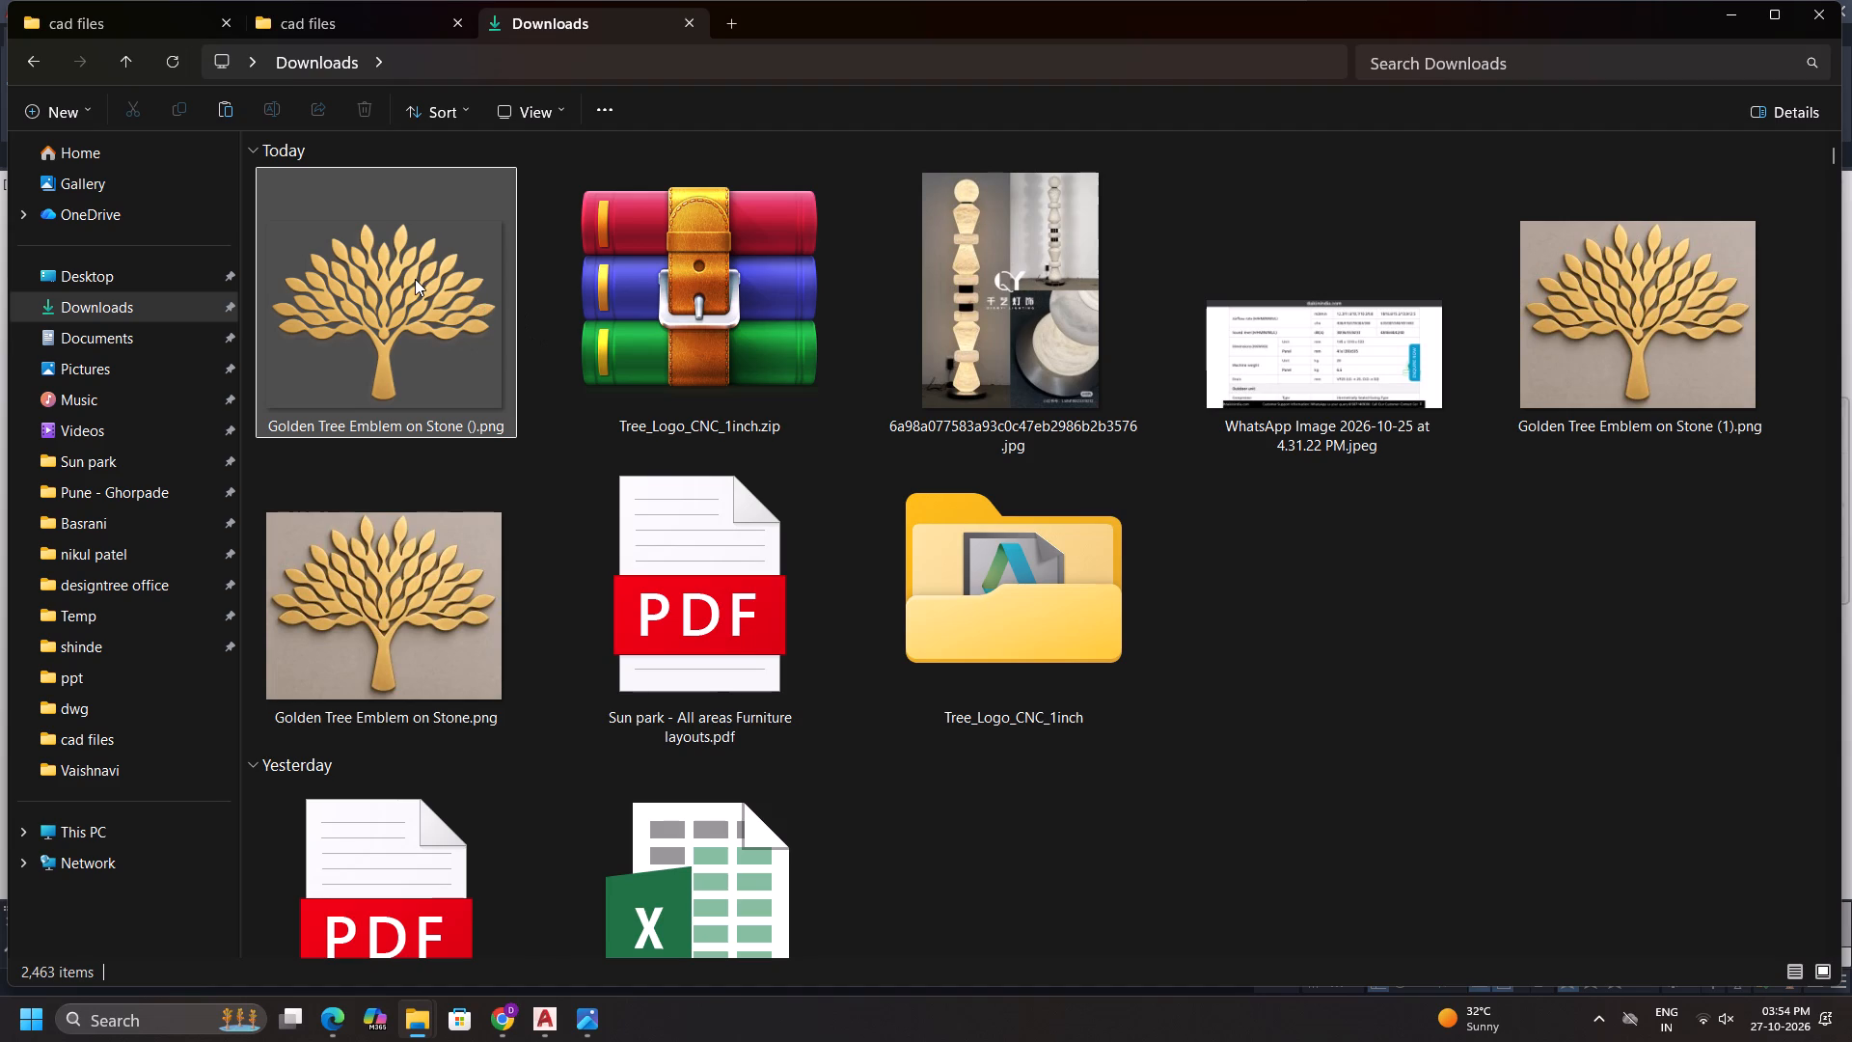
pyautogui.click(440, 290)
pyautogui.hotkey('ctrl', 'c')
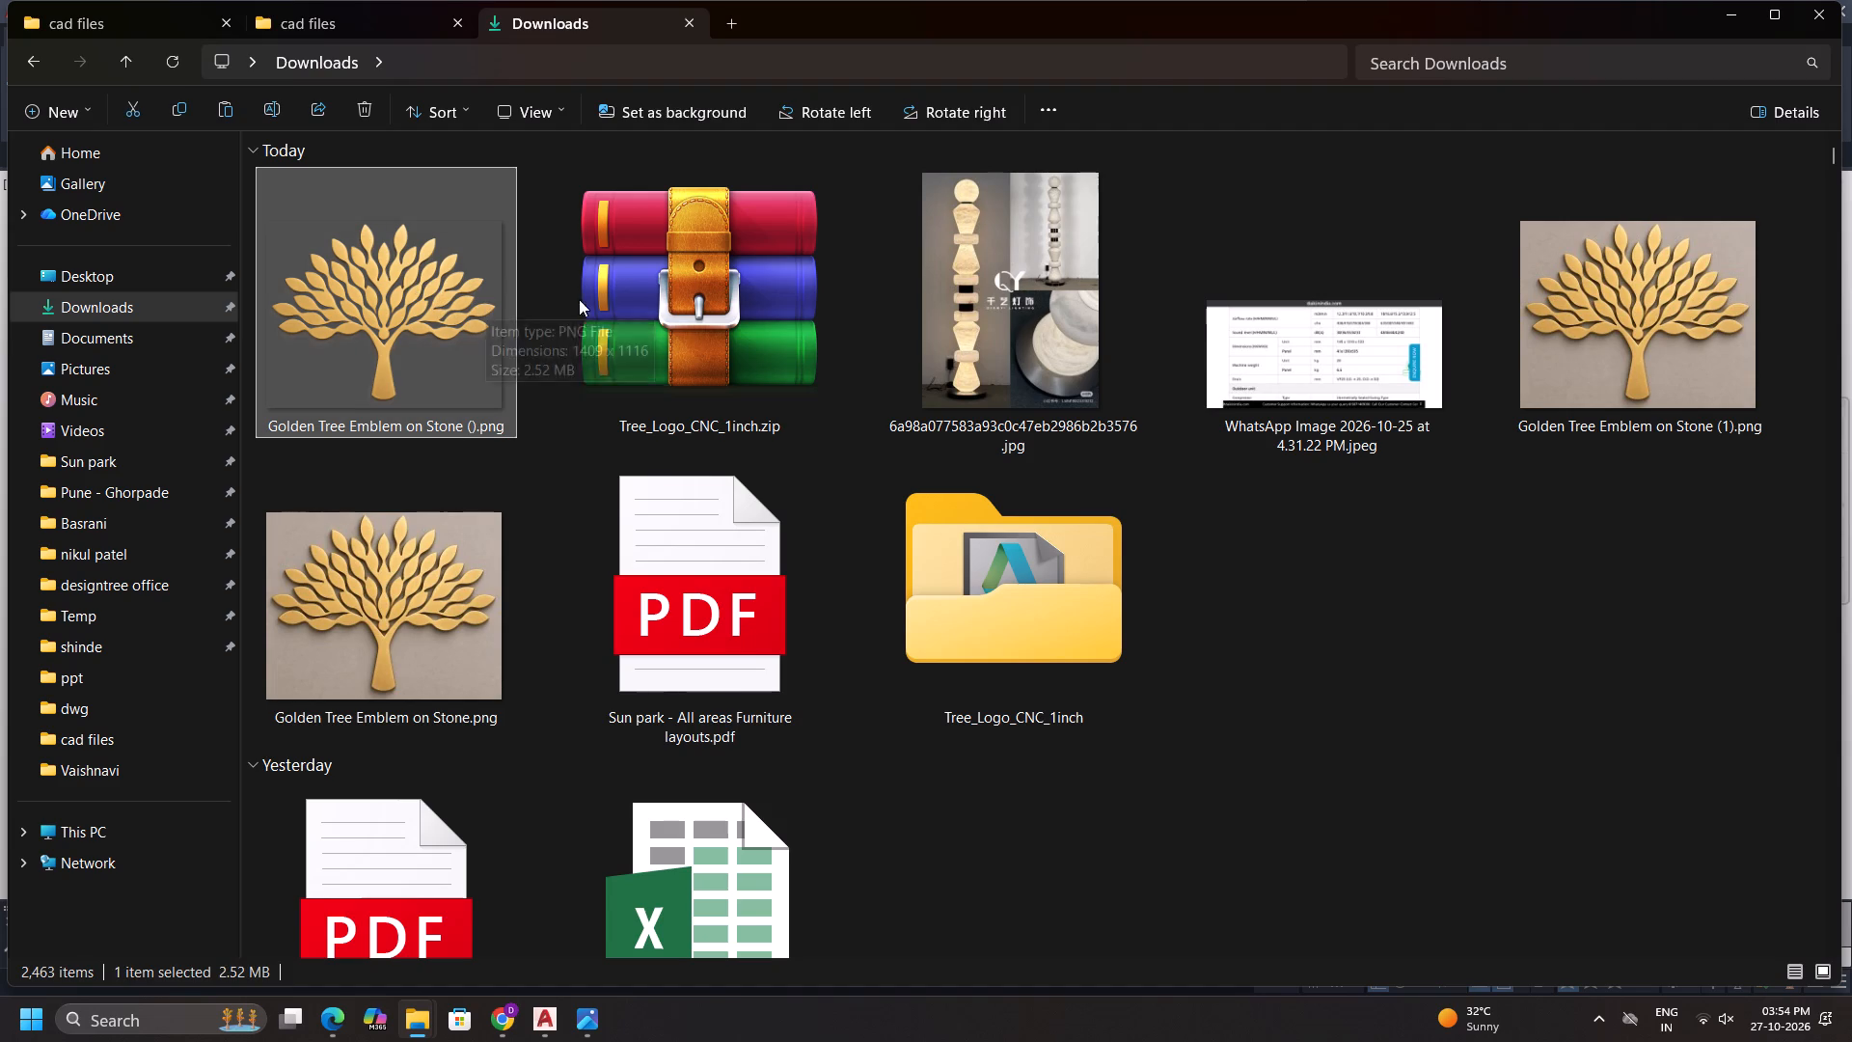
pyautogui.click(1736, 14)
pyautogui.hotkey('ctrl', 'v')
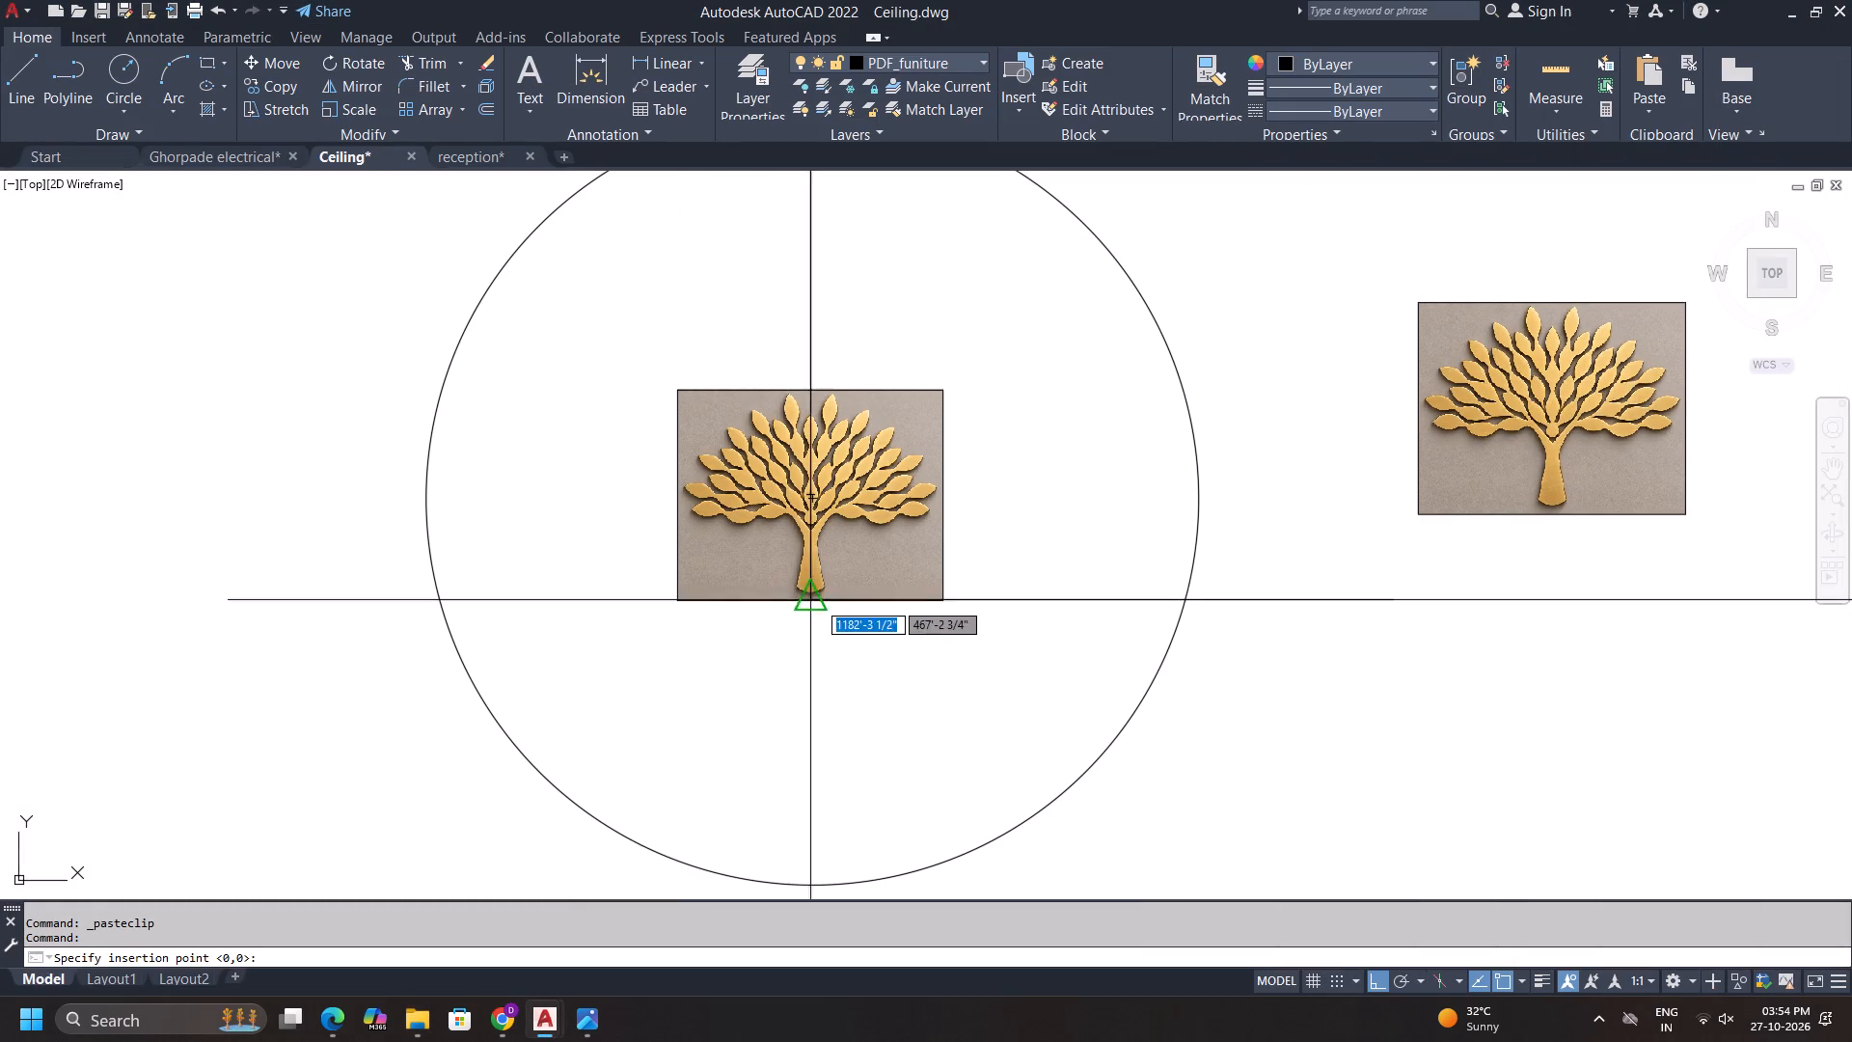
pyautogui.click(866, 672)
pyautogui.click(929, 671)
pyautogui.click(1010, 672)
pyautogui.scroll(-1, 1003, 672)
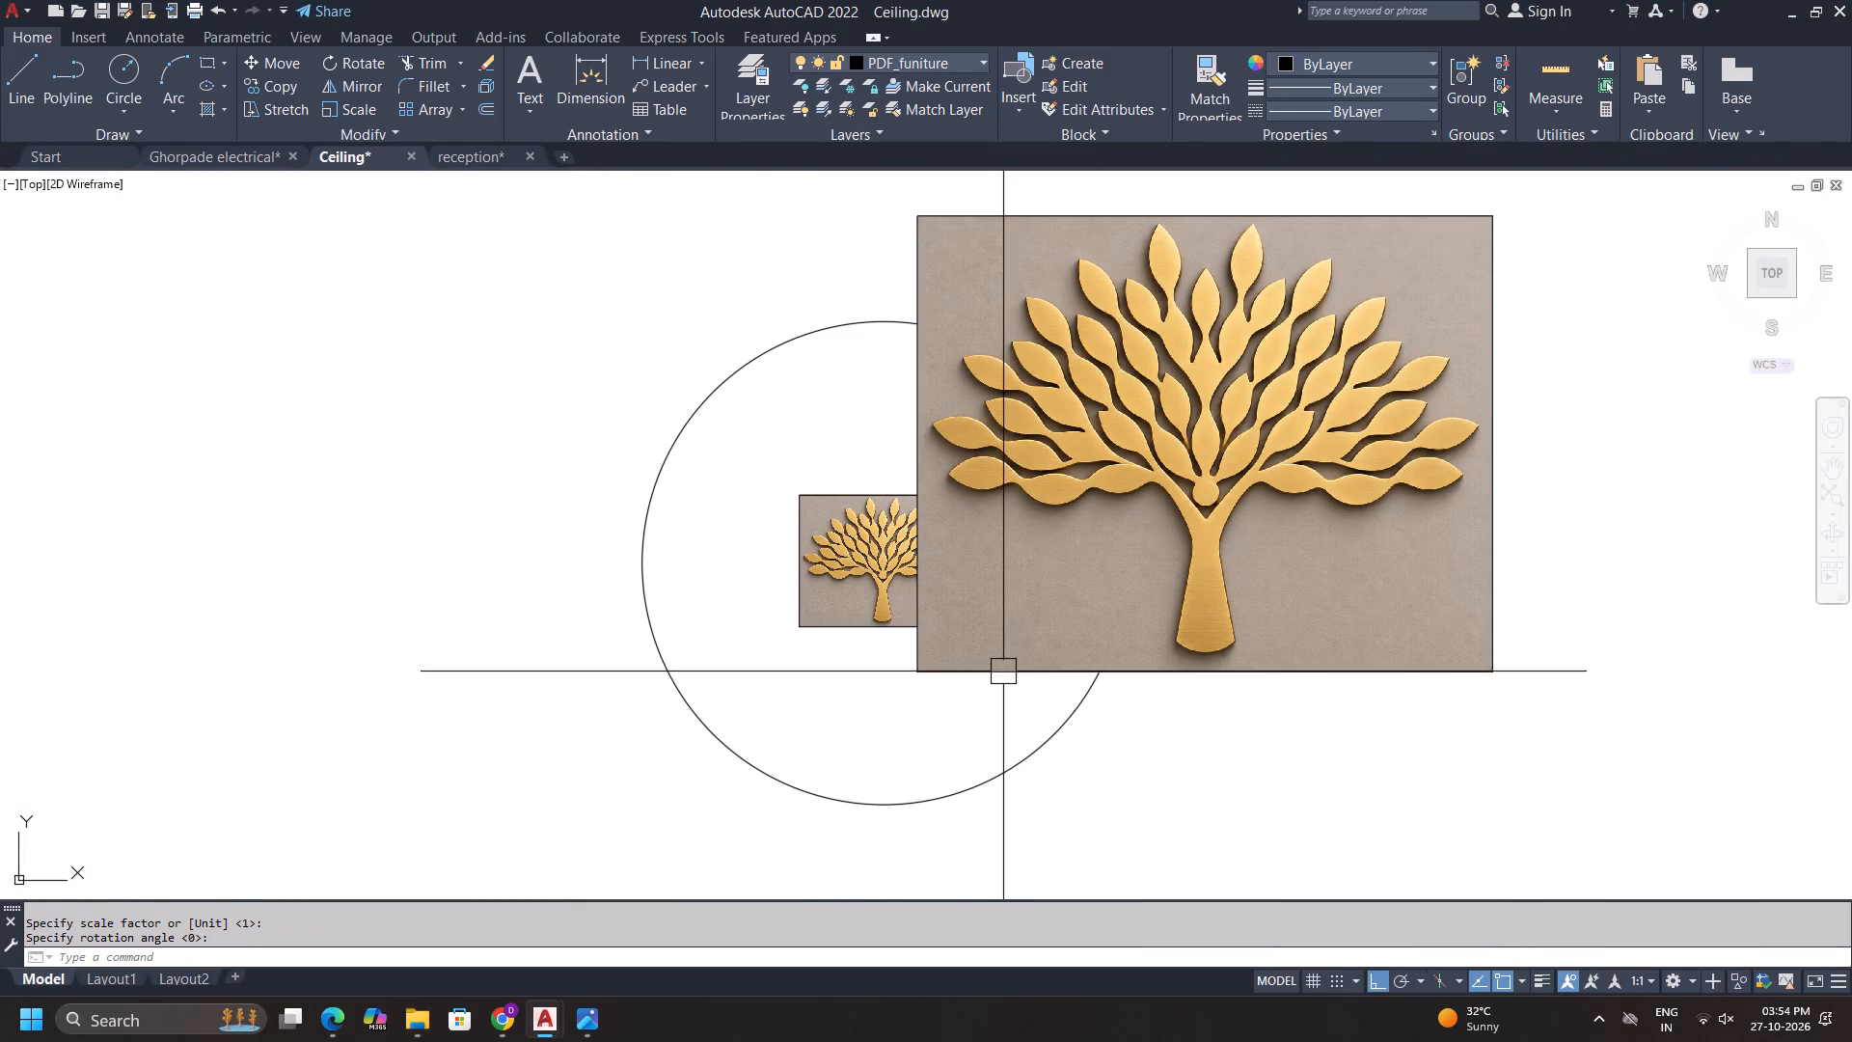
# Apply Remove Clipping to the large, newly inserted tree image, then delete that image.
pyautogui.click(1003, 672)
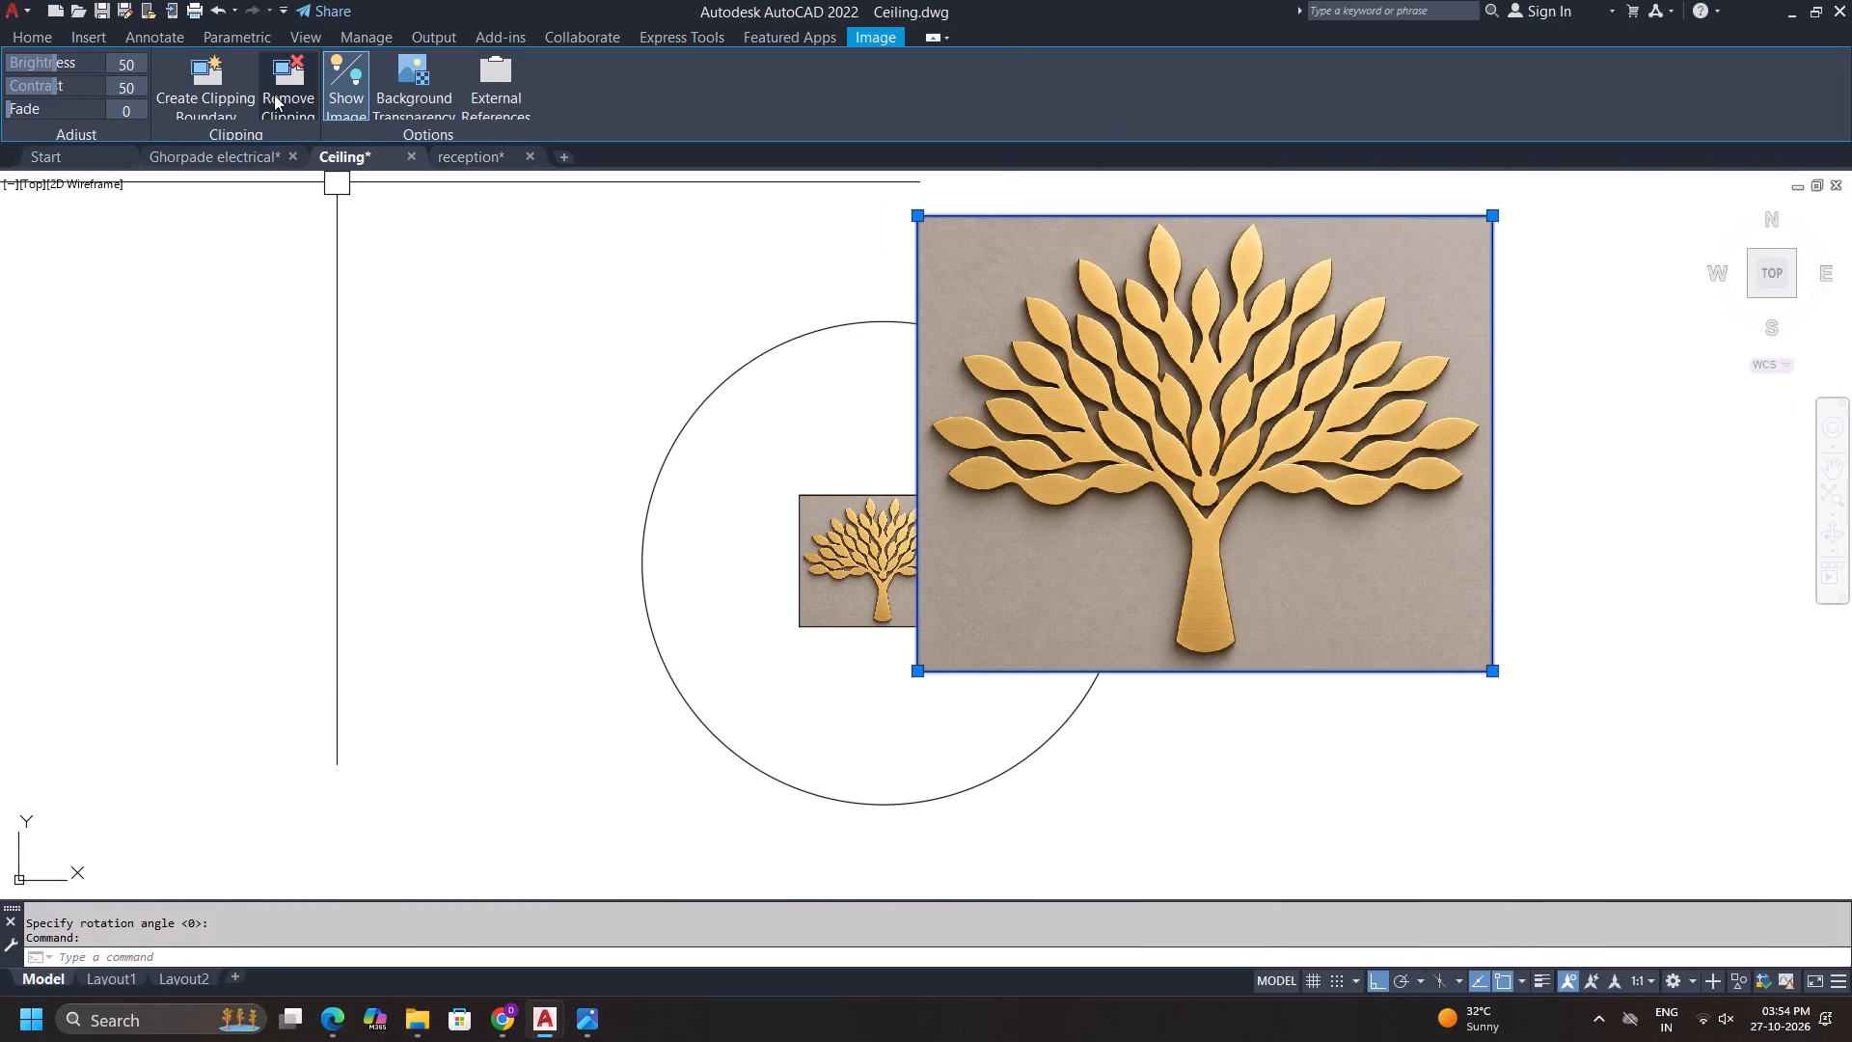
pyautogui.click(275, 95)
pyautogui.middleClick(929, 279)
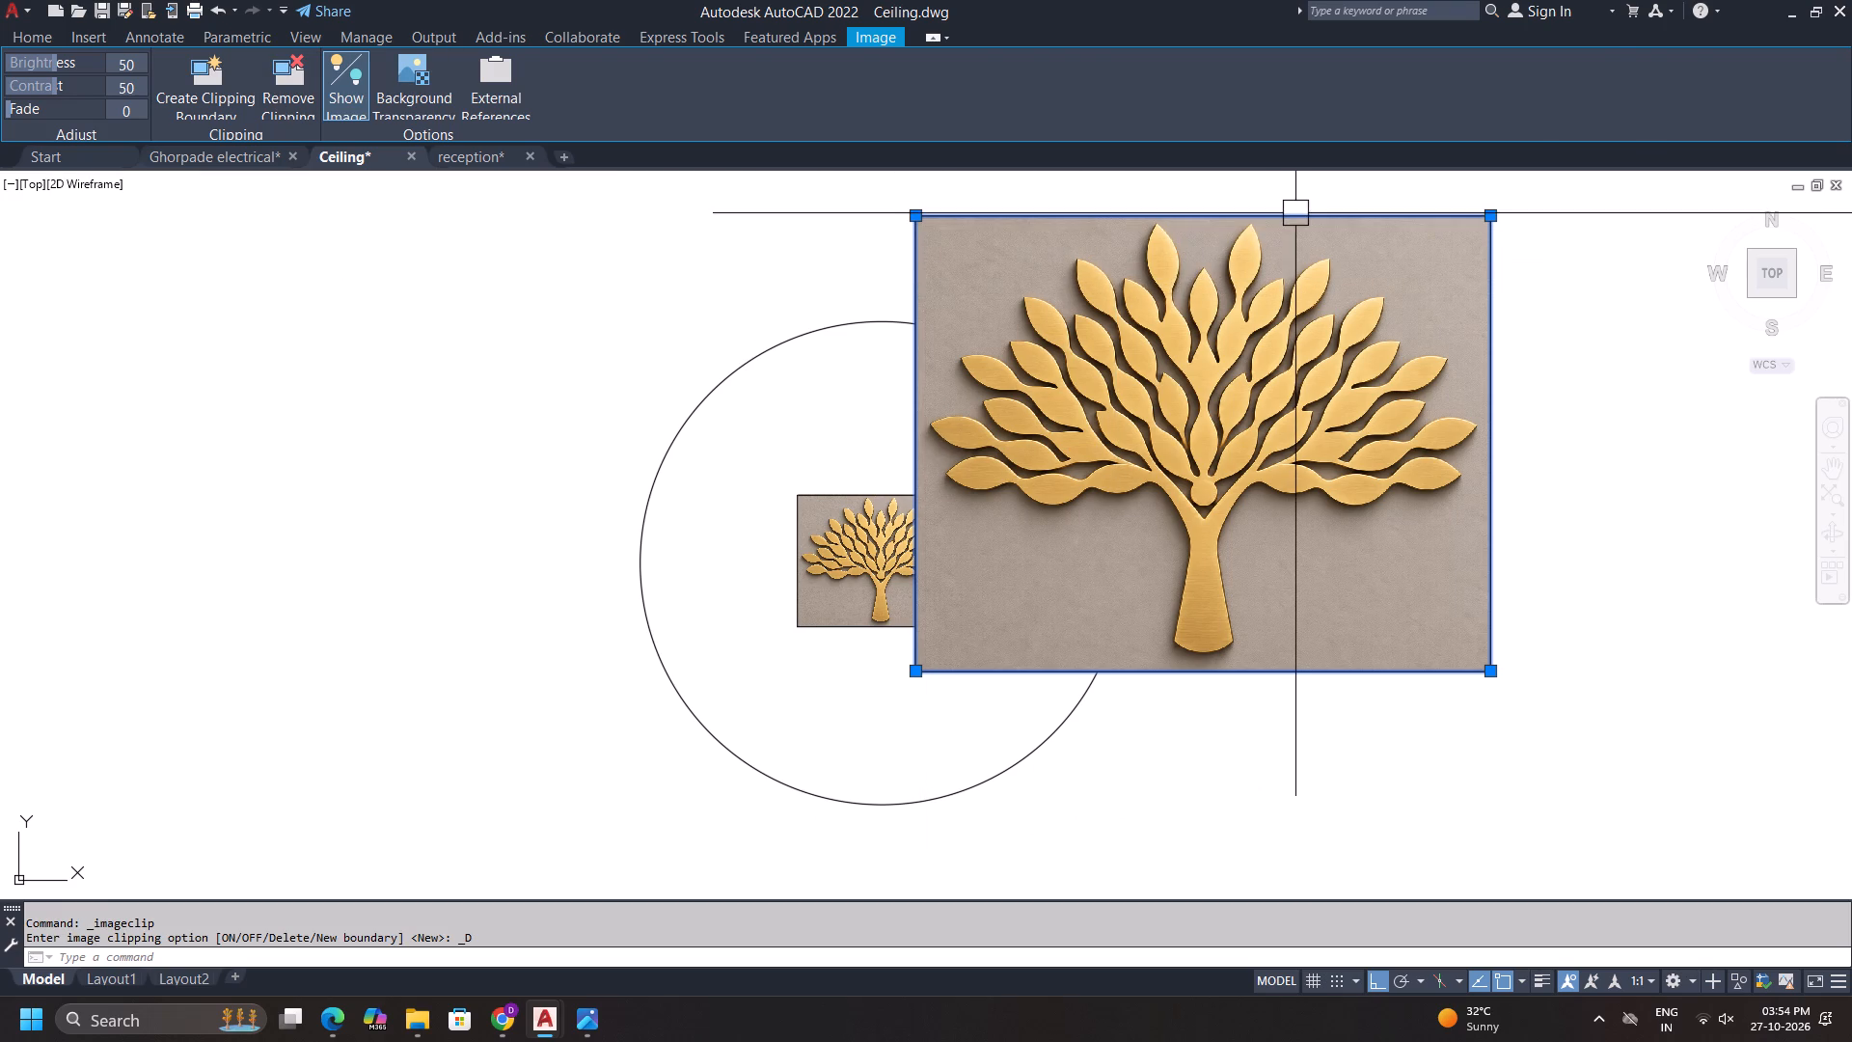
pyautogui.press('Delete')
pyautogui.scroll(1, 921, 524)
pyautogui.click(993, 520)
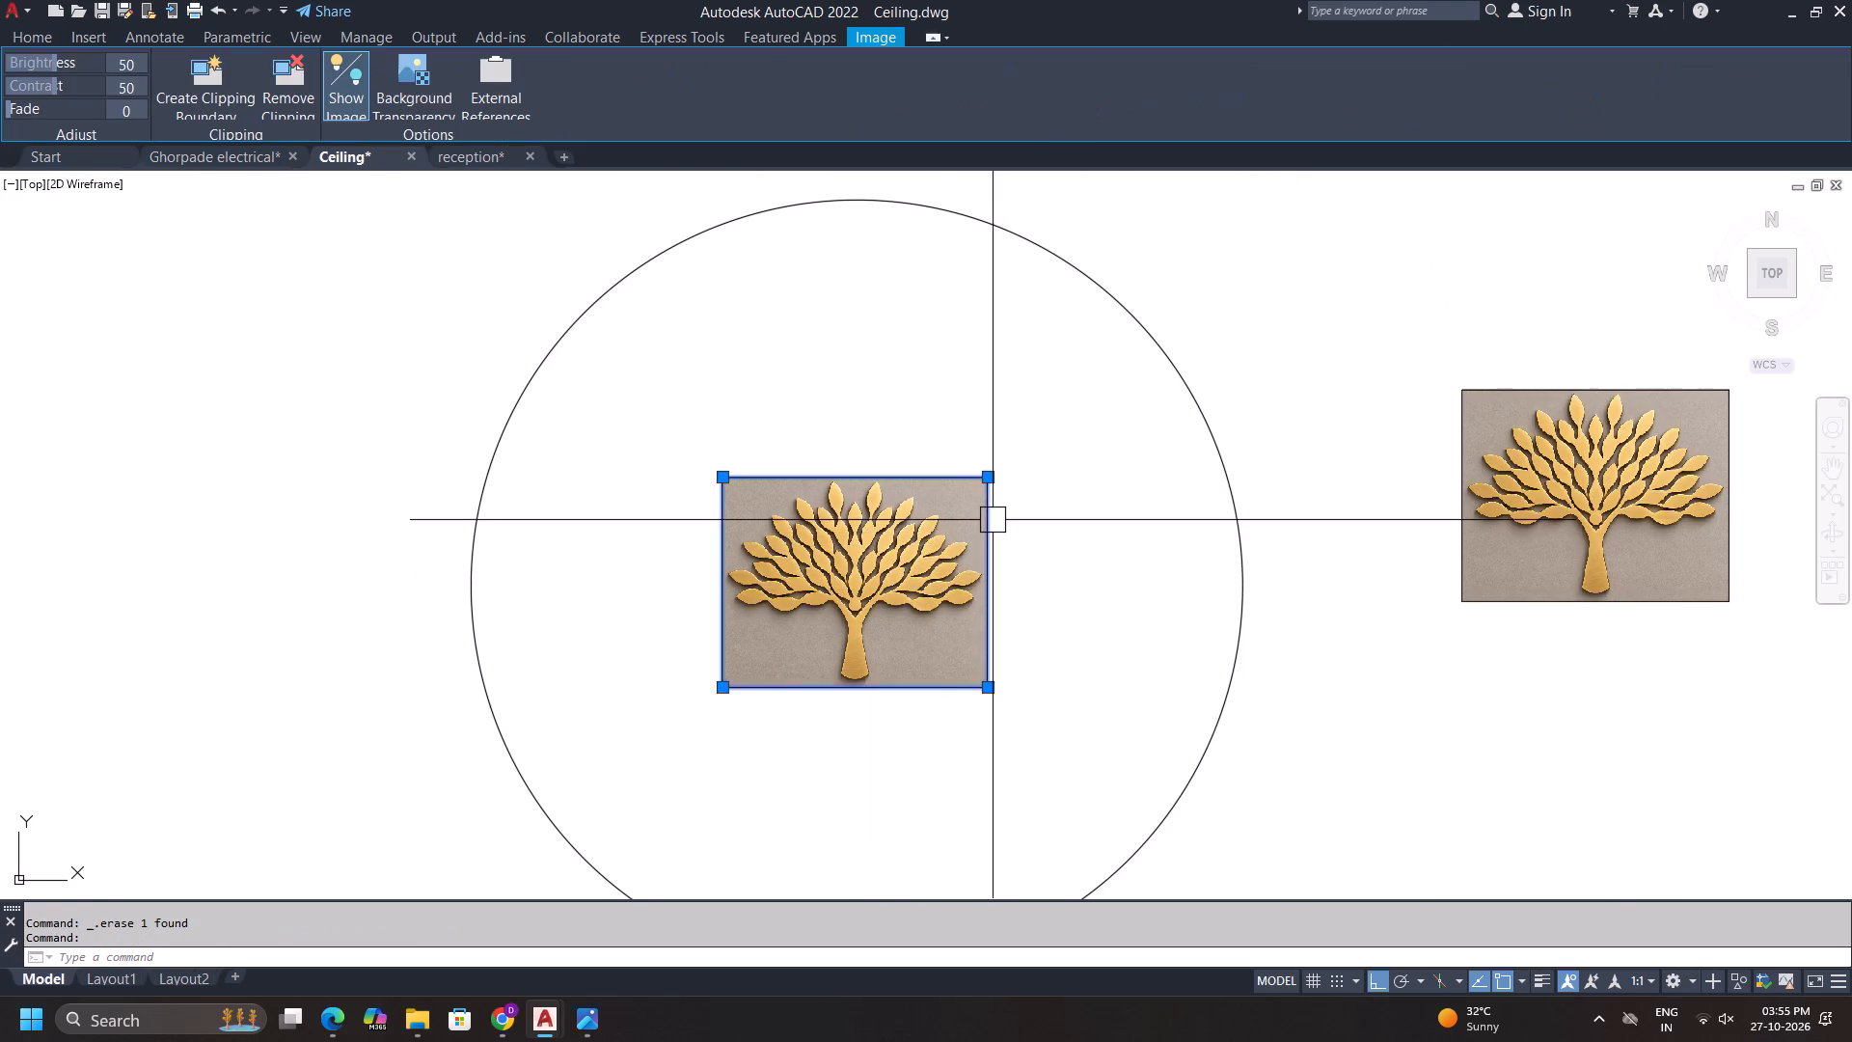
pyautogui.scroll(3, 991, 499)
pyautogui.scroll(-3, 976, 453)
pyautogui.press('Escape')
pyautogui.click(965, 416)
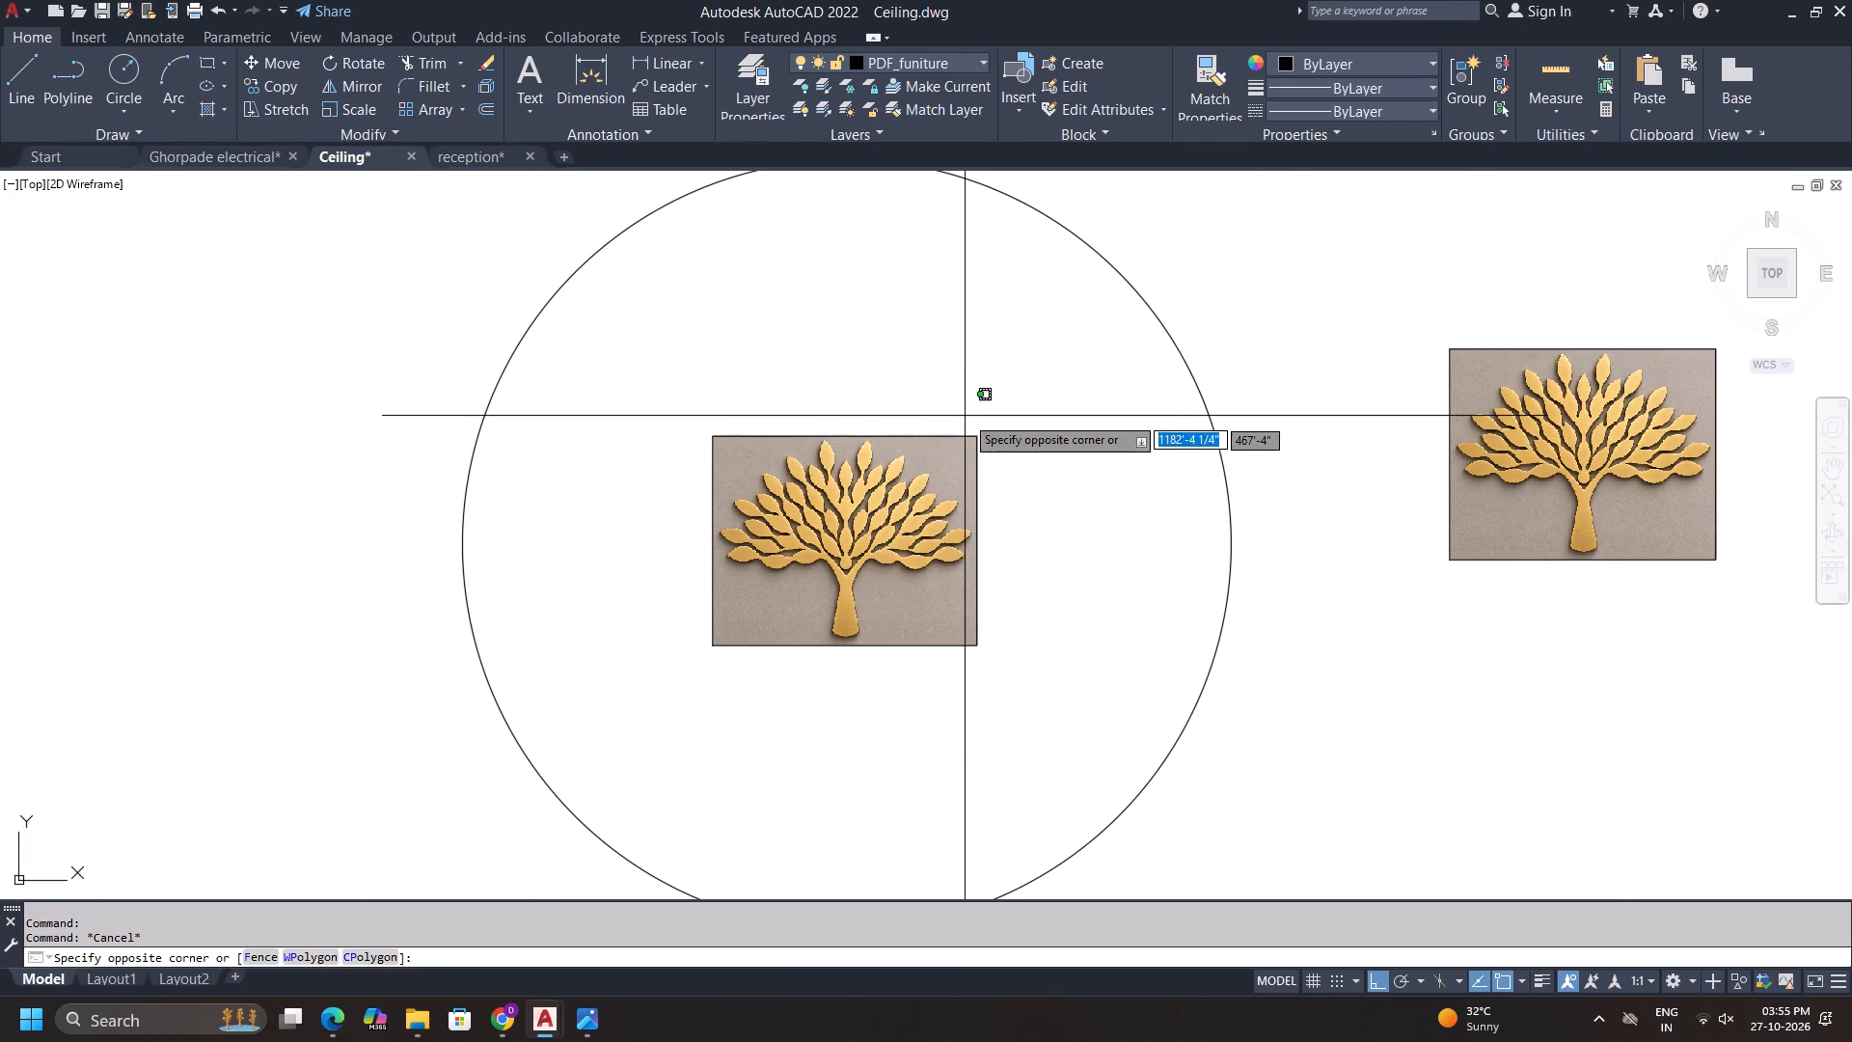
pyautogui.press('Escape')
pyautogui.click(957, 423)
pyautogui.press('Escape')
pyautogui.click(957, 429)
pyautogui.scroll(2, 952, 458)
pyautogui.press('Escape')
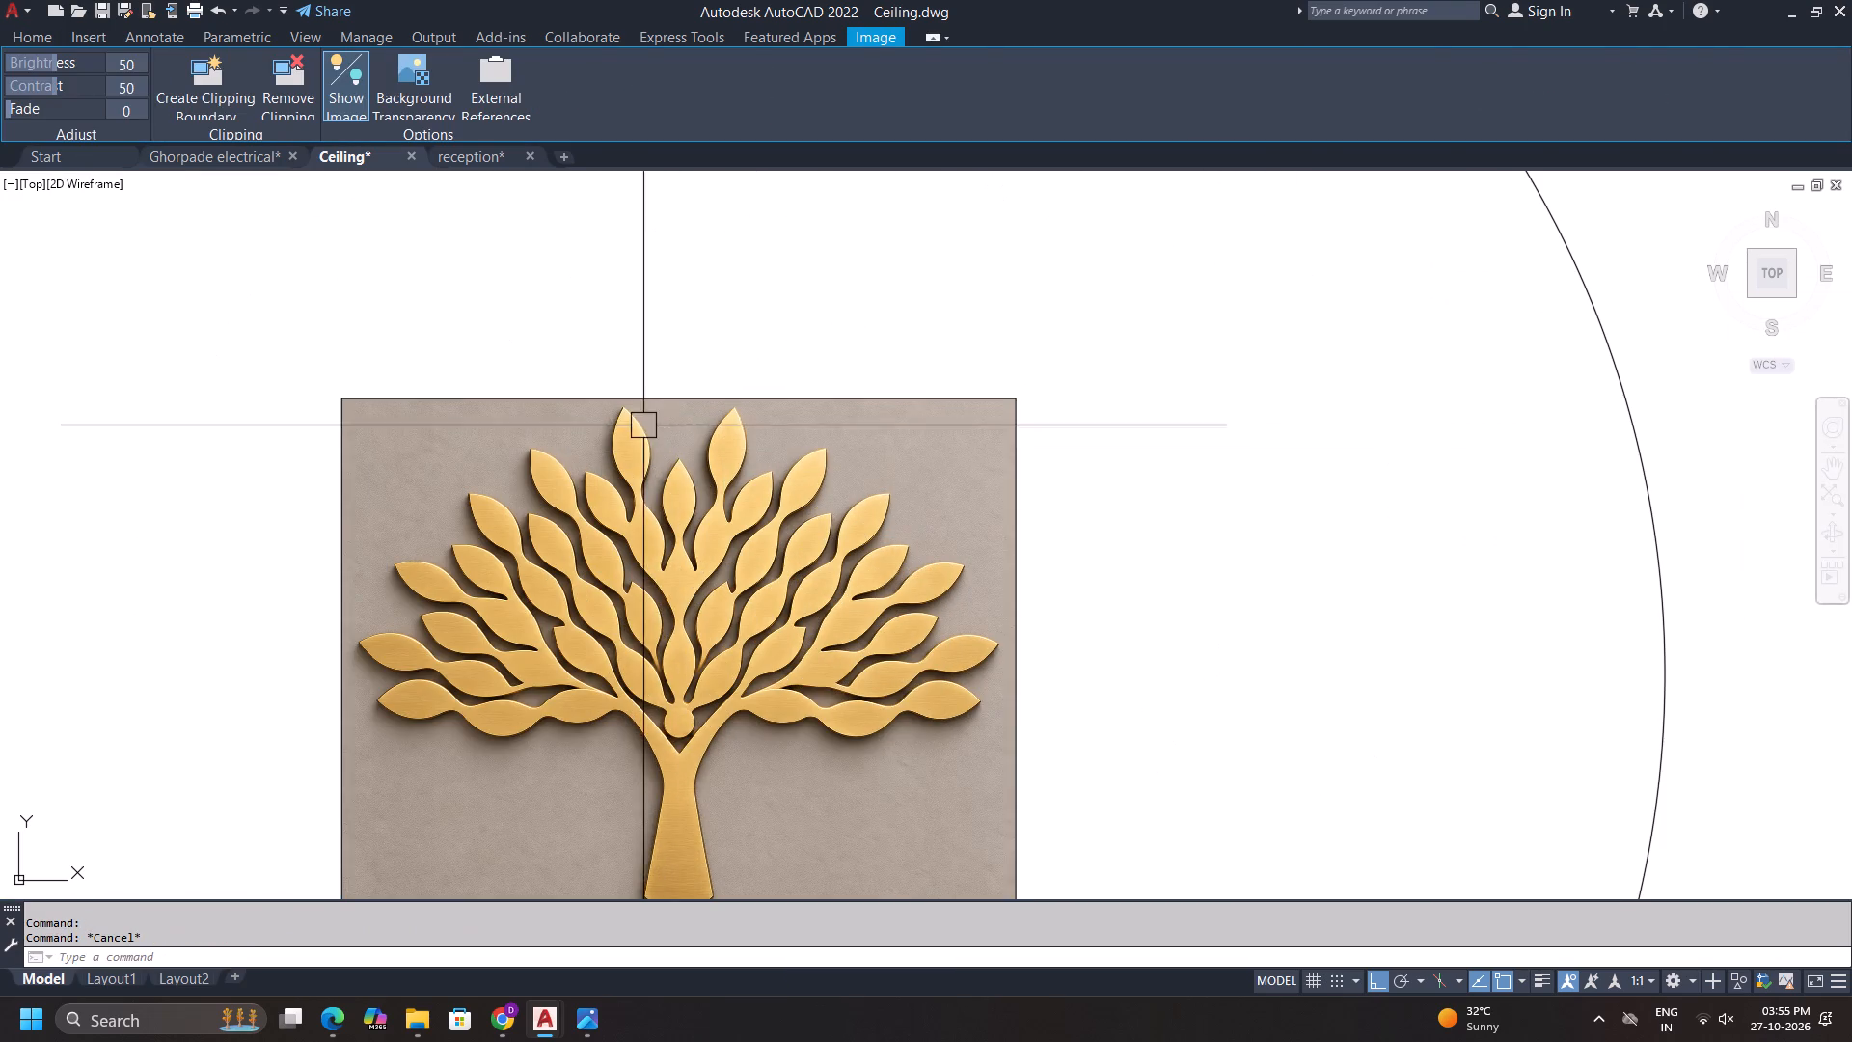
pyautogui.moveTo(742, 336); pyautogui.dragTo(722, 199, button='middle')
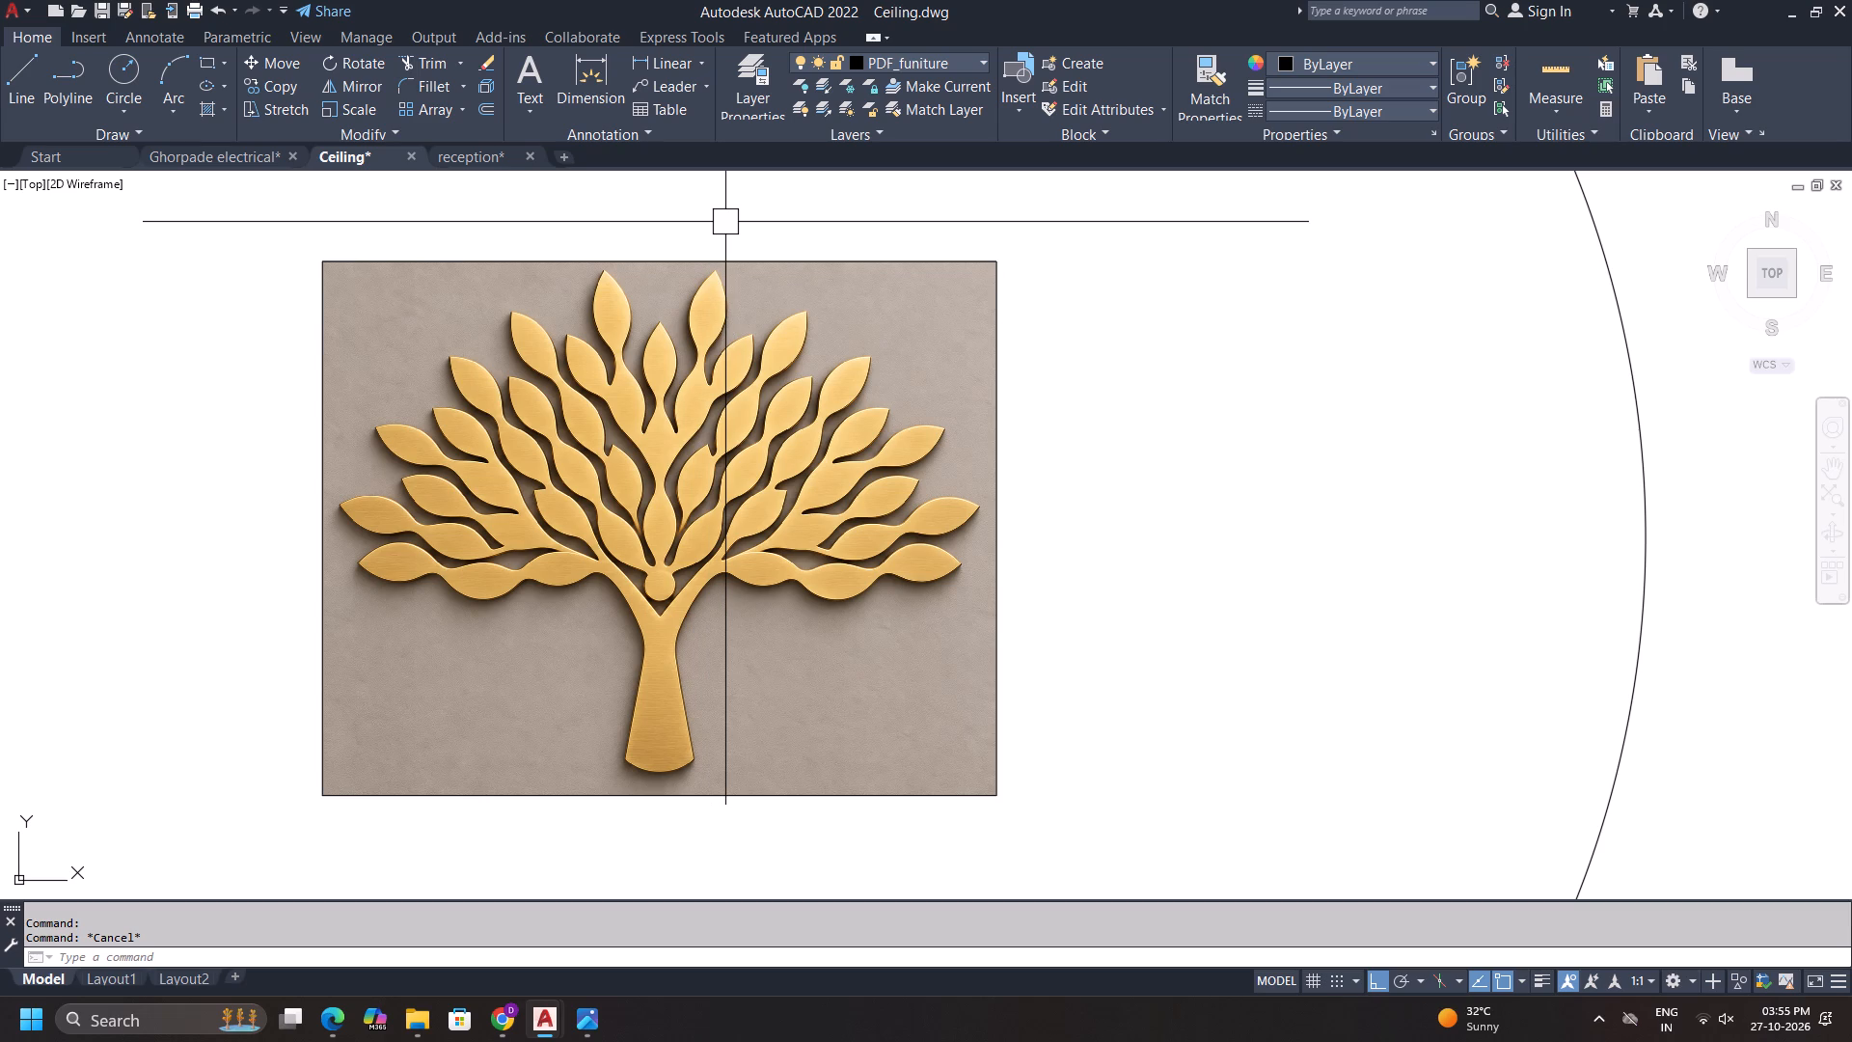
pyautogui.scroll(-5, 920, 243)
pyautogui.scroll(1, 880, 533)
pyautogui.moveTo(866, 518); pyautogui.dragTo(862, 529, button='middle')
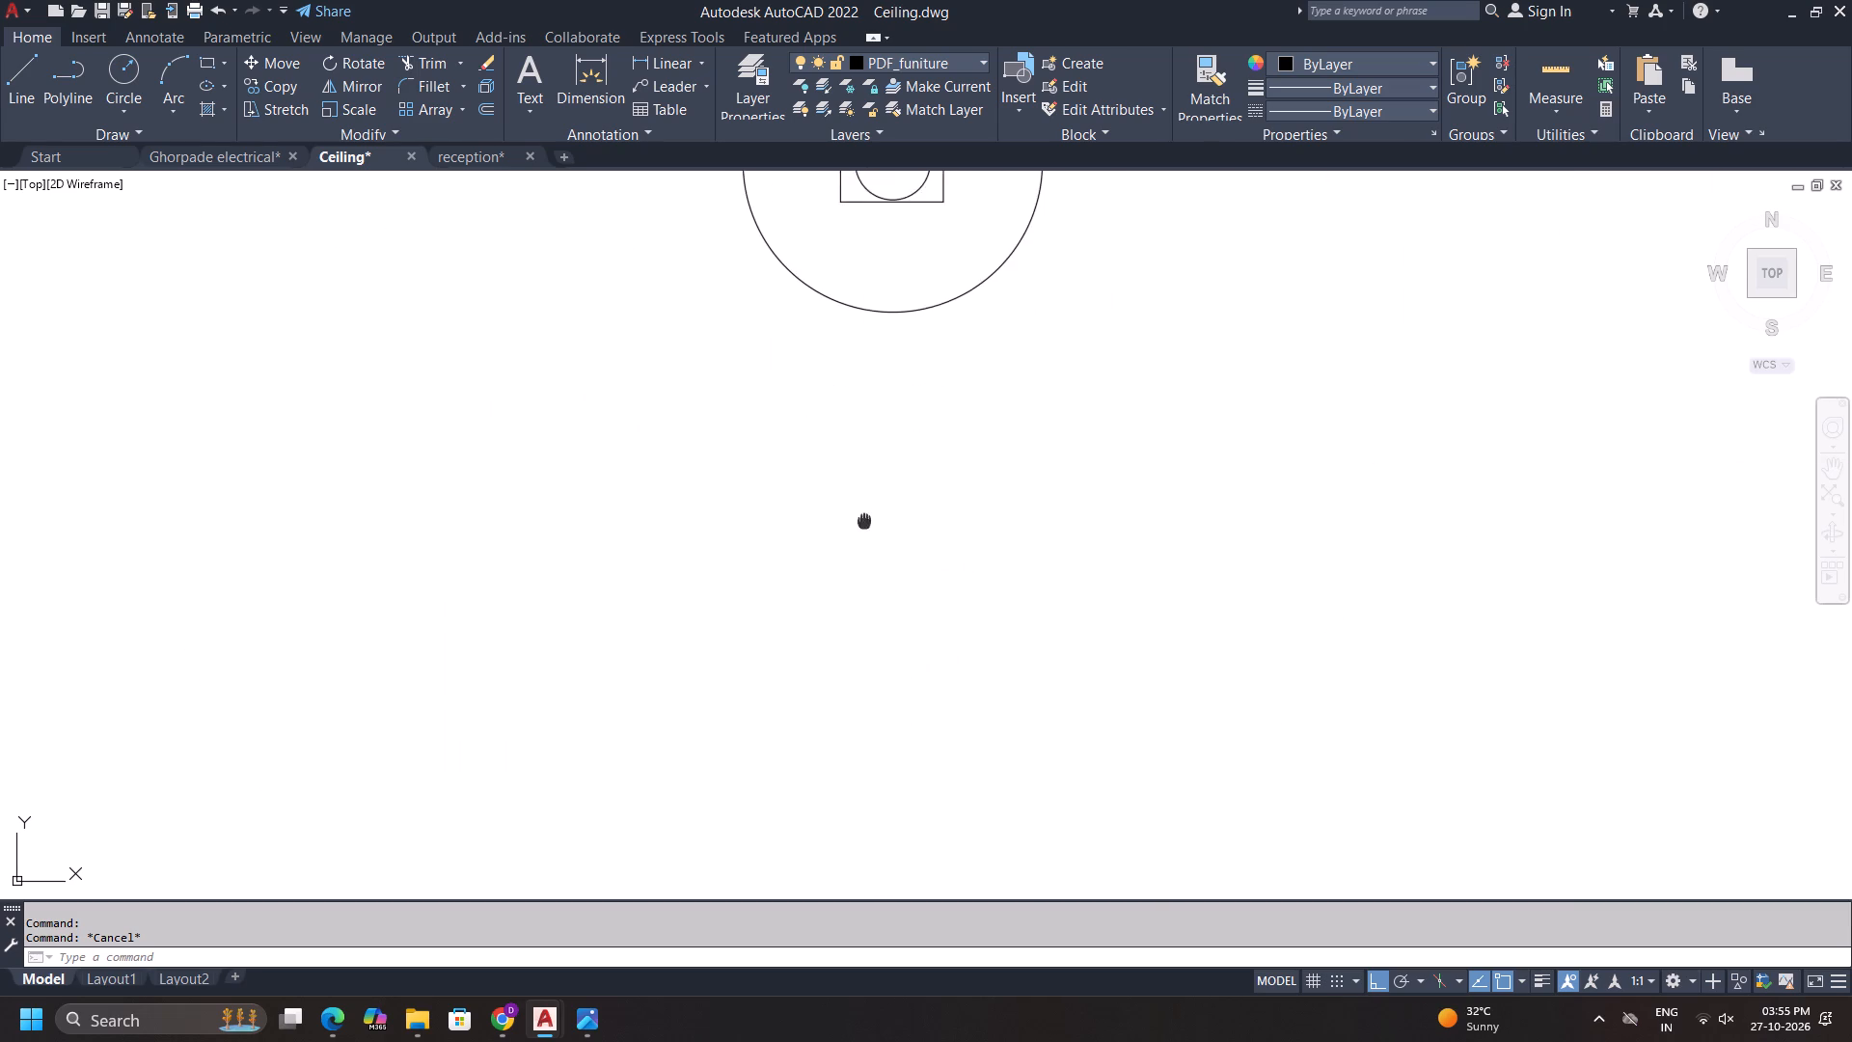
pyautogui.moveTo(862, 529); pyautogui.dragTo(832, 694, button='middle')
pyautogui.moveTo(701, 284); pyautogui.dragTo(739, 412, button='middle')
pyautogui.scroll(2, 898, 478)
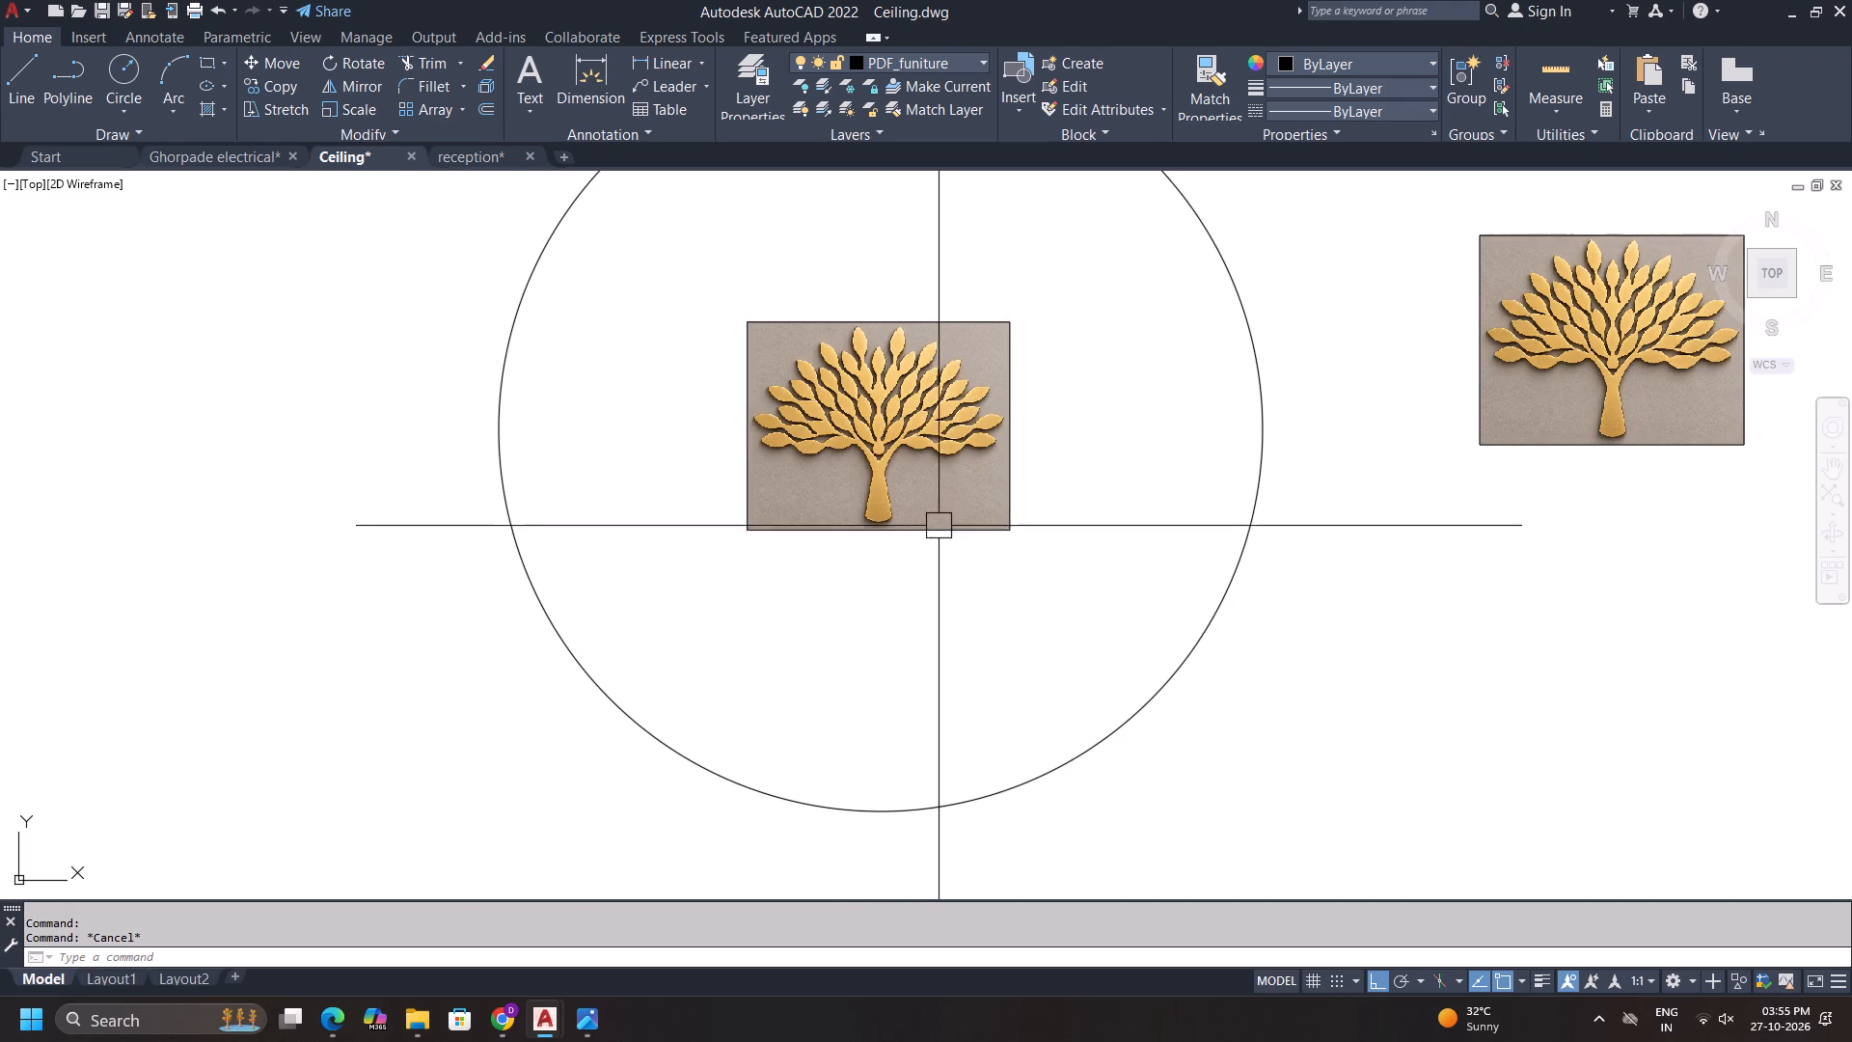
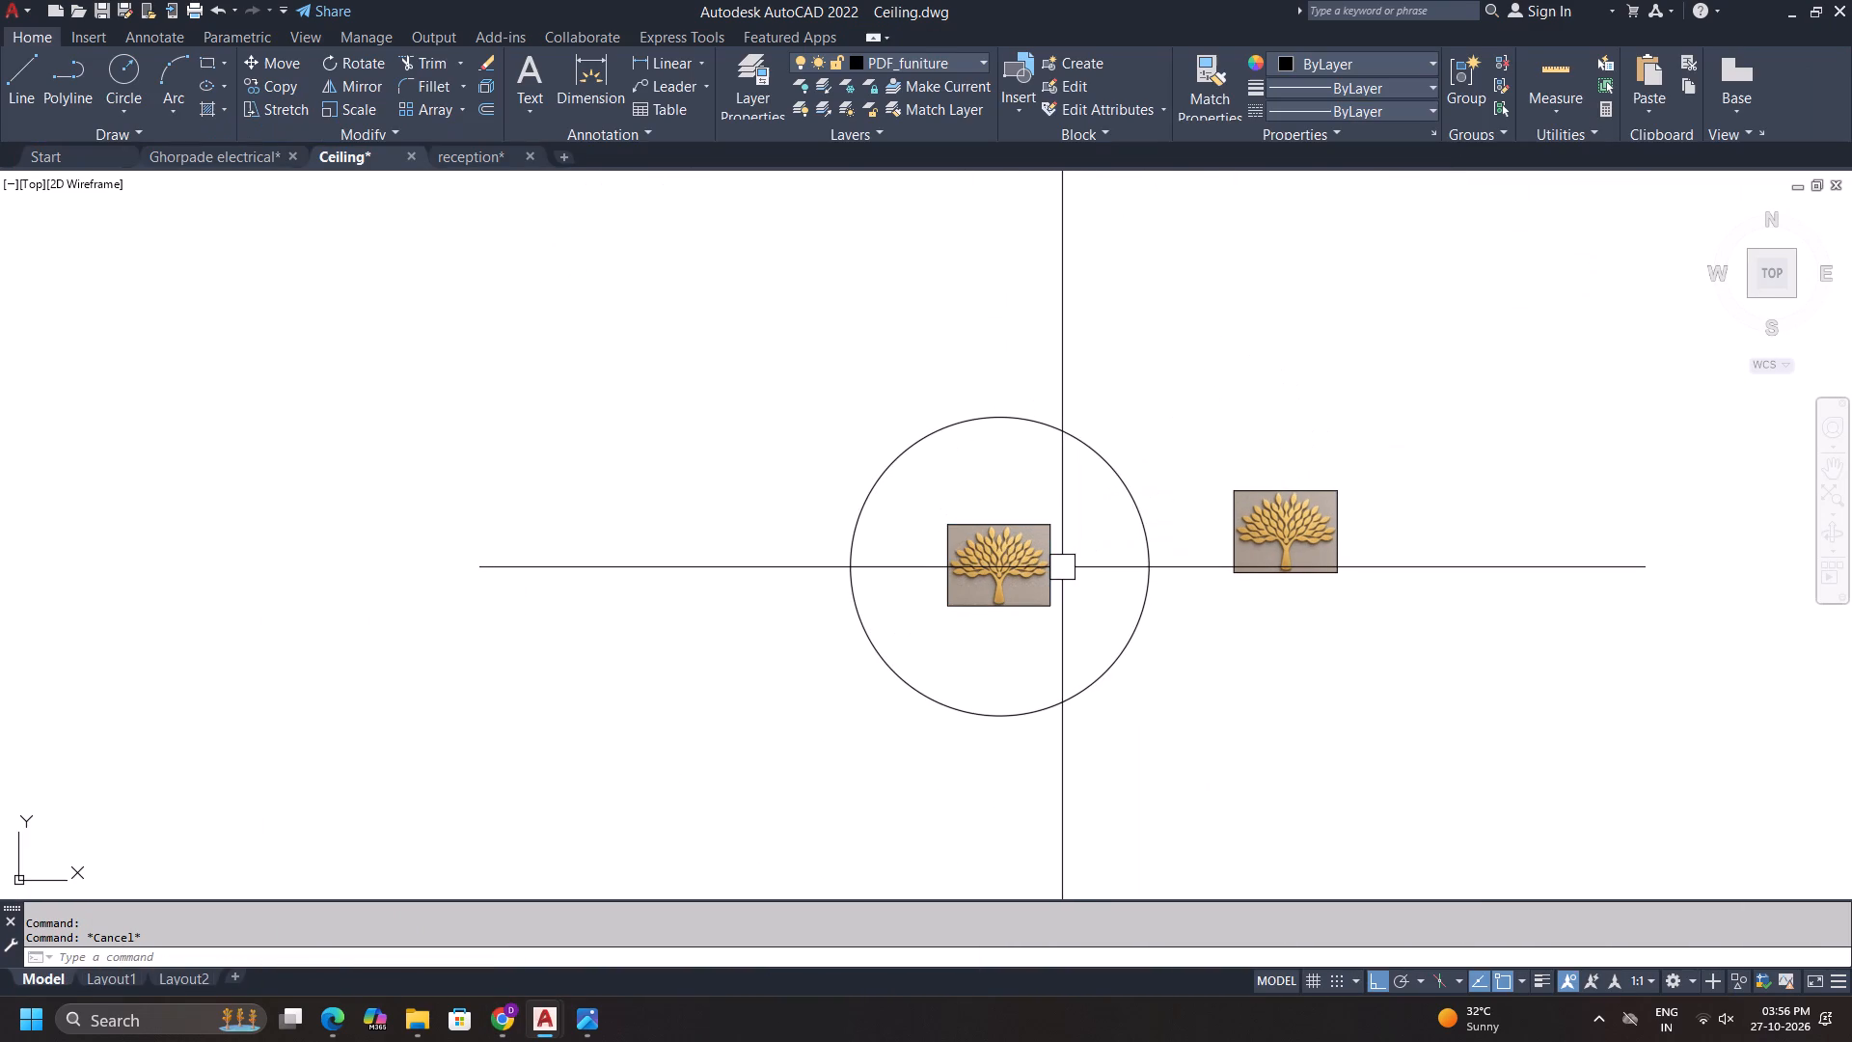
# Examine the tree image centred in the outer circle up close, including its background and edges, and its fit within the circle.
pyautogui.scroll(3, 1029, 606)
pyautogui.moveTo(963, 442); pyautogui.dragTo(786, 579, button='middle')
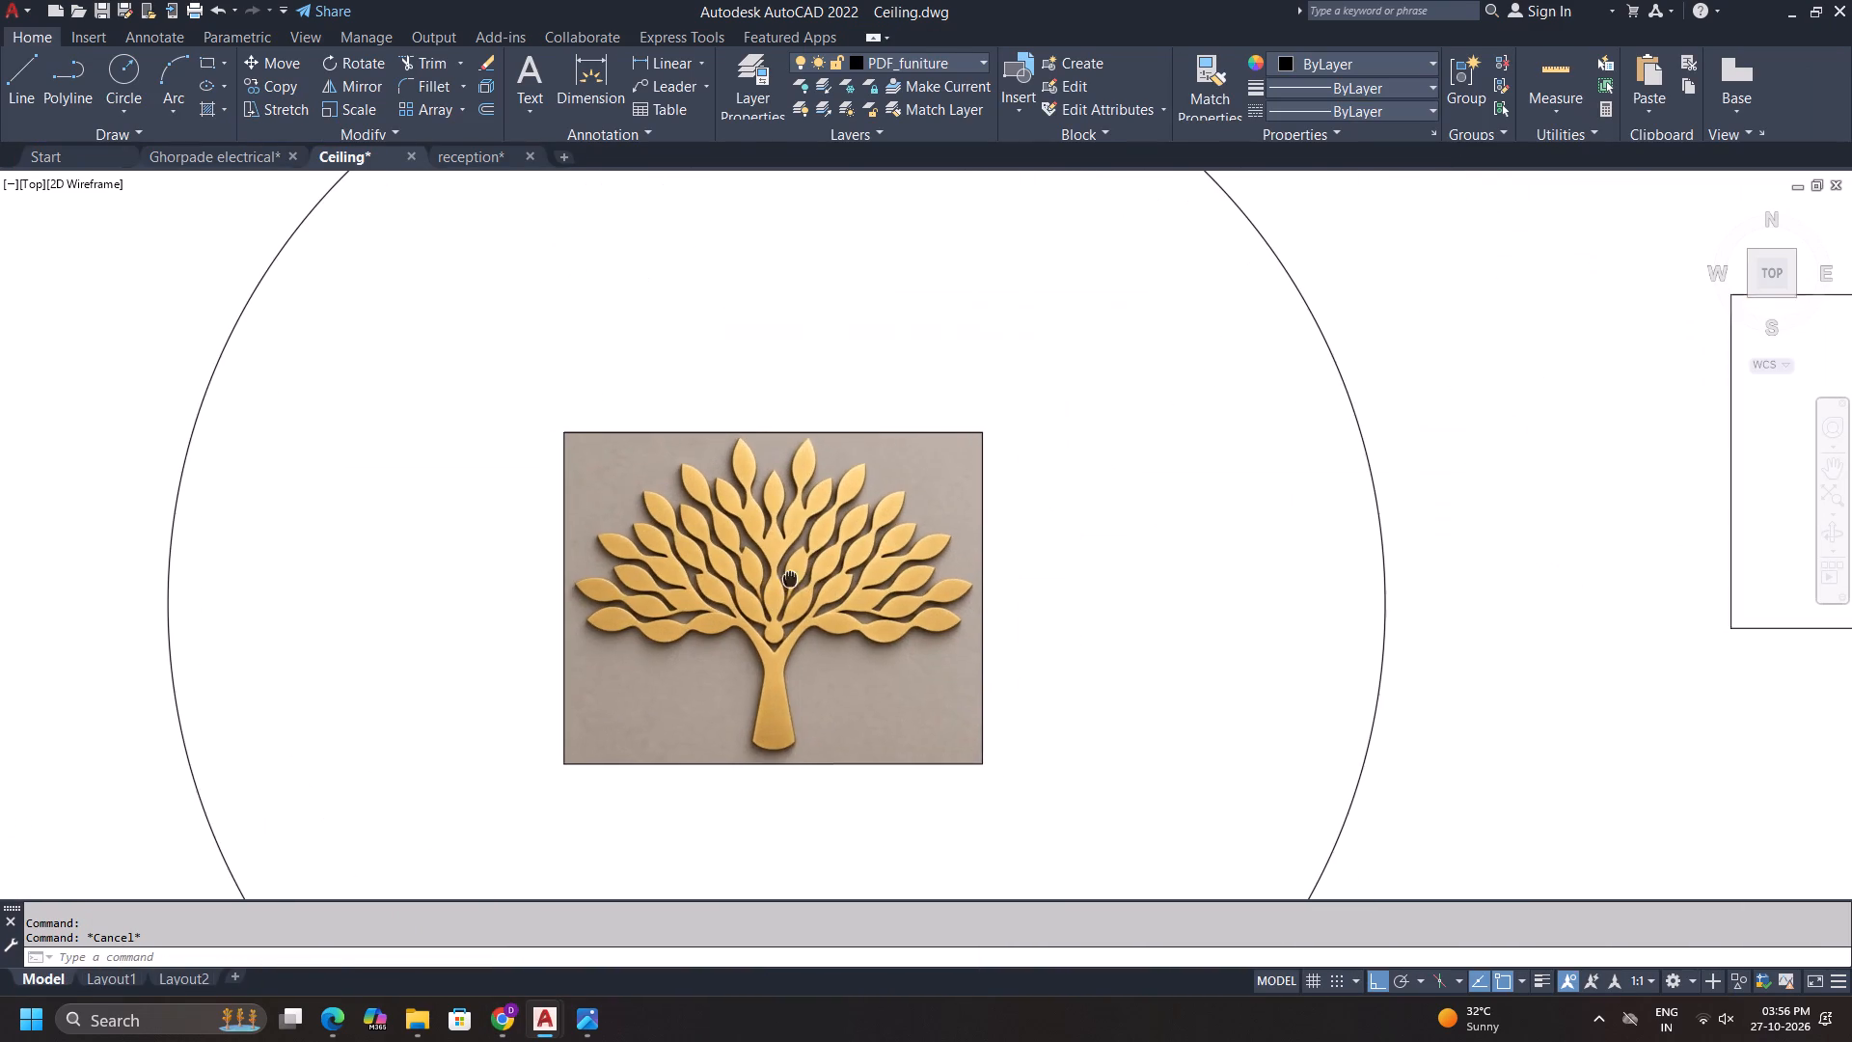
pyautogui.scroll(-1, 790, 390)
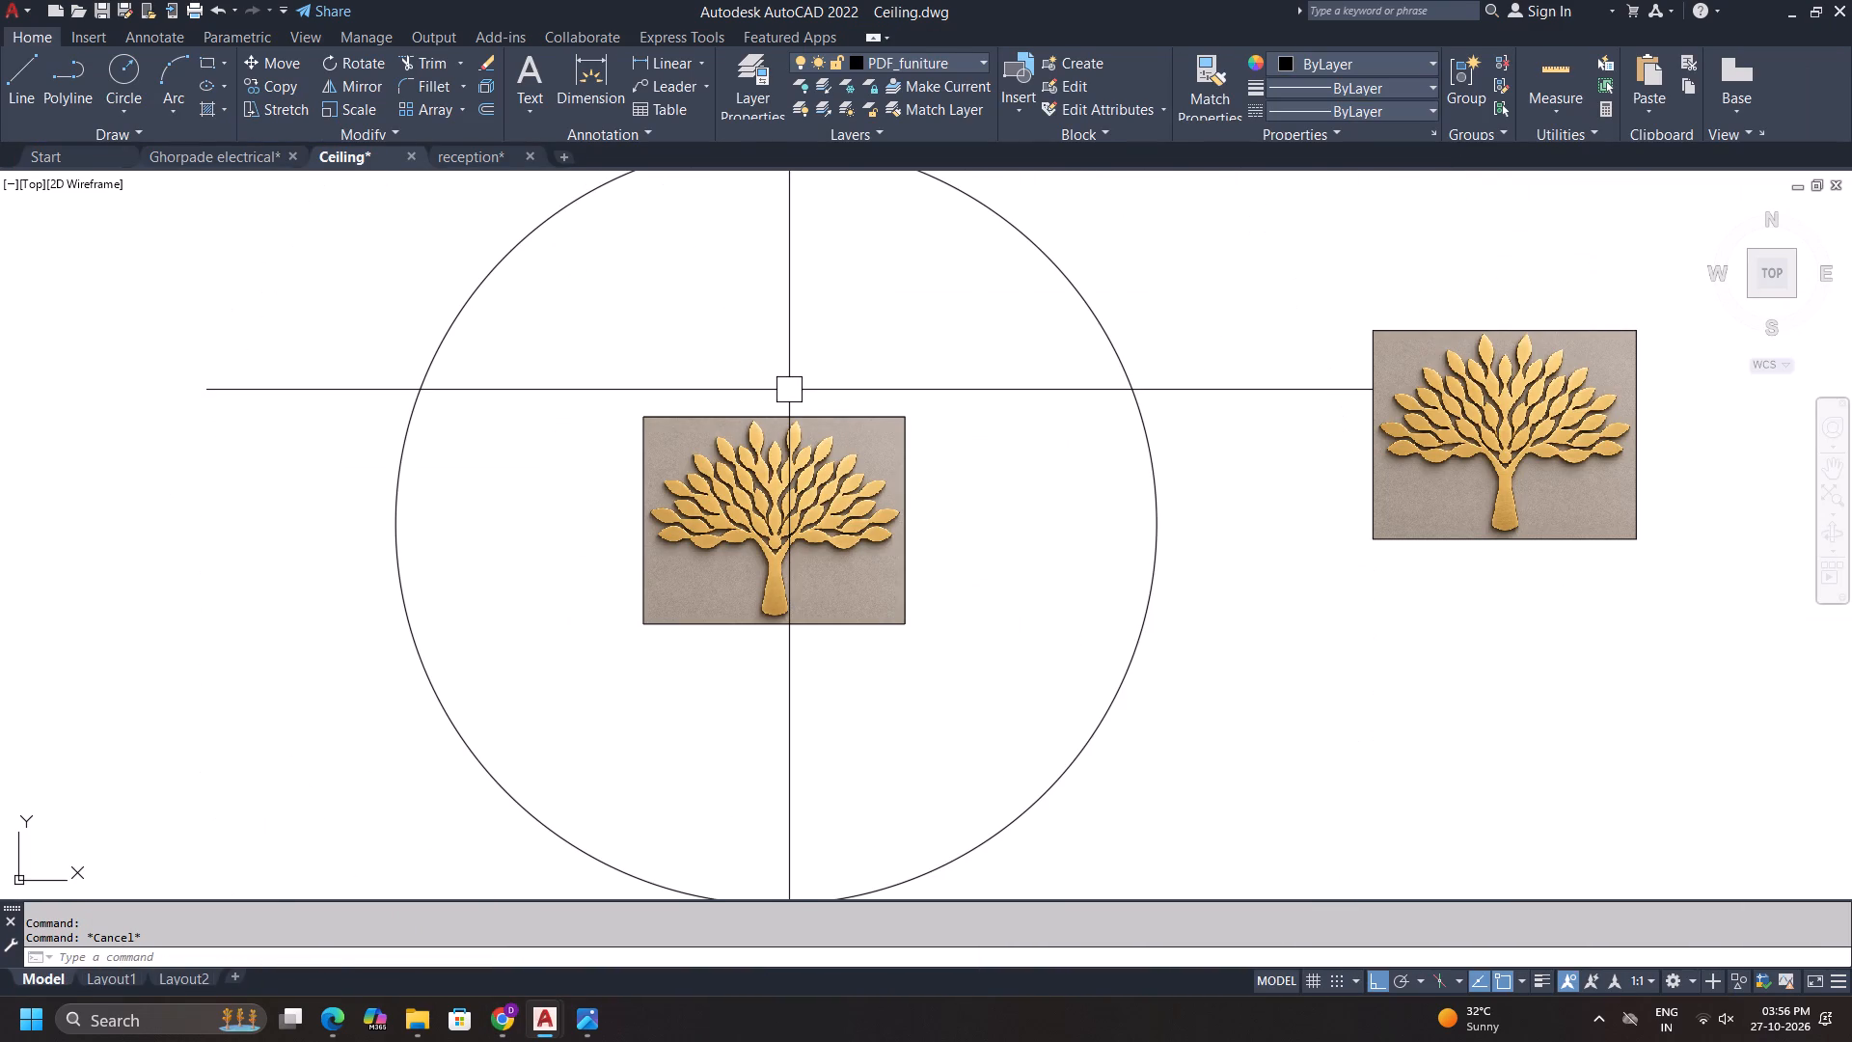
pyautogui.scroll(1, 830, 437)
pyautogui.scroll(-1, 849, 542)
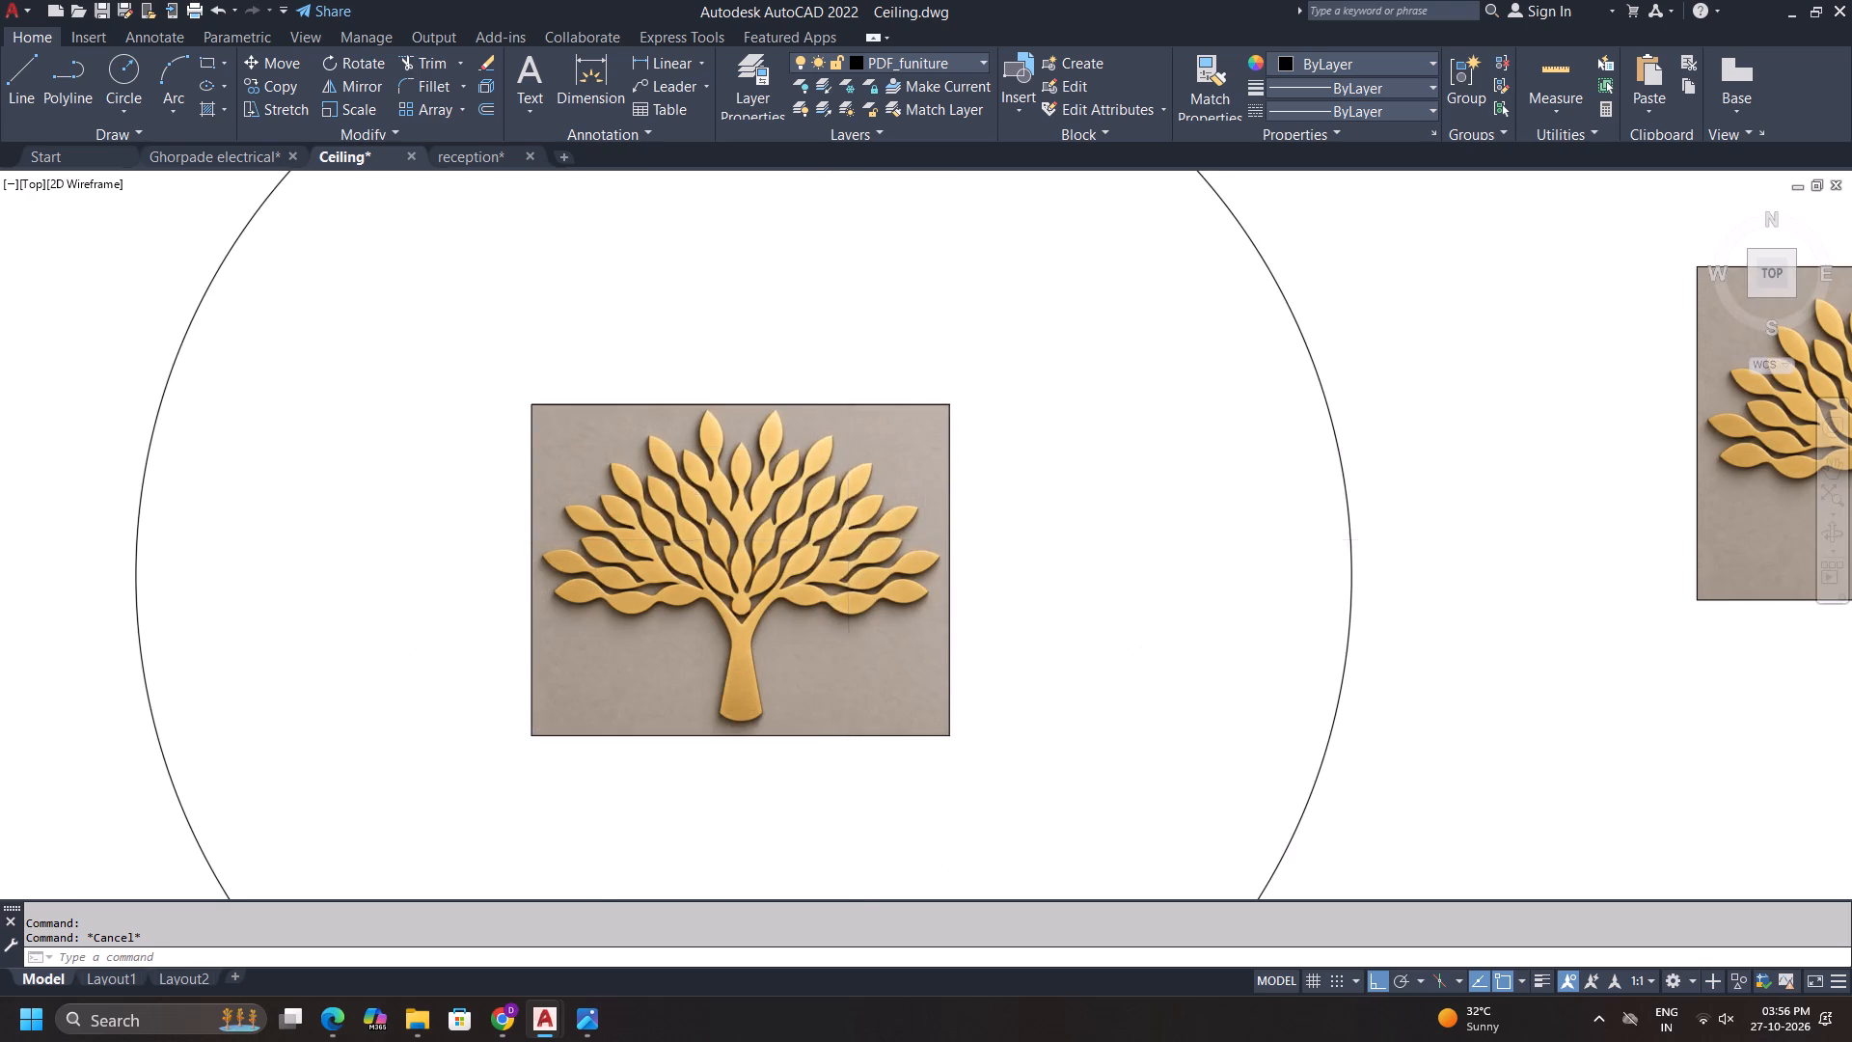
pyautogui.scroll(-1, 849, 542)
pyautogui.moveTo(850, 542); pyautogui.dragTo(838, 475, button='middle')
pyautogui.scroll(1, 855, 474)
pyautogui.moveTo(881, 437); pyautogui.dragTo(870, 478, button='middle')
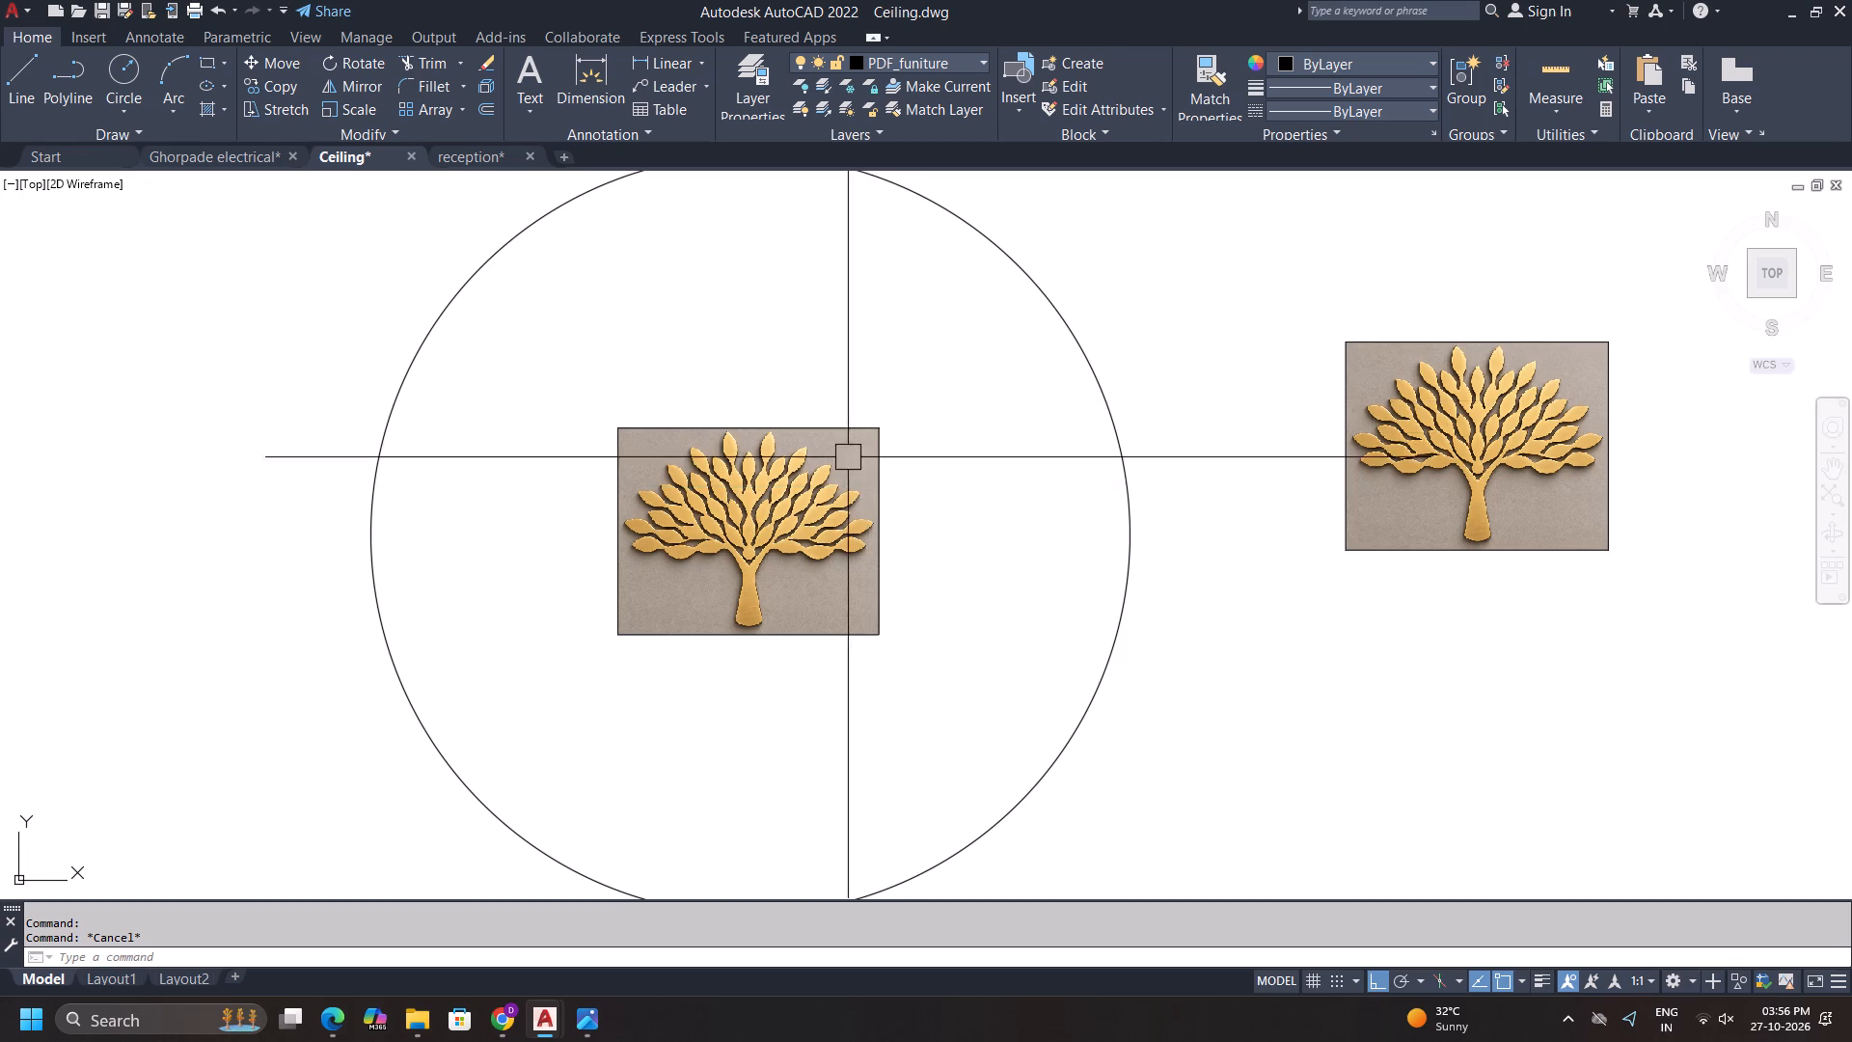
pyautogui.scroll(1, 844, 462)
pyautogui.scroll(-1, 889, 450)
pyautogui.moveTo(895, 450); pyautogui.dragTo(911, 449, button='middle')
pyautogui.moveTo(911, 451); pyautogui.dragTo(909, 478, button='middle')
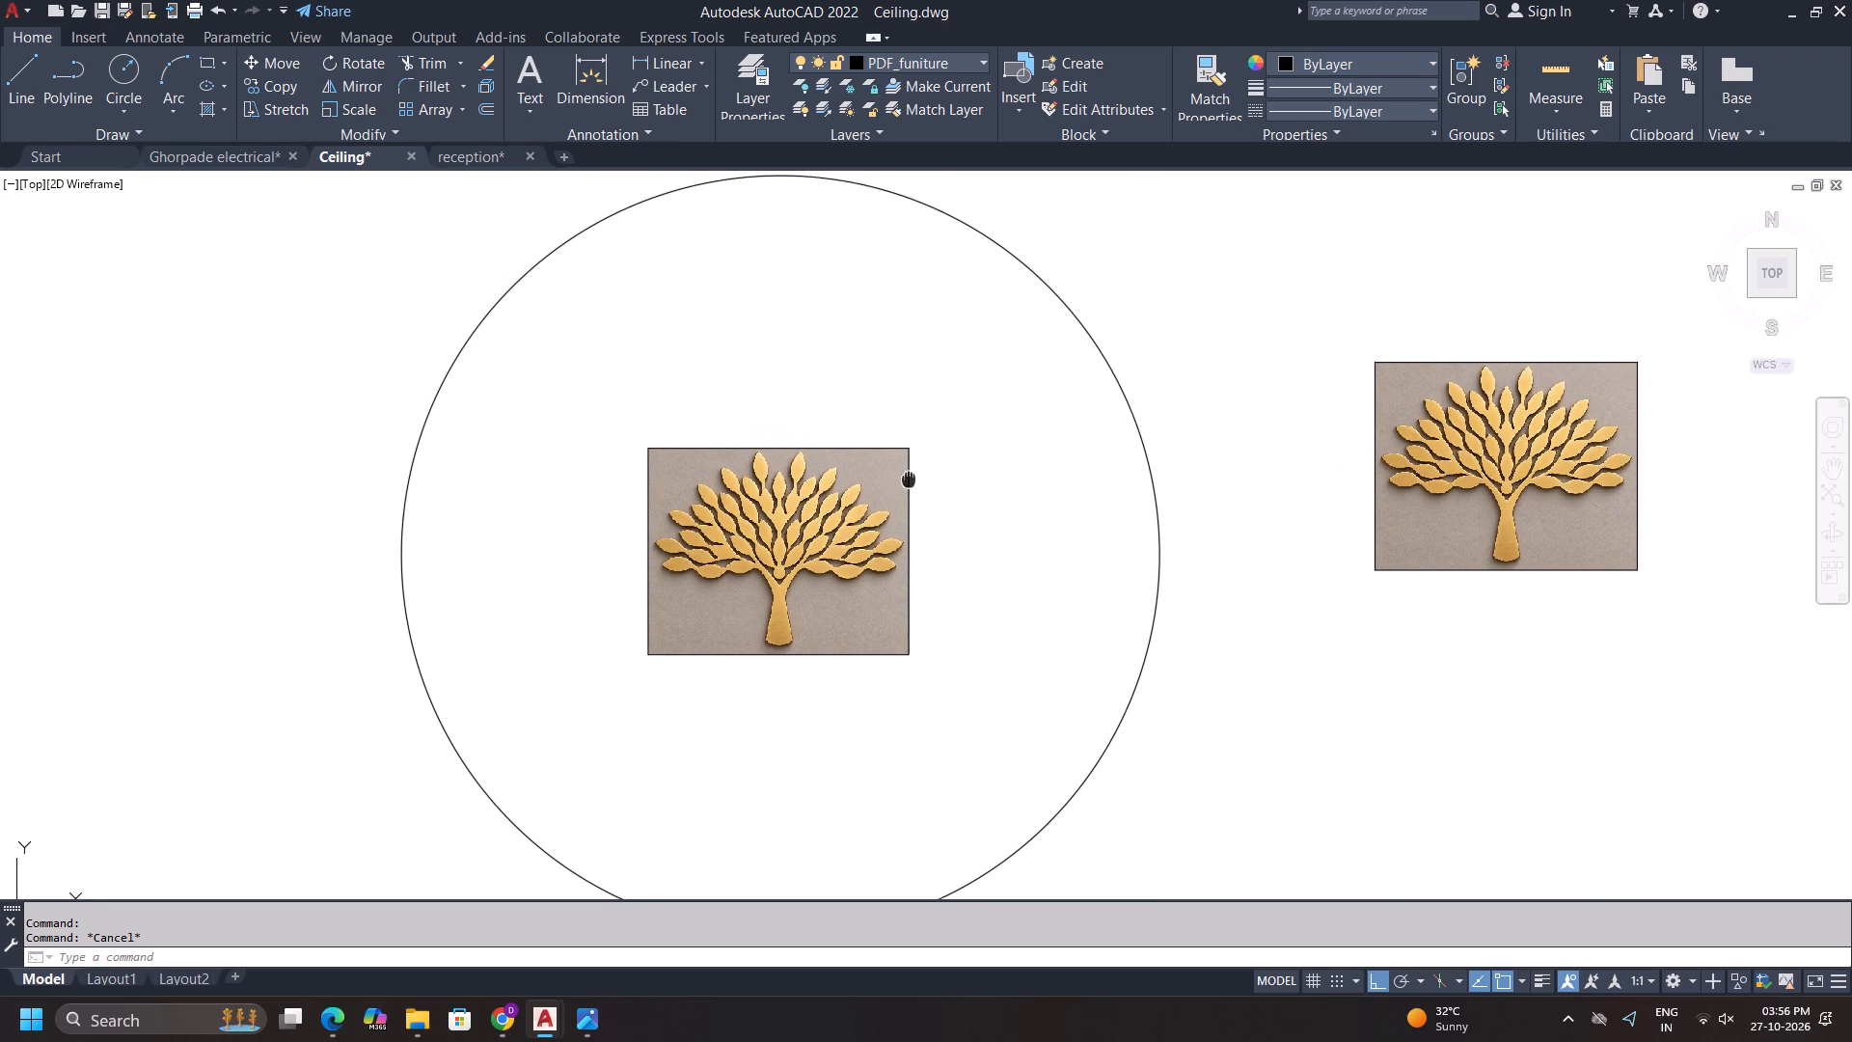
pyautogui.moveTo(909, 478); pyautogui.dragTo(906, 459, button='middle')
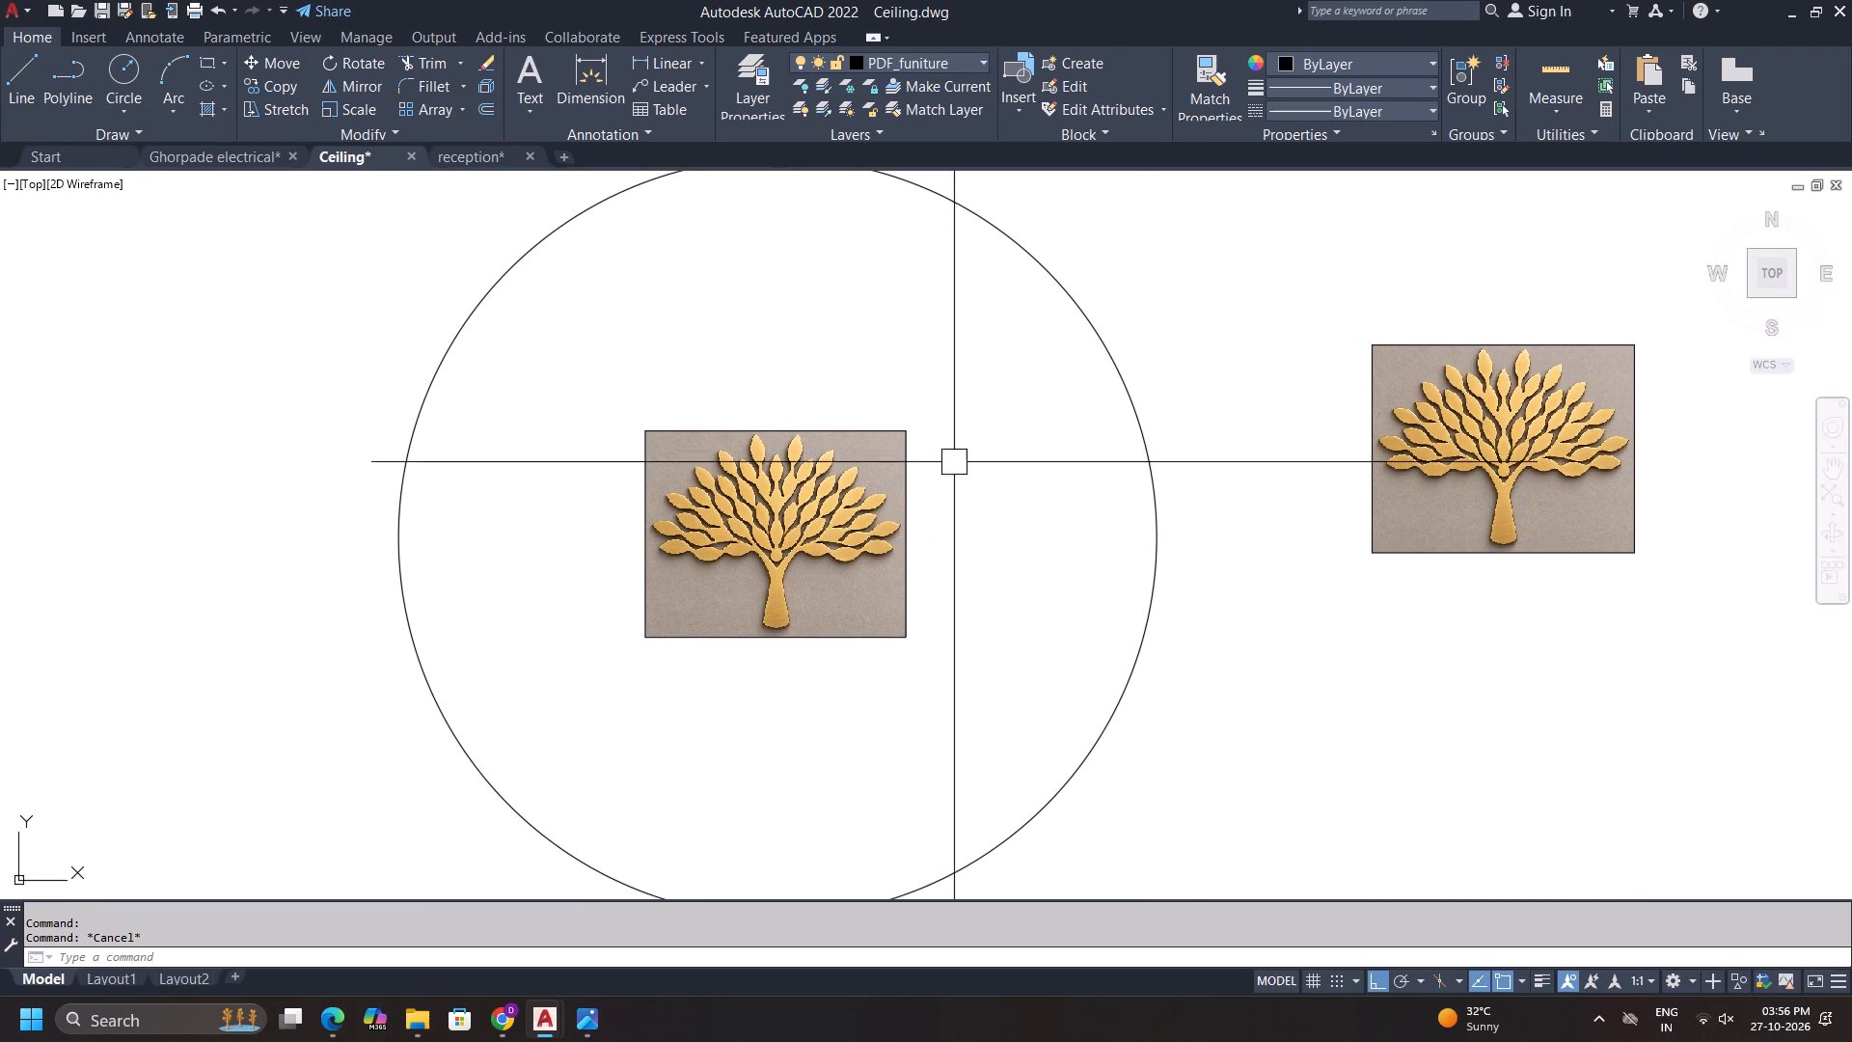
pyautogui.scroll(-2, 922, 442)
pyautogui.moveTo(957, 461); pyautogui.dragTo(961, 497, button='middle')
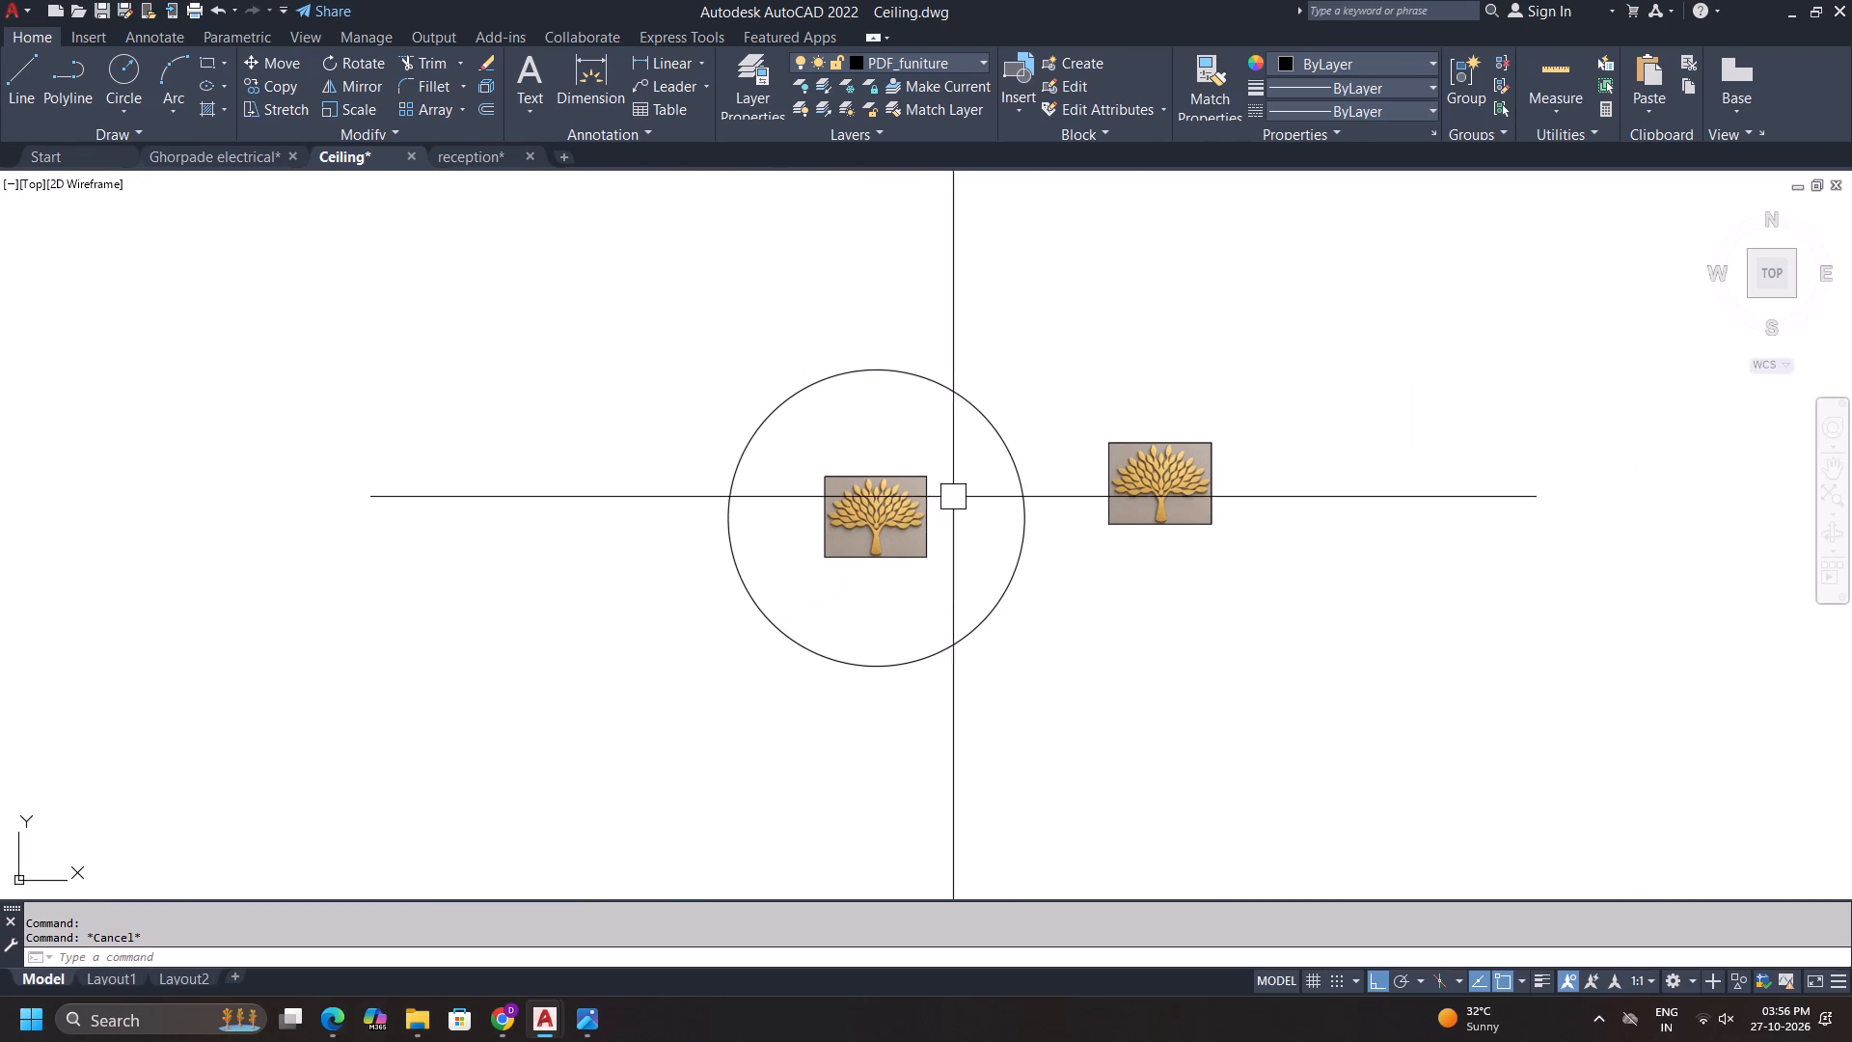
pyautogui.scroll(2, 936, 505)
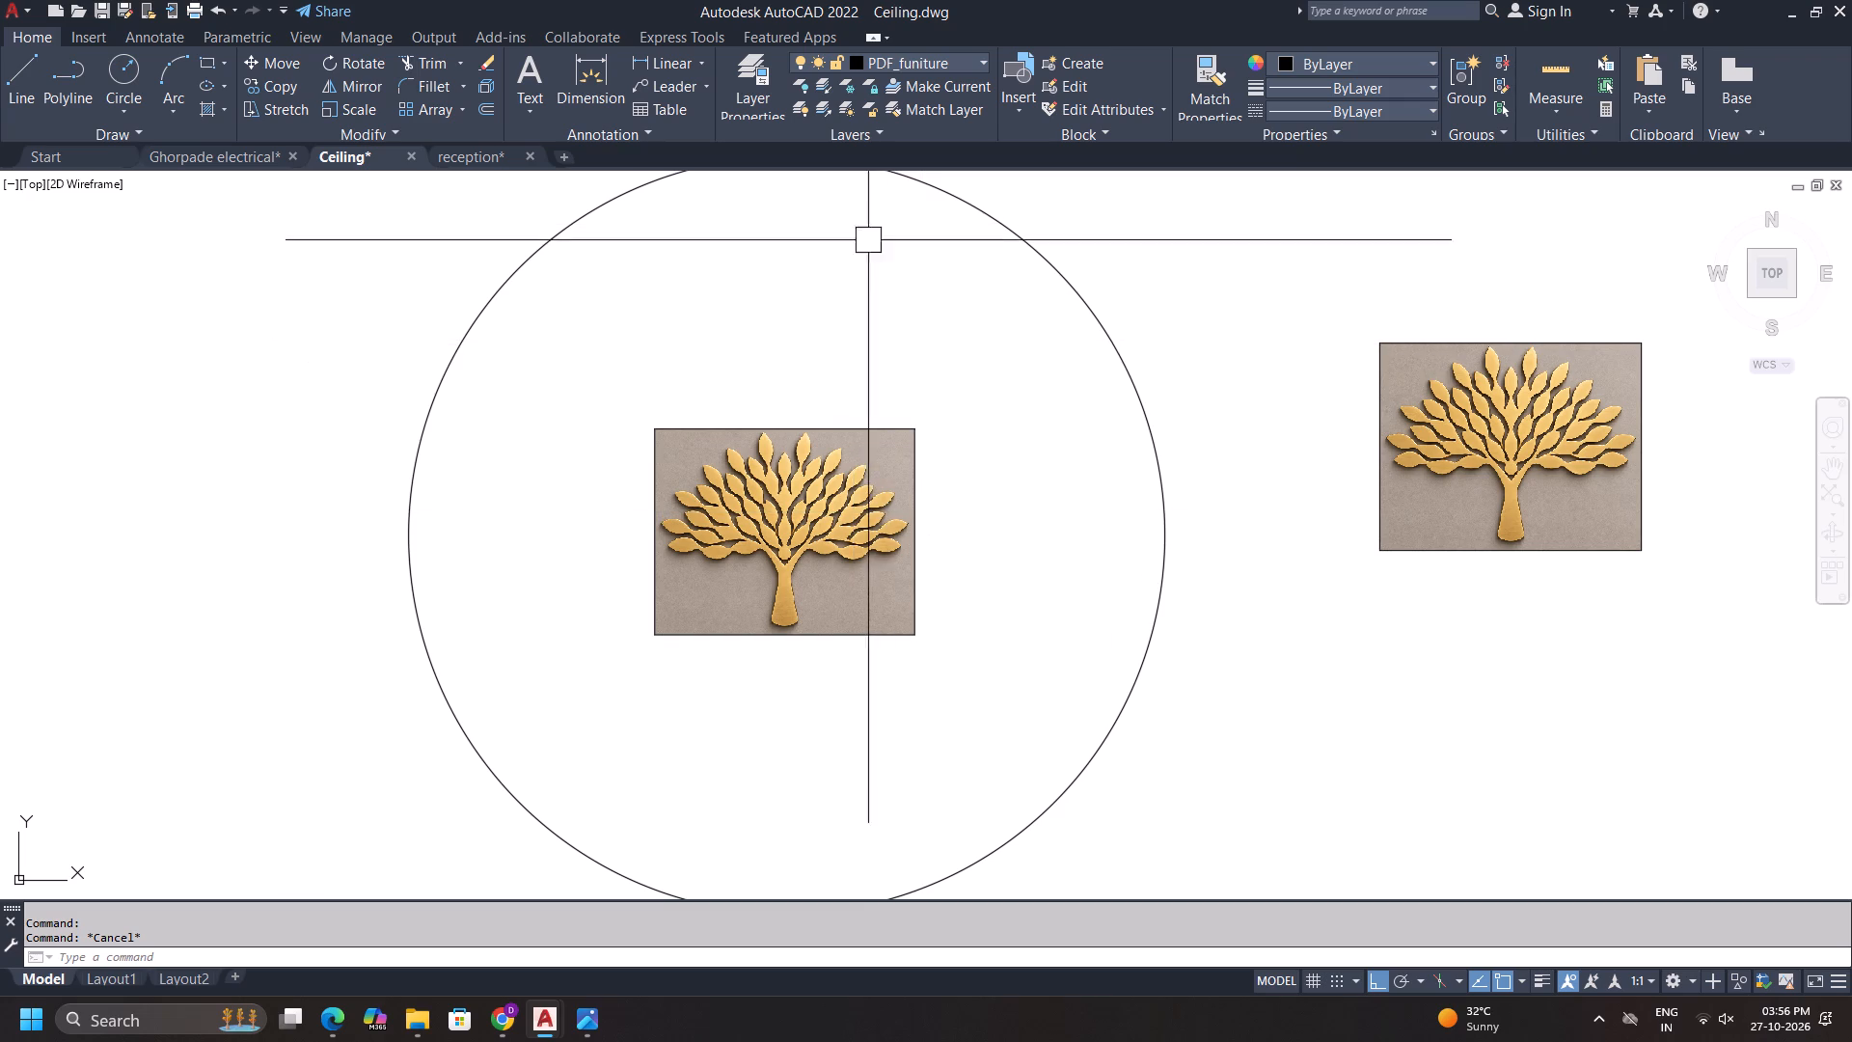
pyautogui.scroll(-1, 831, 481)
pyautogui.scroll(3, 810, 524)
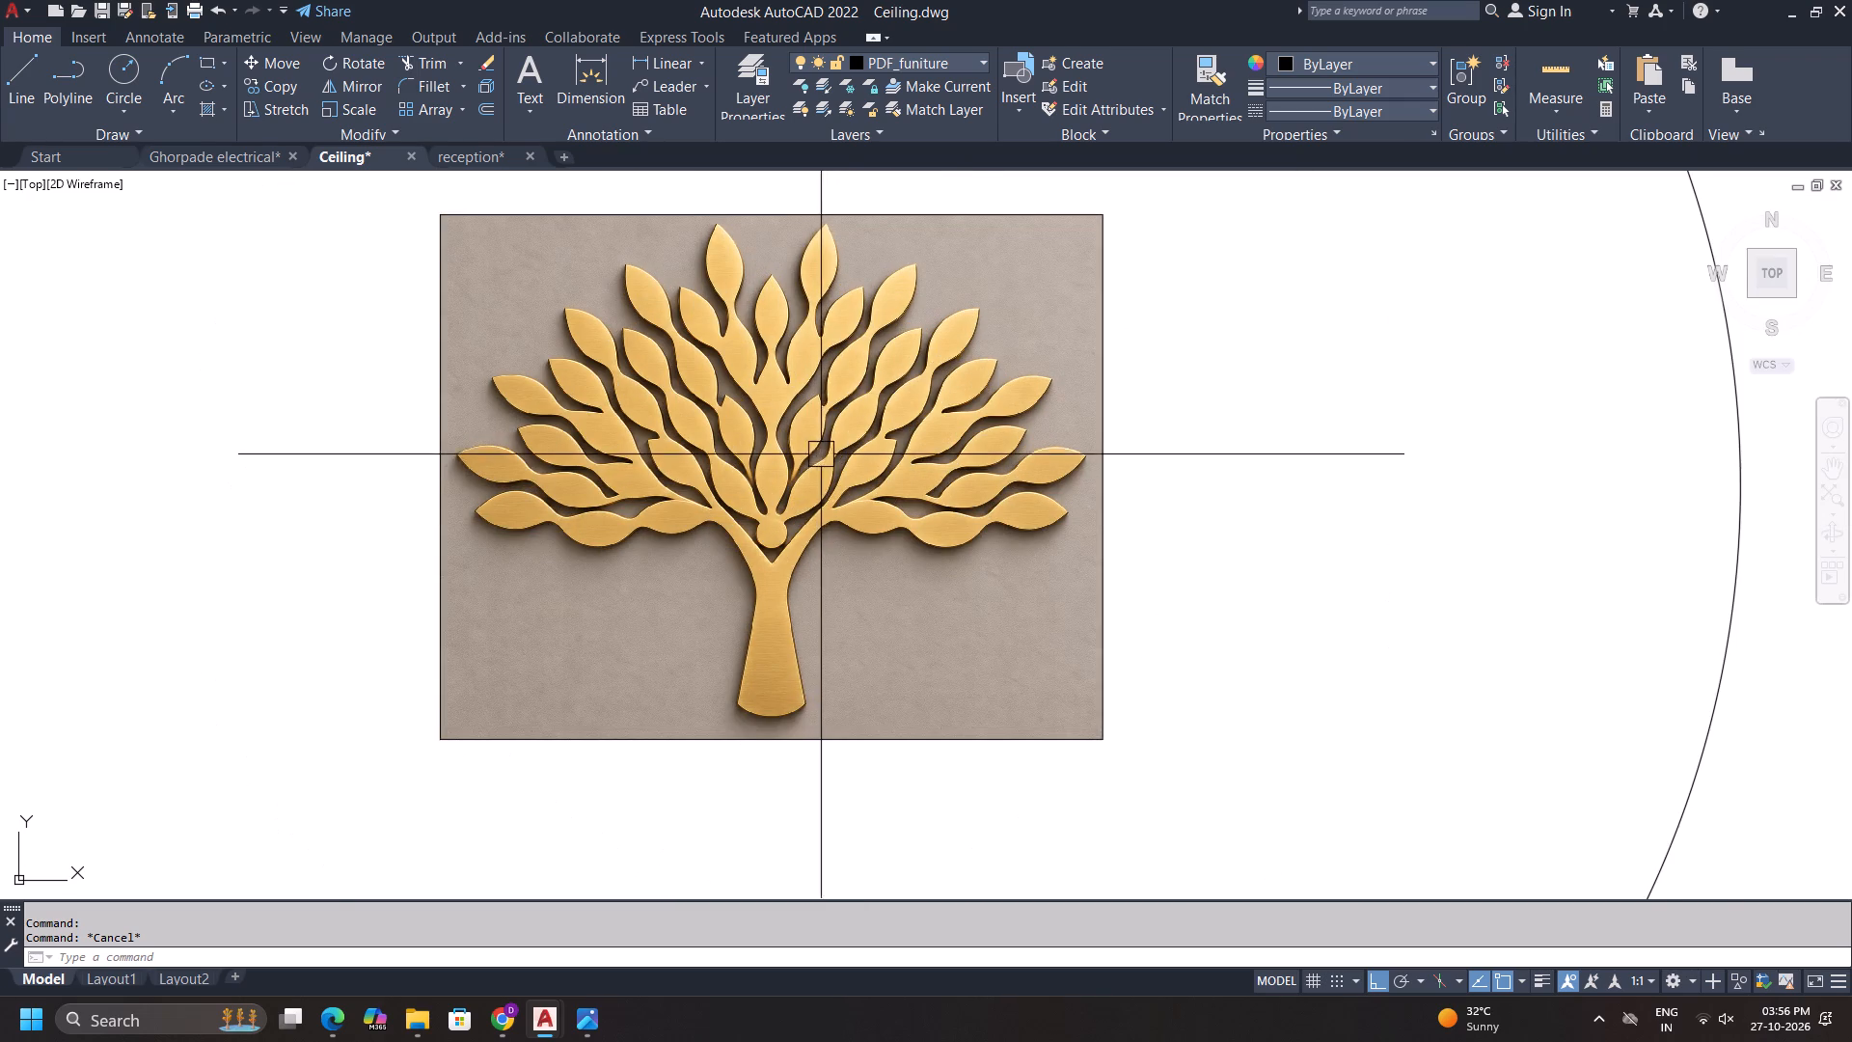
pyautogui.moveTo(822, 451); pyautogui.dragTo(815, 506, button='middle')
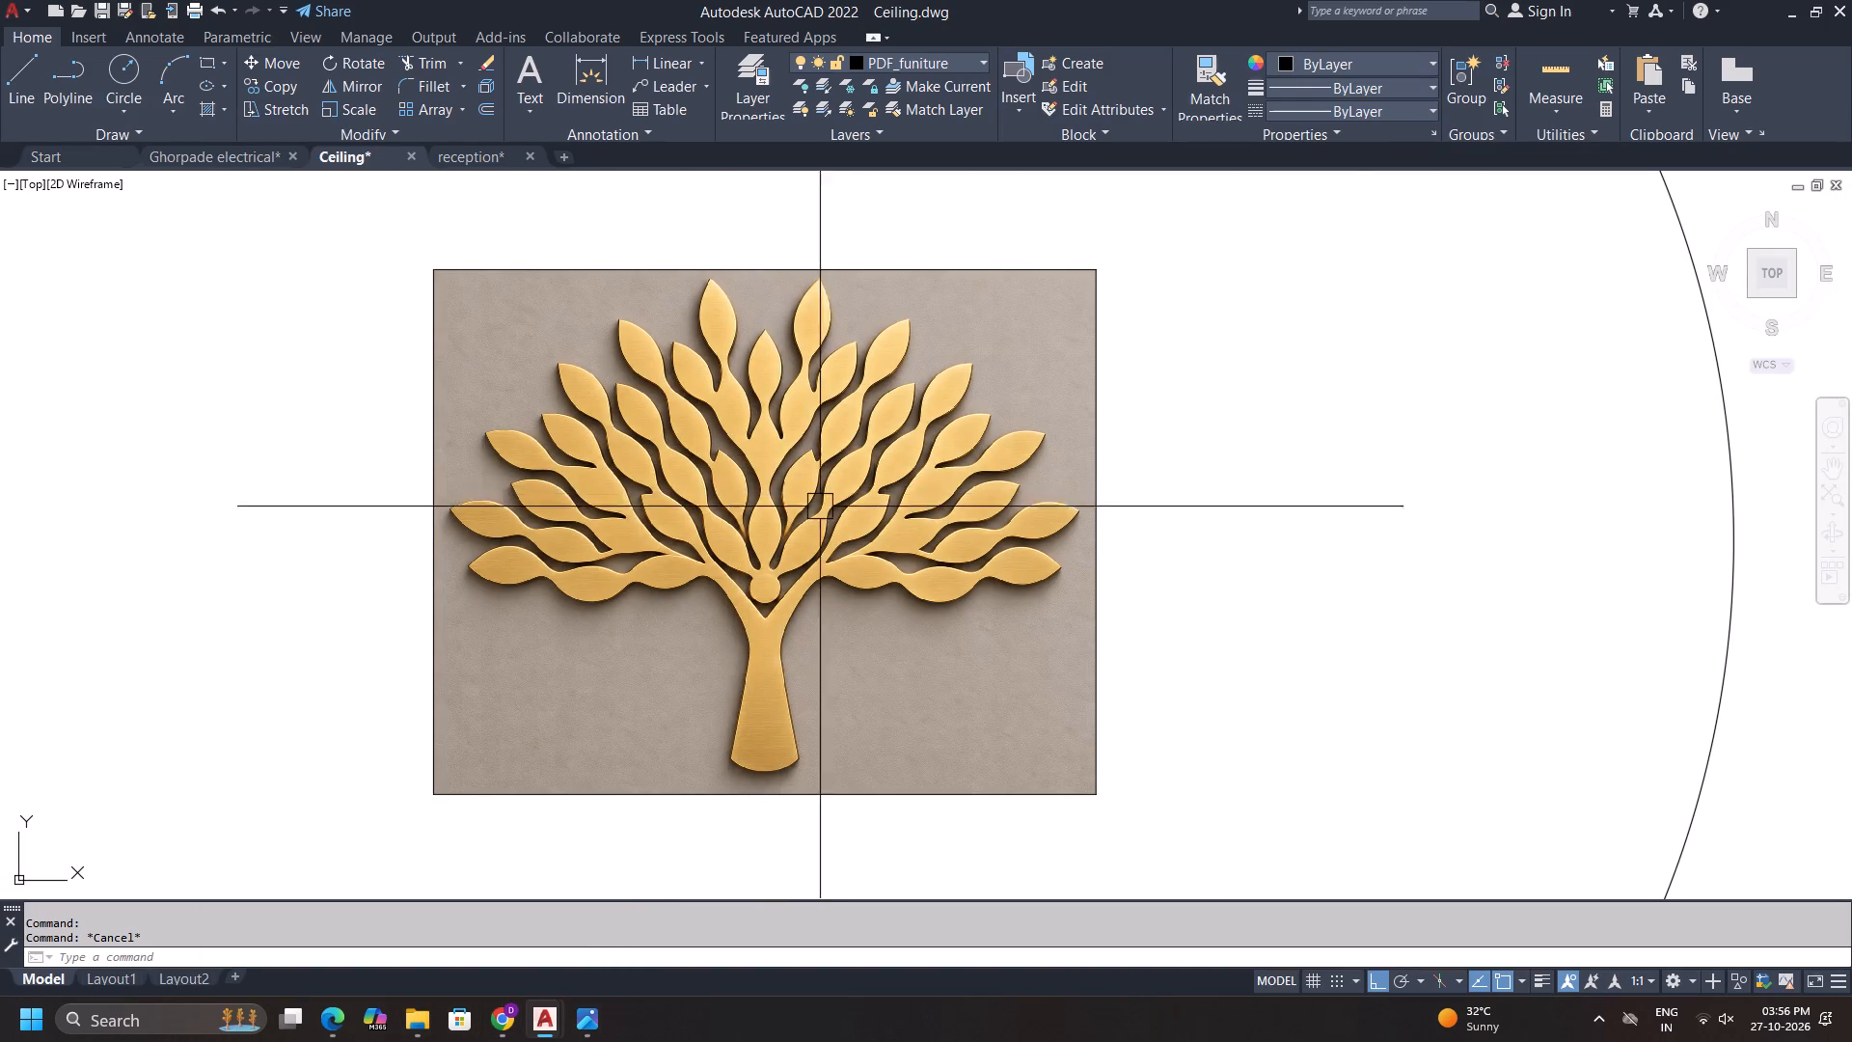
pyautogui.scroll(1, 929, 422)
pyautogui.moveTo(933, 403); pyautogui.dragTo(888, 392, button='middle')
pyautogui.scroll(-1, 888, 392)
pyautogui.scroll(1, 945, 465)
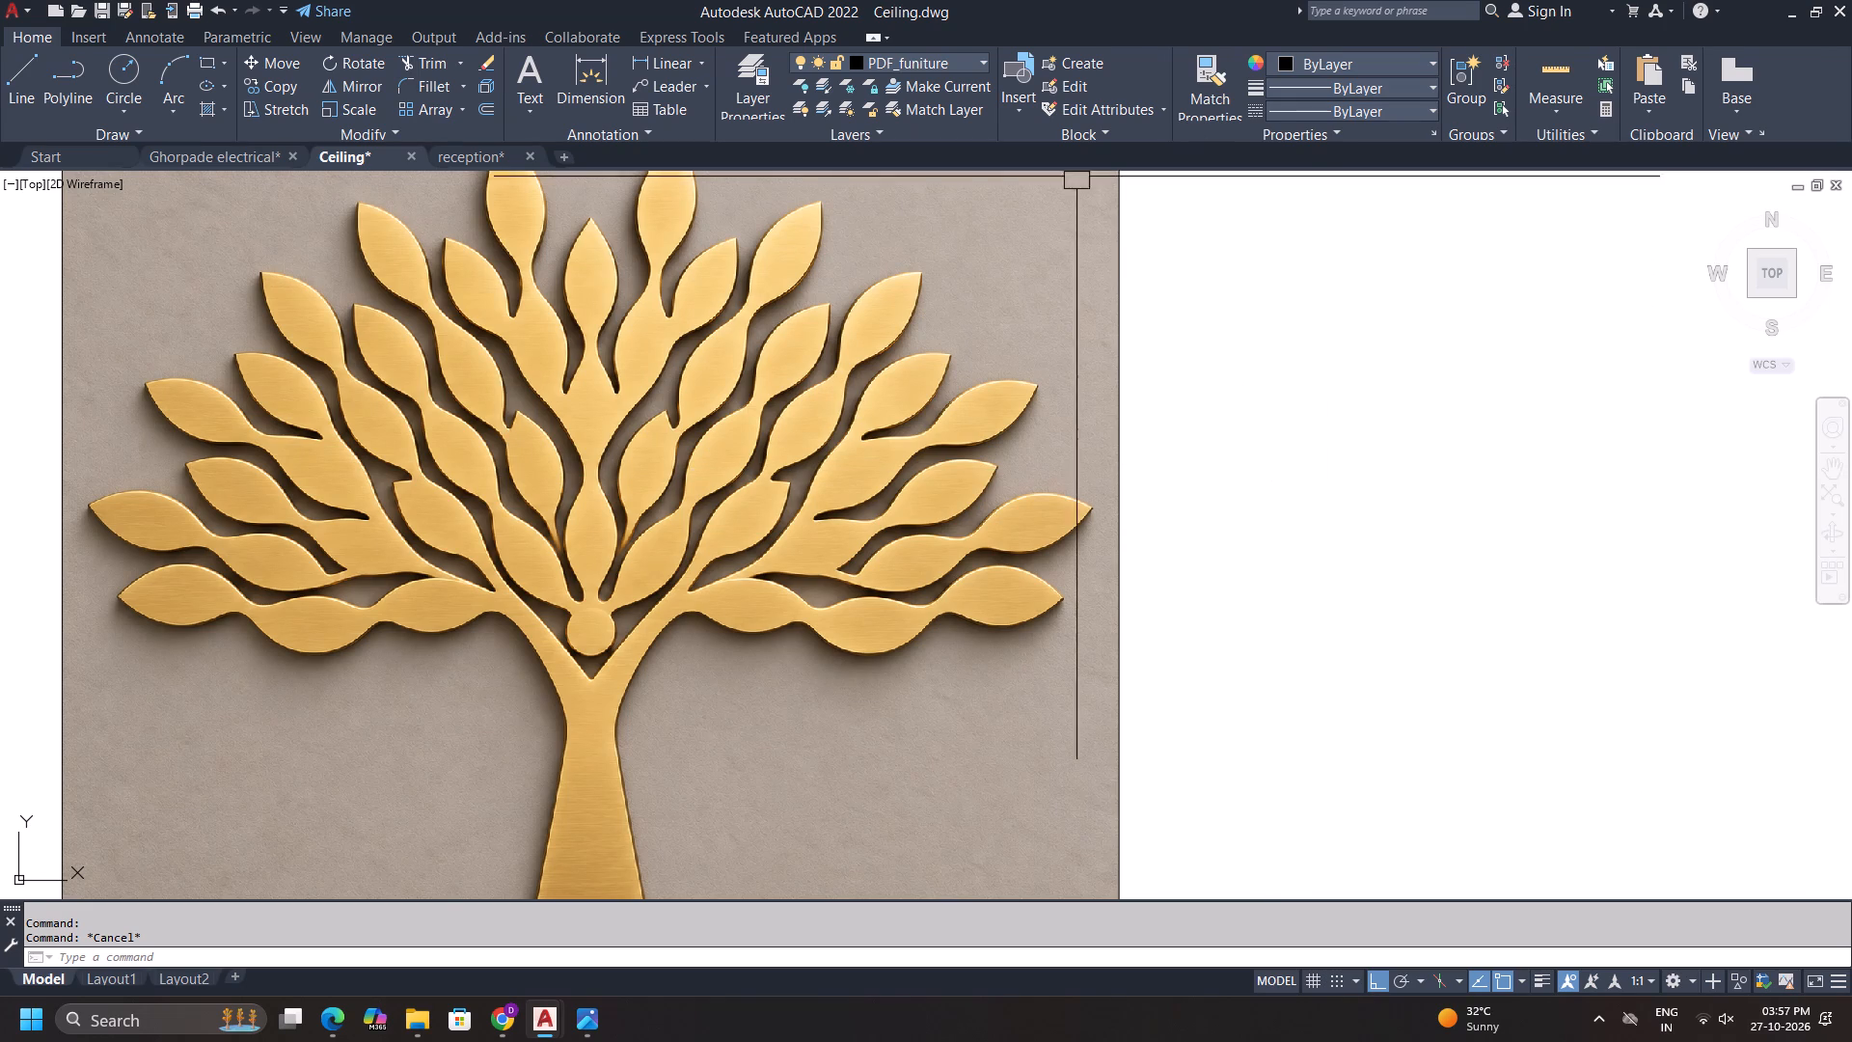
pyautogui.moveTo(953, 267); pyautogui.dragTo(952, 287, button='middle')
pyautogui.scroll(-1, 804, 313)
pyautogui.moveTo(831, 316); pyautogui.dragTo(825, 368, button='middle')
pyautogui.scroll(1, 817, 370)
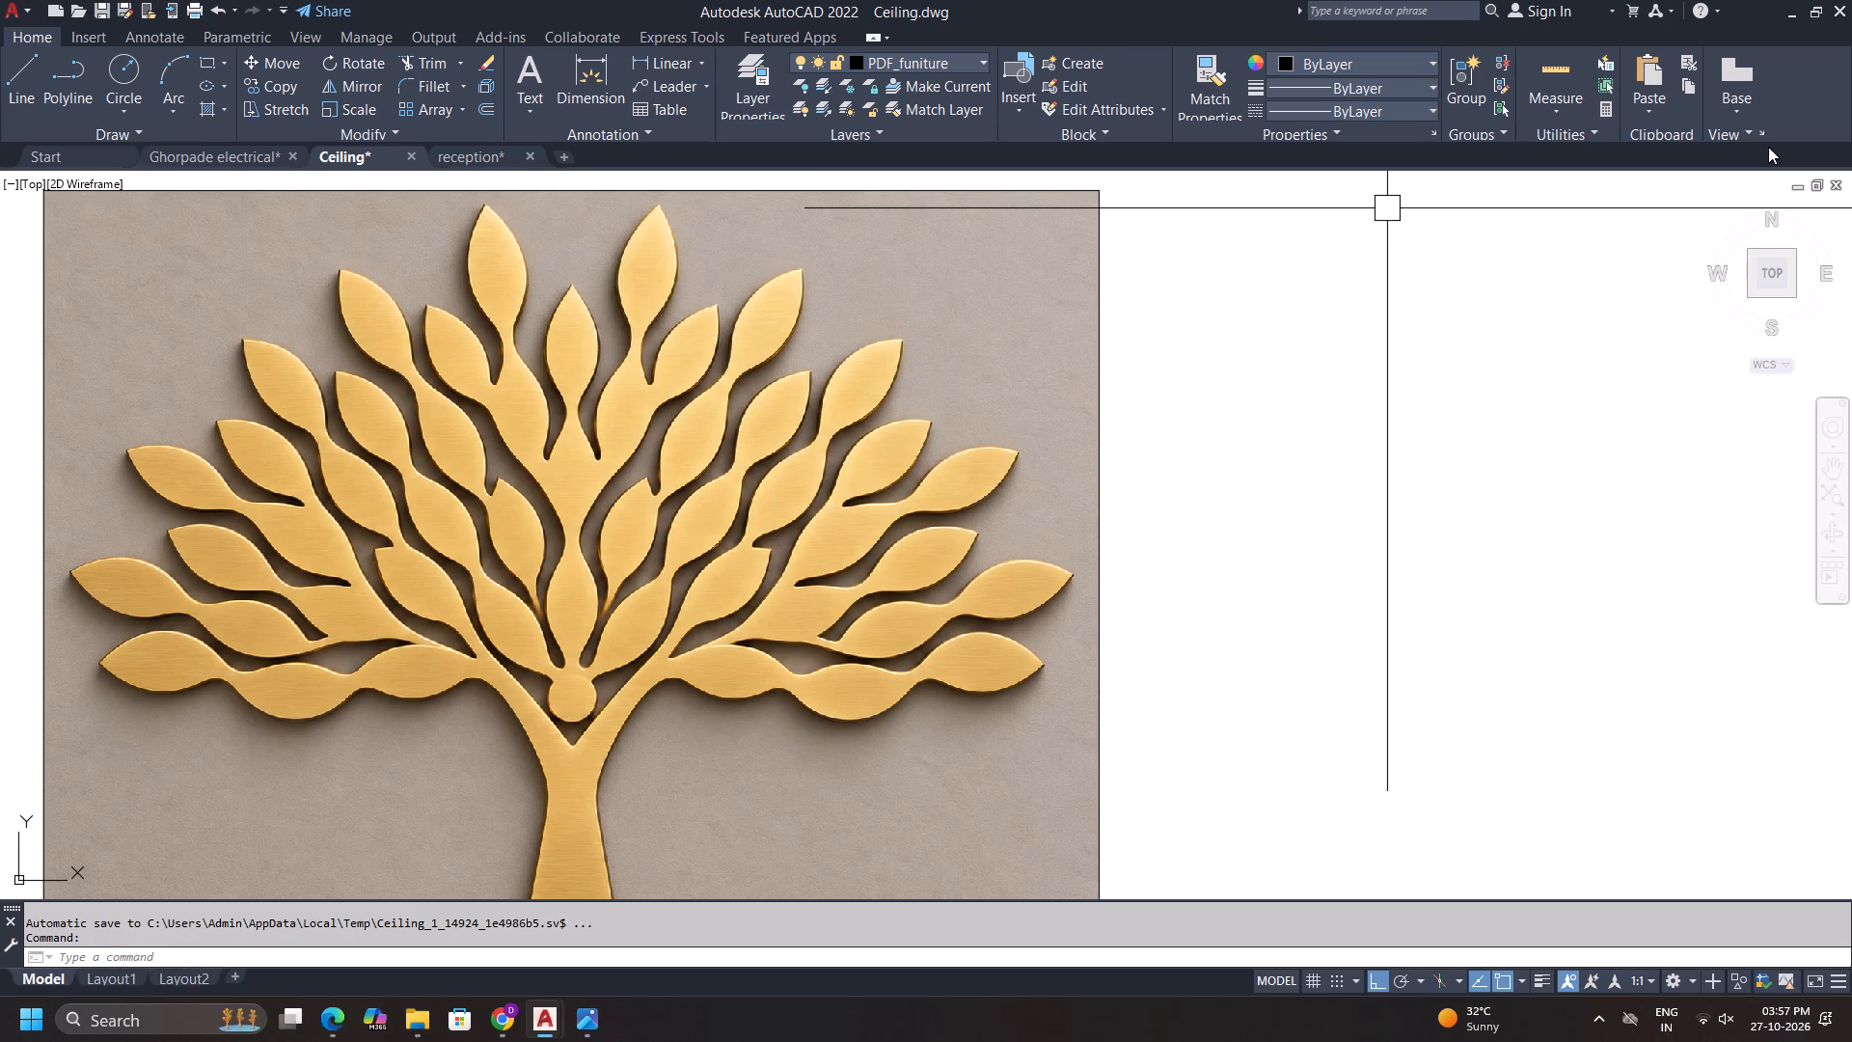
pyautogui.scroll(-1, 1121, 299)
pyautogui.moveTo(922, 328); pyautogui.dragTo(893, 372, button='middle')
pyautogui.scroll(-3, 790, 330)
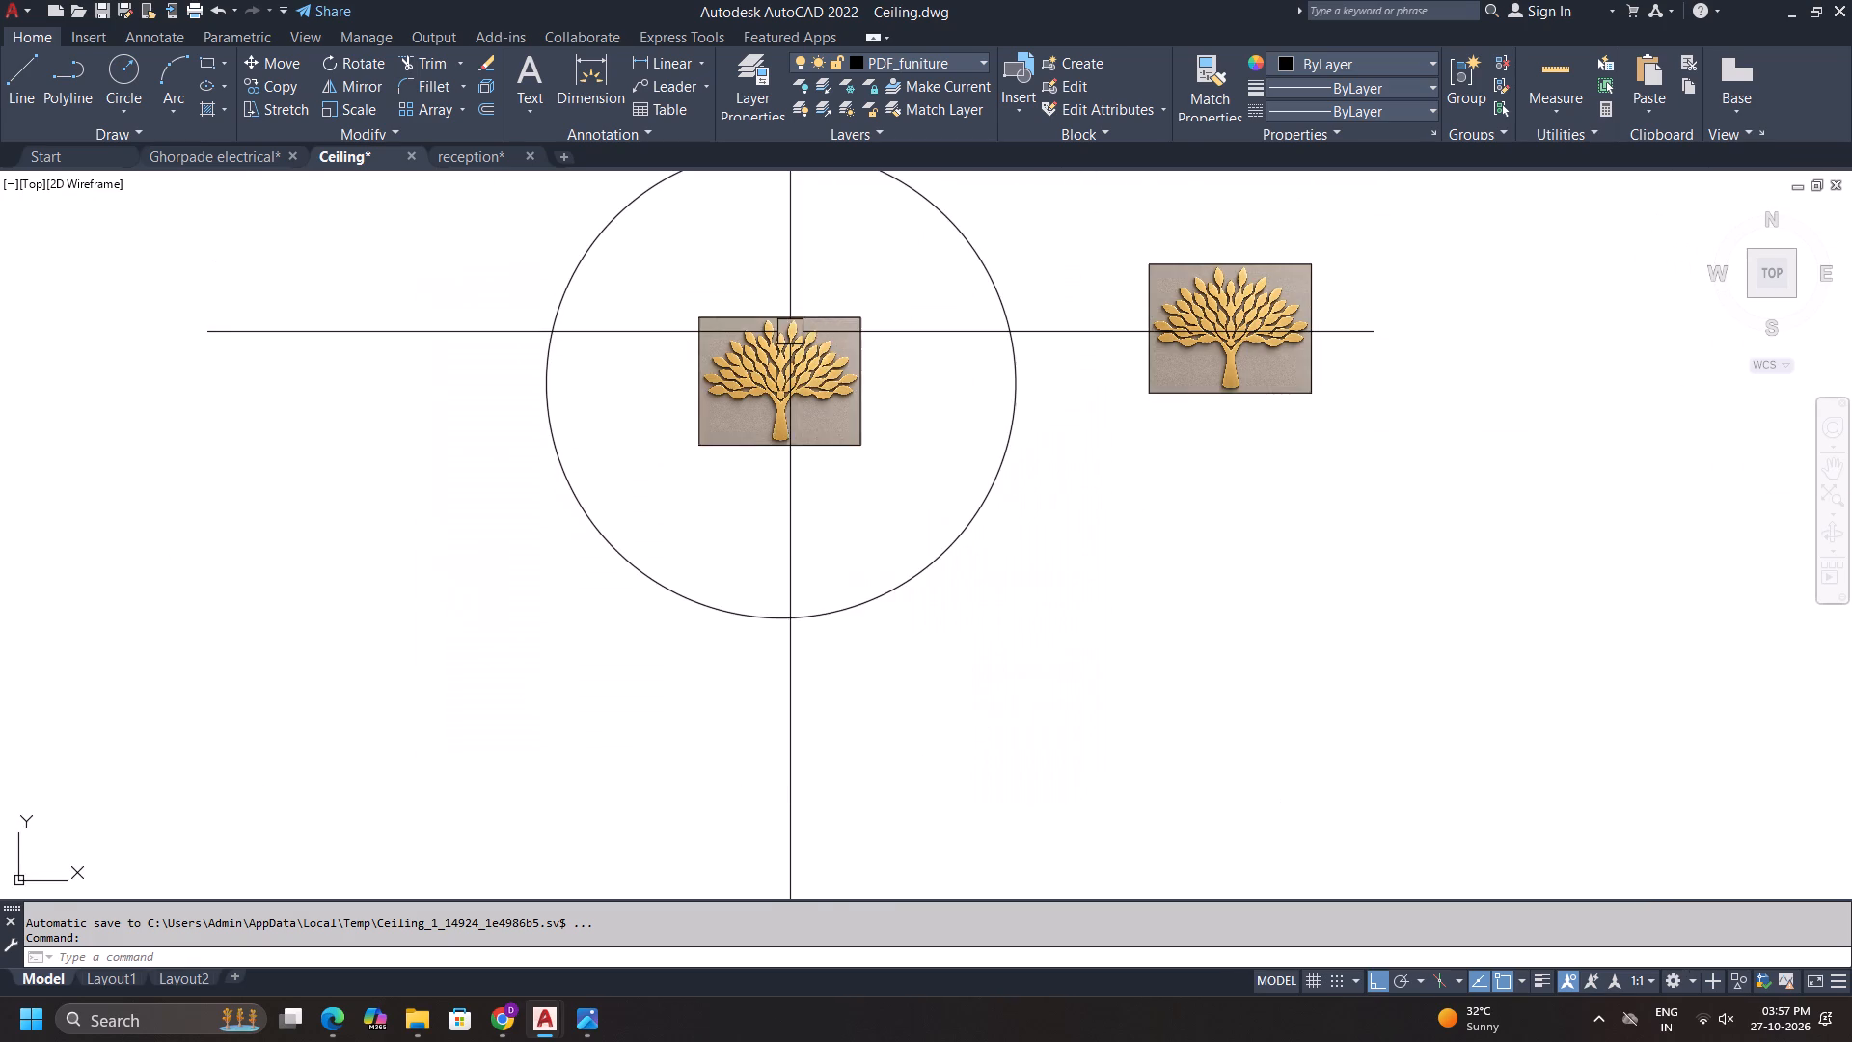
pyautogui.moveTo(832, 330); pyautogui.dragTo(821, 439, button='middle')
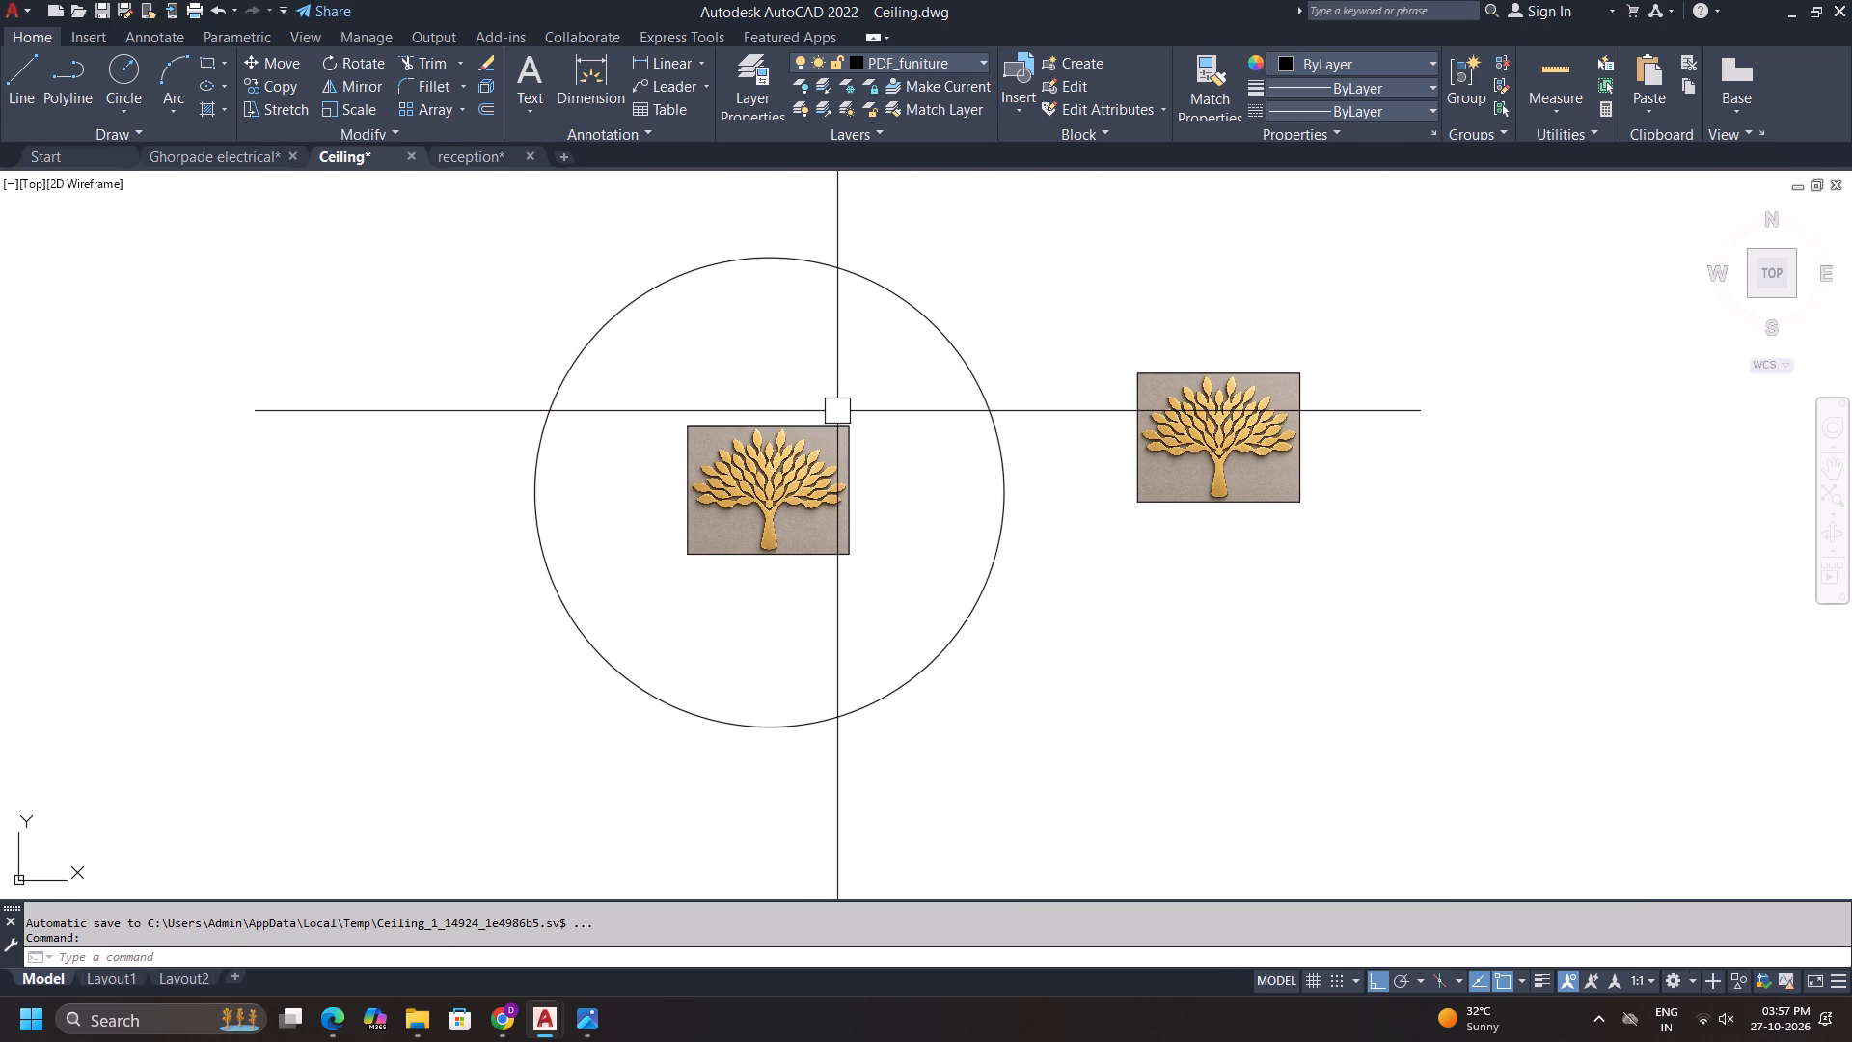
pyautogui.scroll(2, 857, 420)
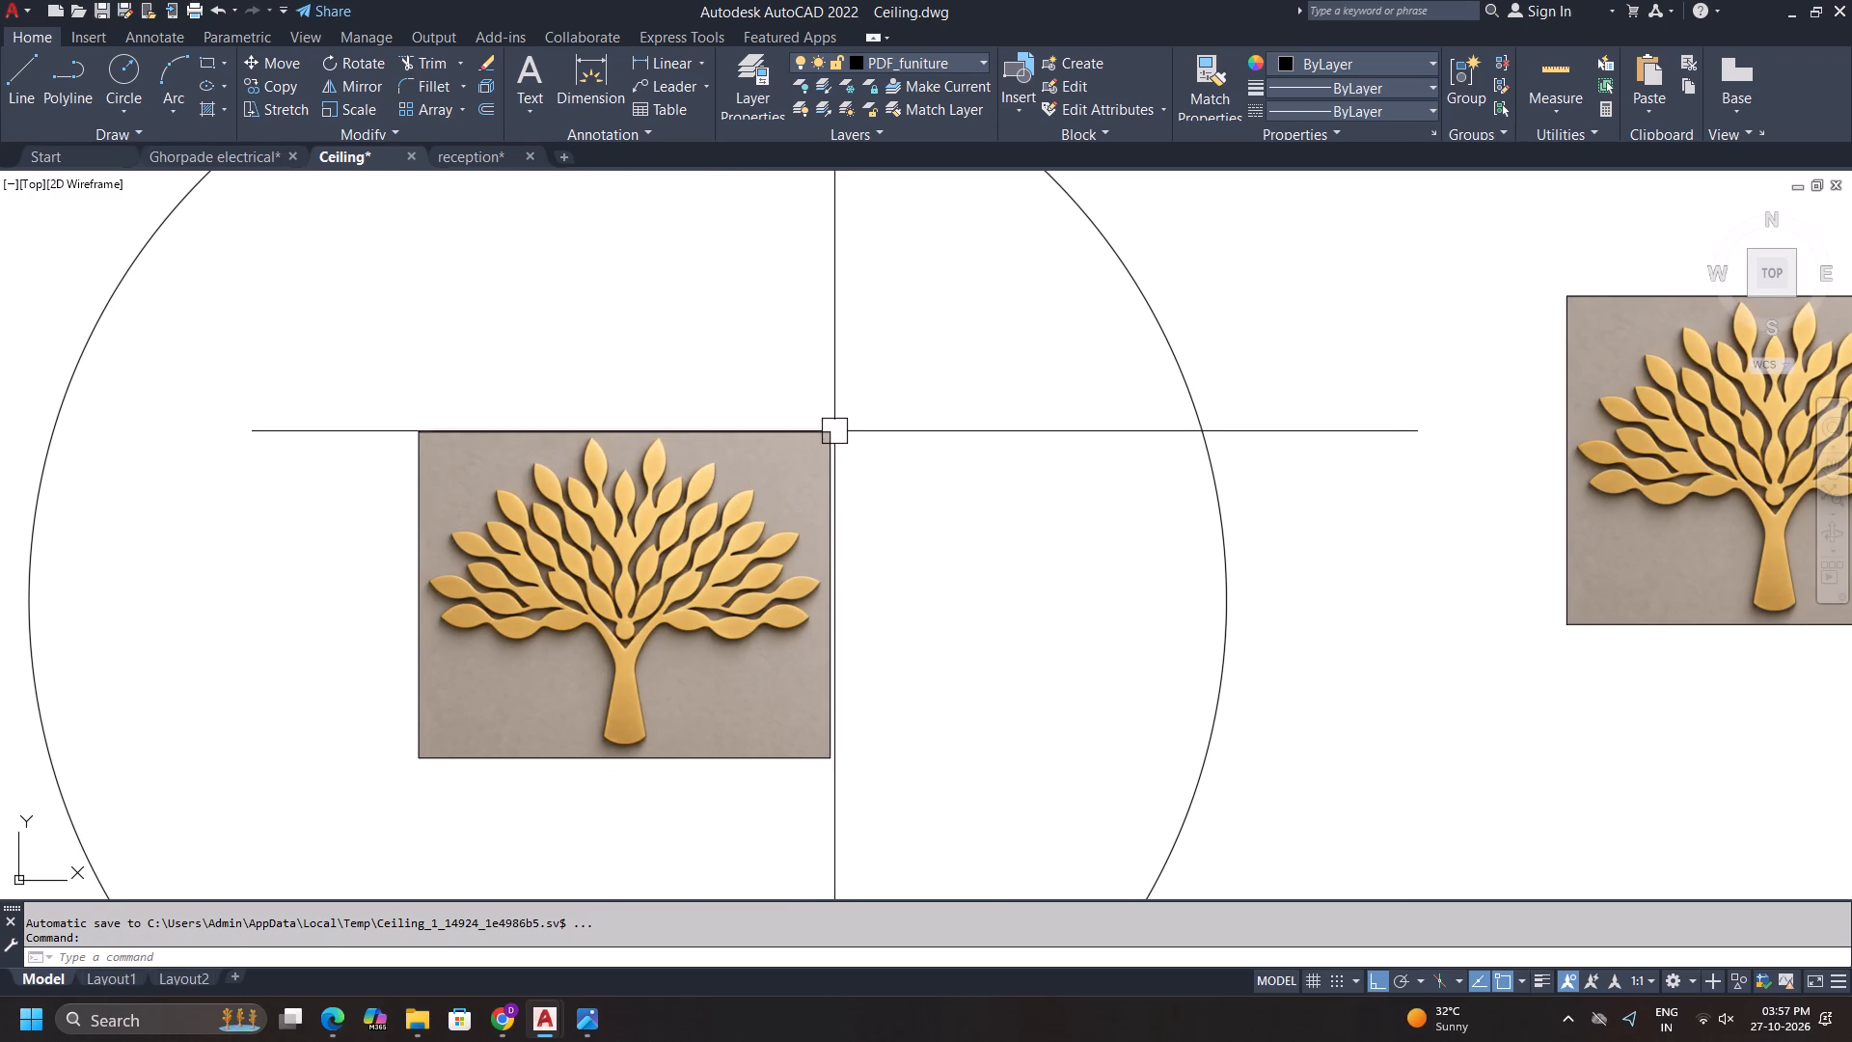
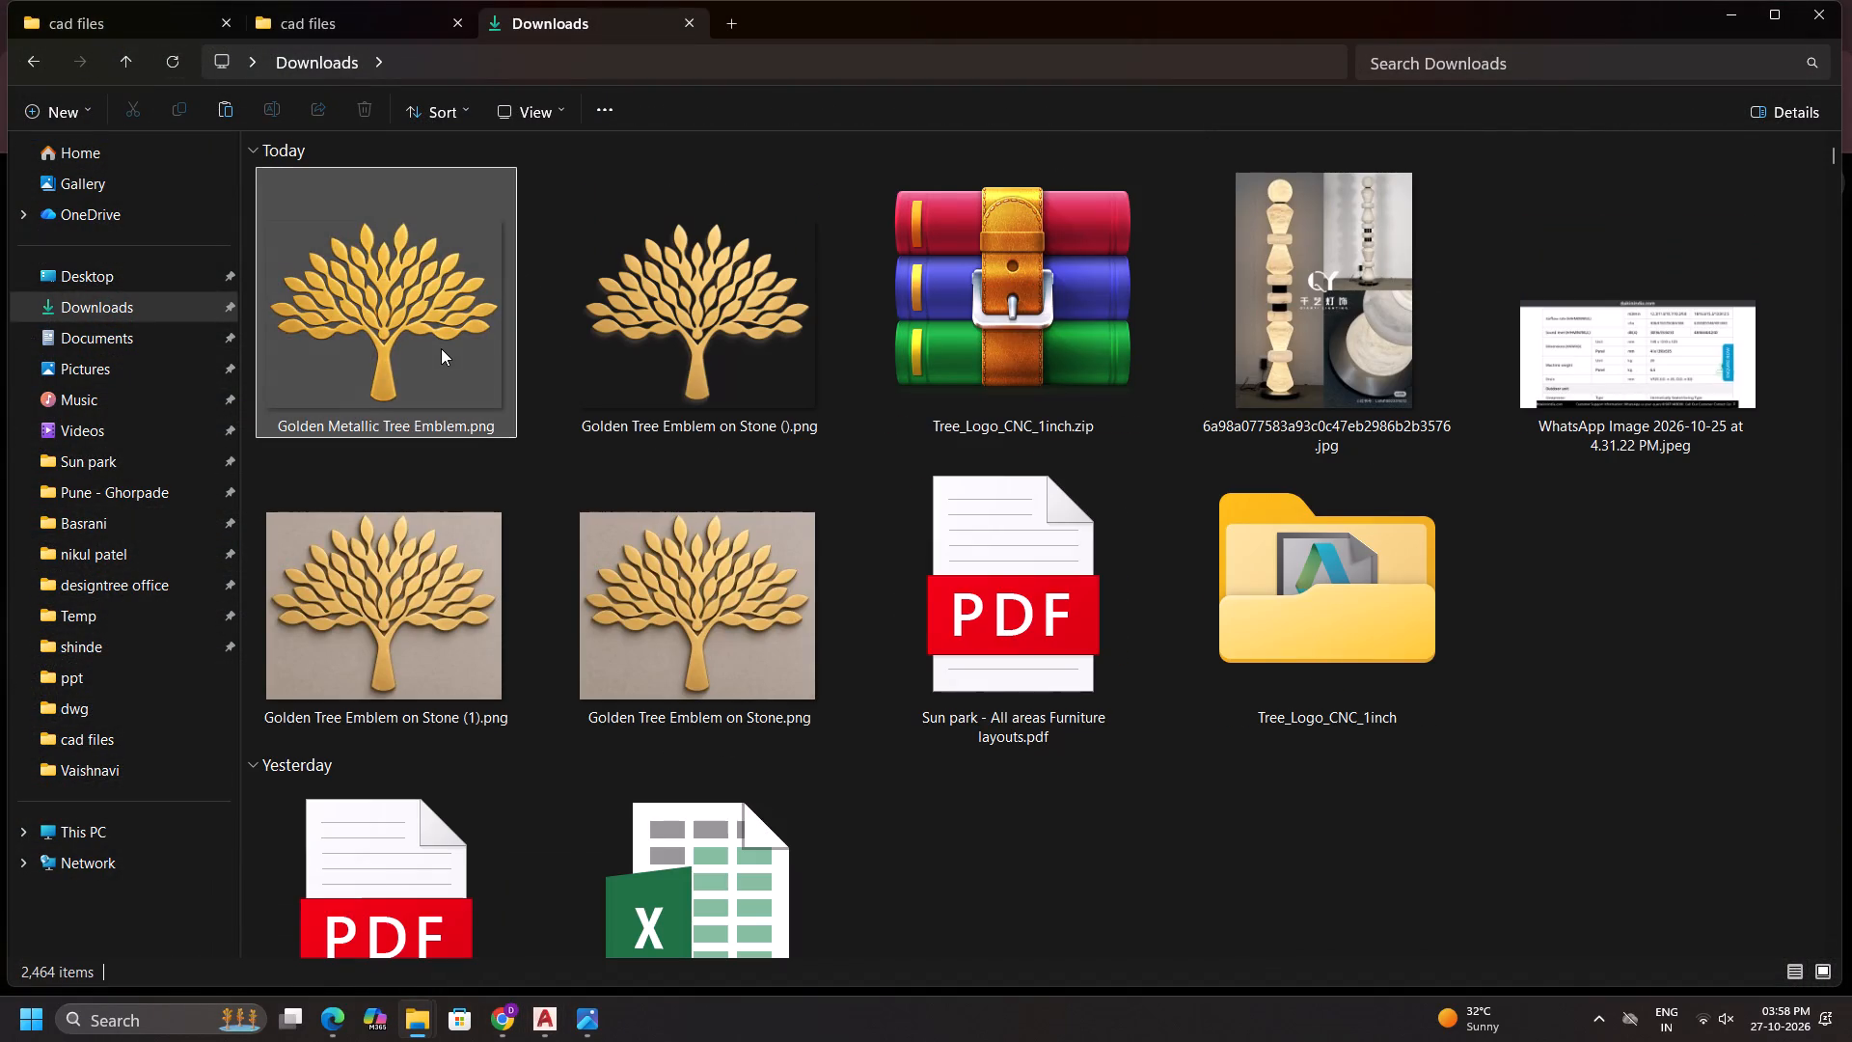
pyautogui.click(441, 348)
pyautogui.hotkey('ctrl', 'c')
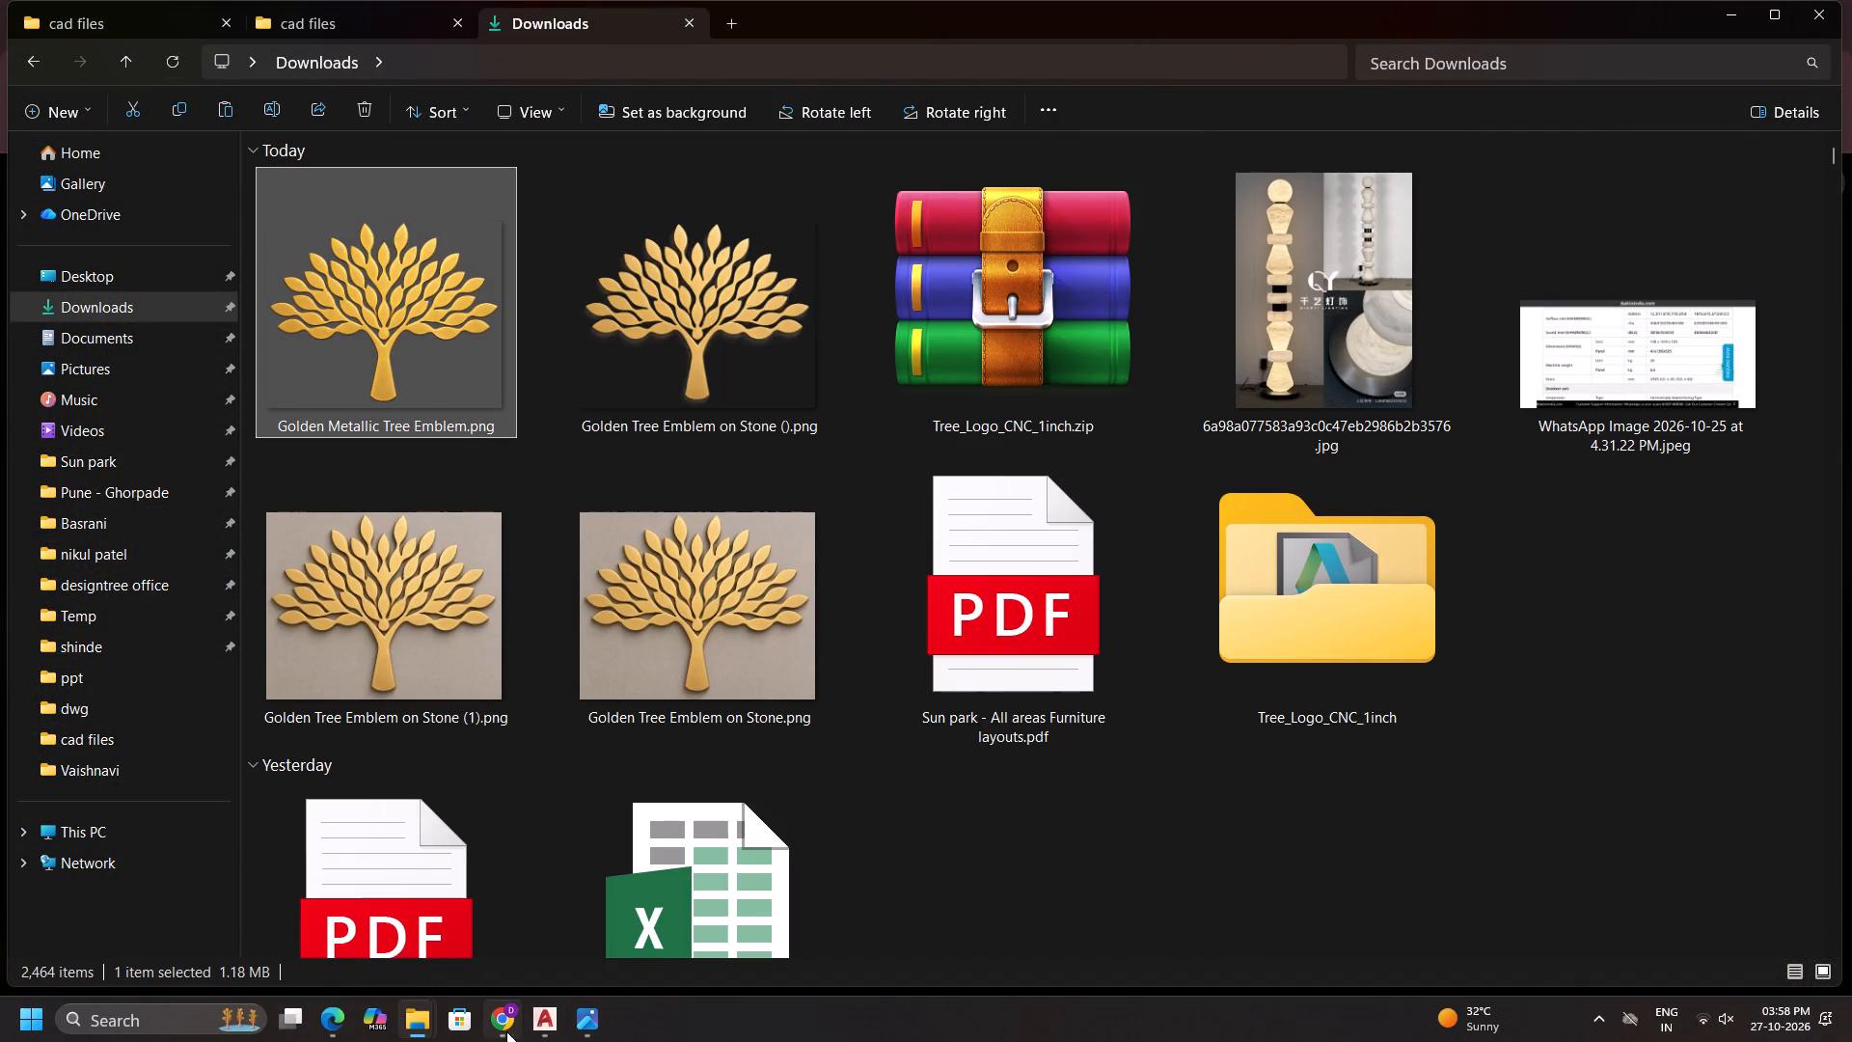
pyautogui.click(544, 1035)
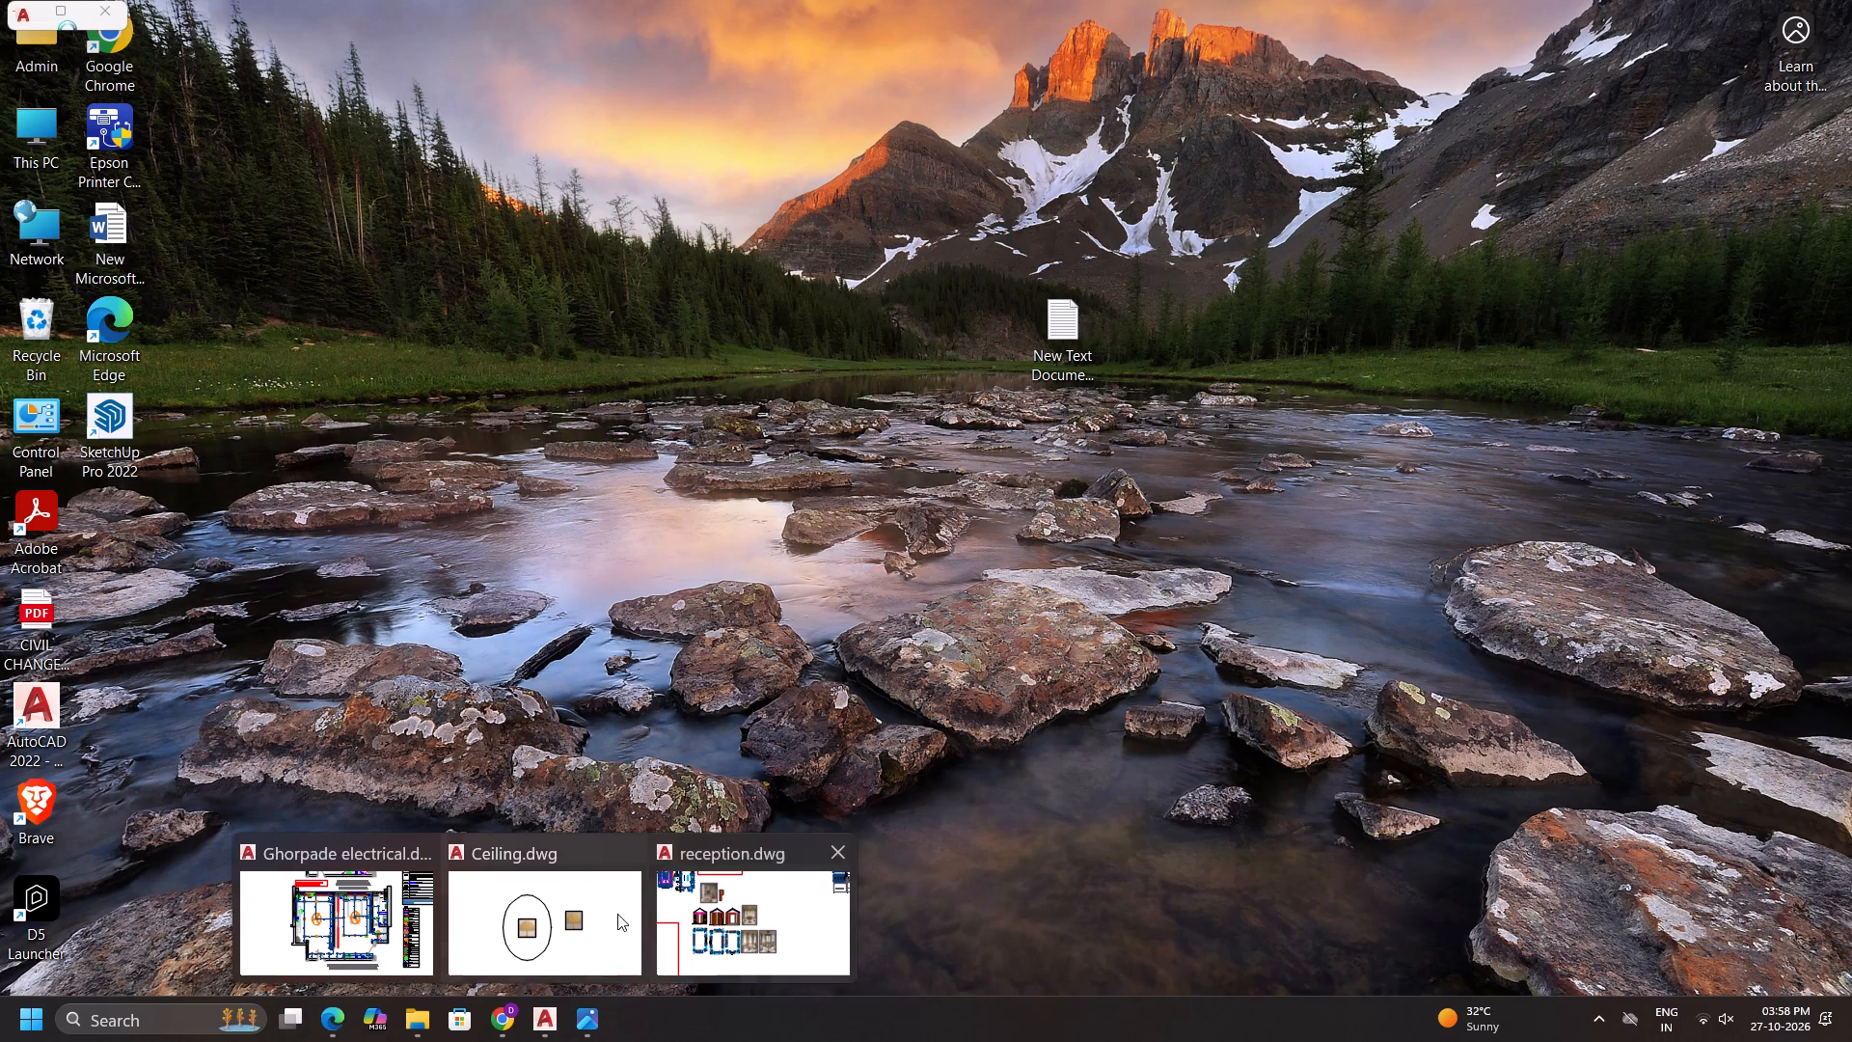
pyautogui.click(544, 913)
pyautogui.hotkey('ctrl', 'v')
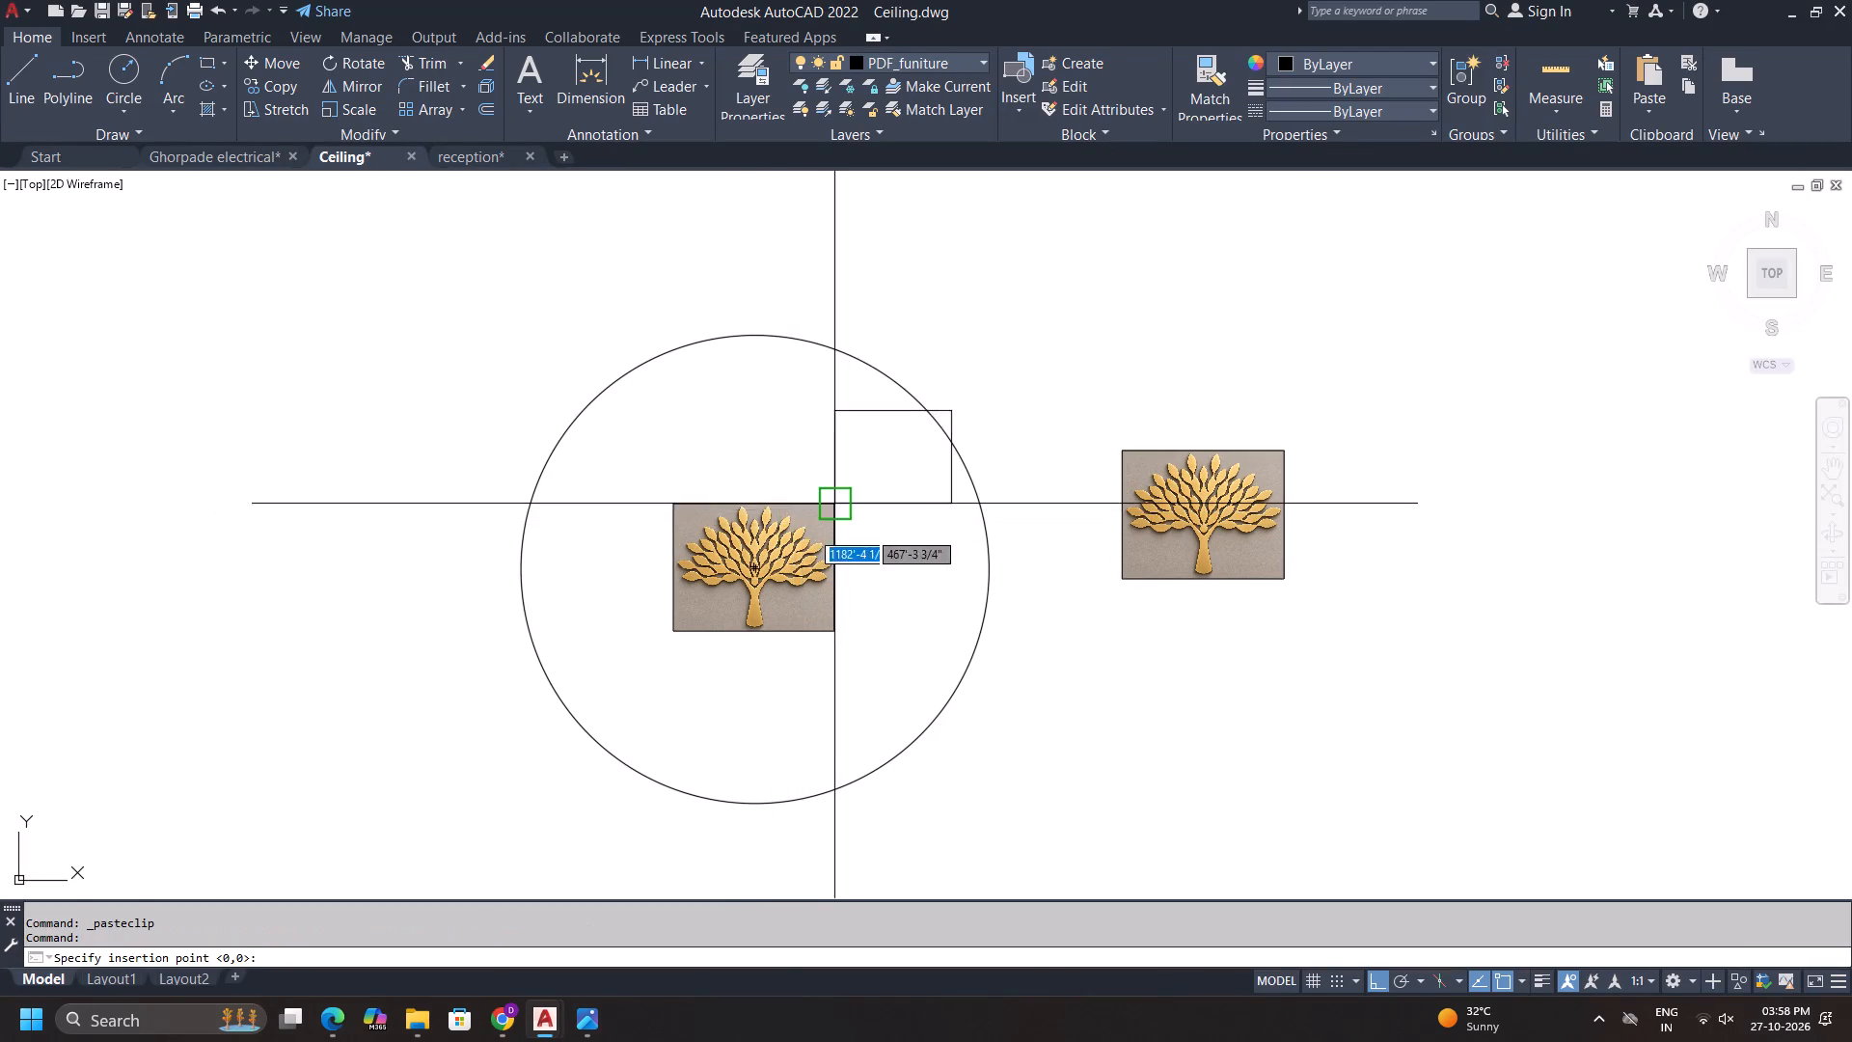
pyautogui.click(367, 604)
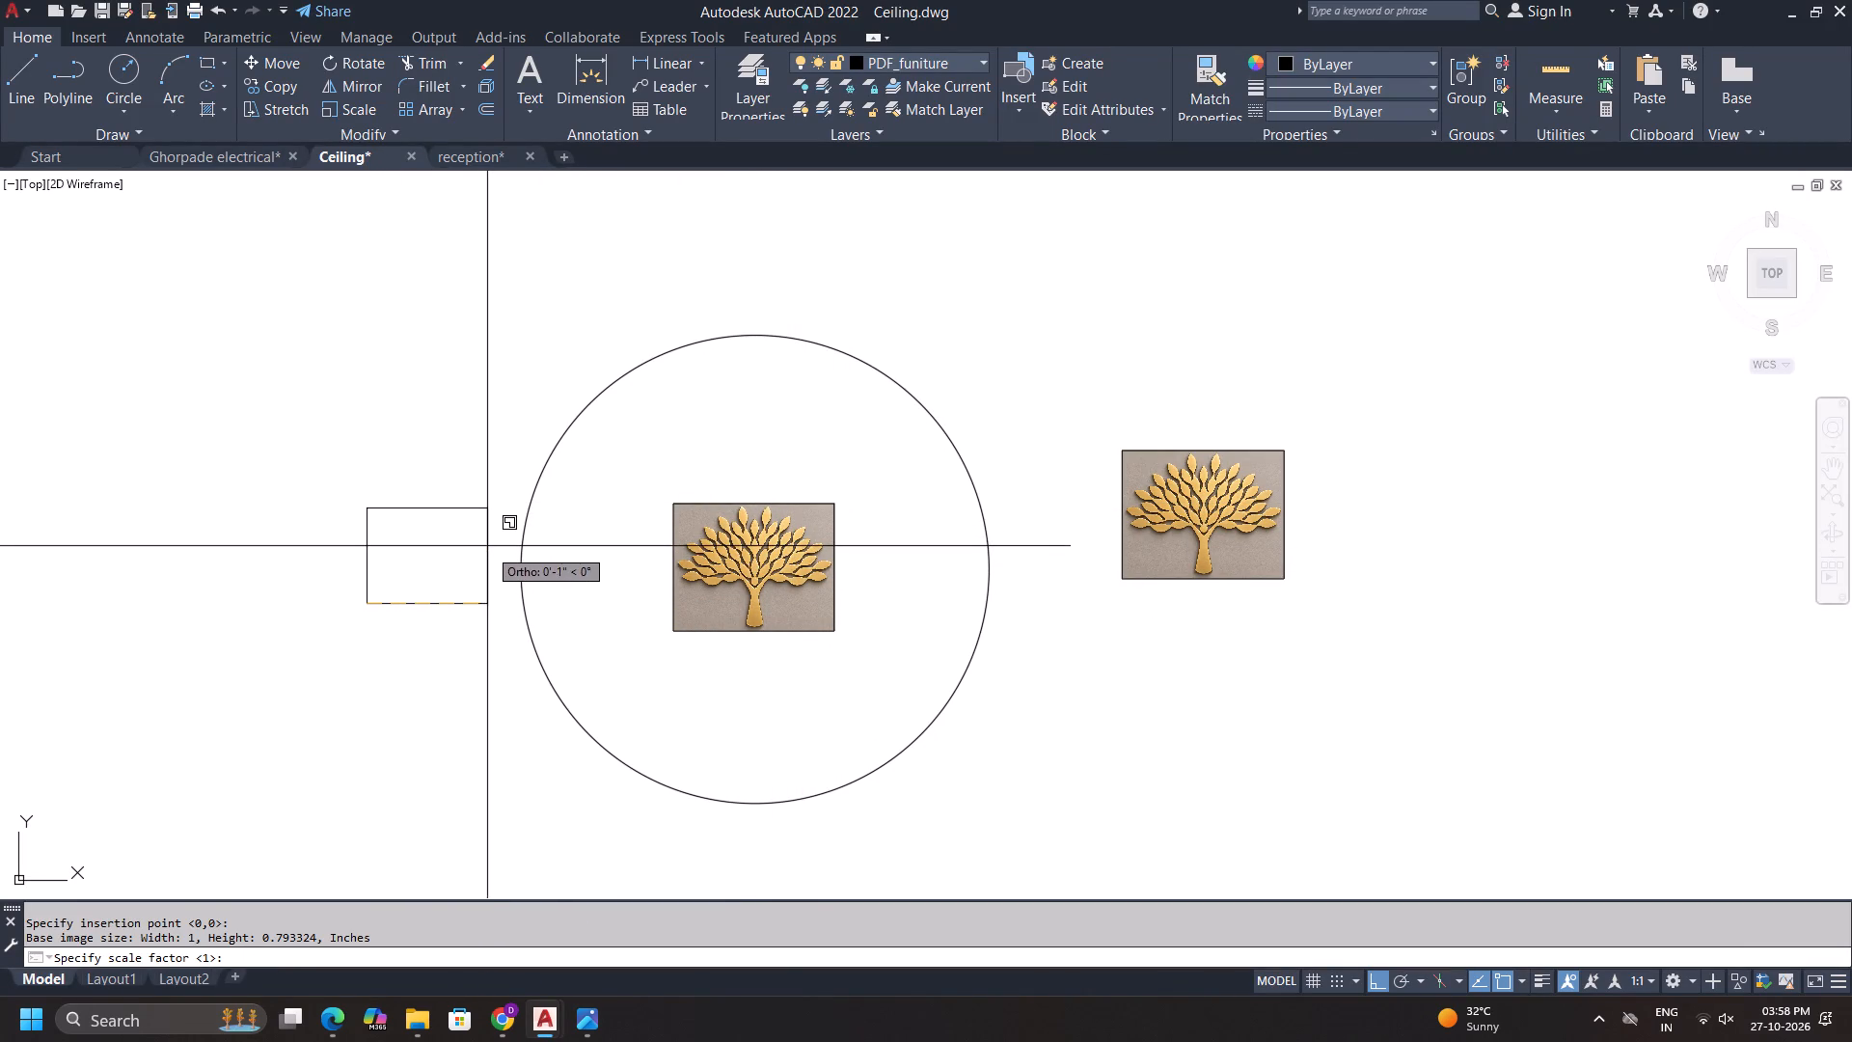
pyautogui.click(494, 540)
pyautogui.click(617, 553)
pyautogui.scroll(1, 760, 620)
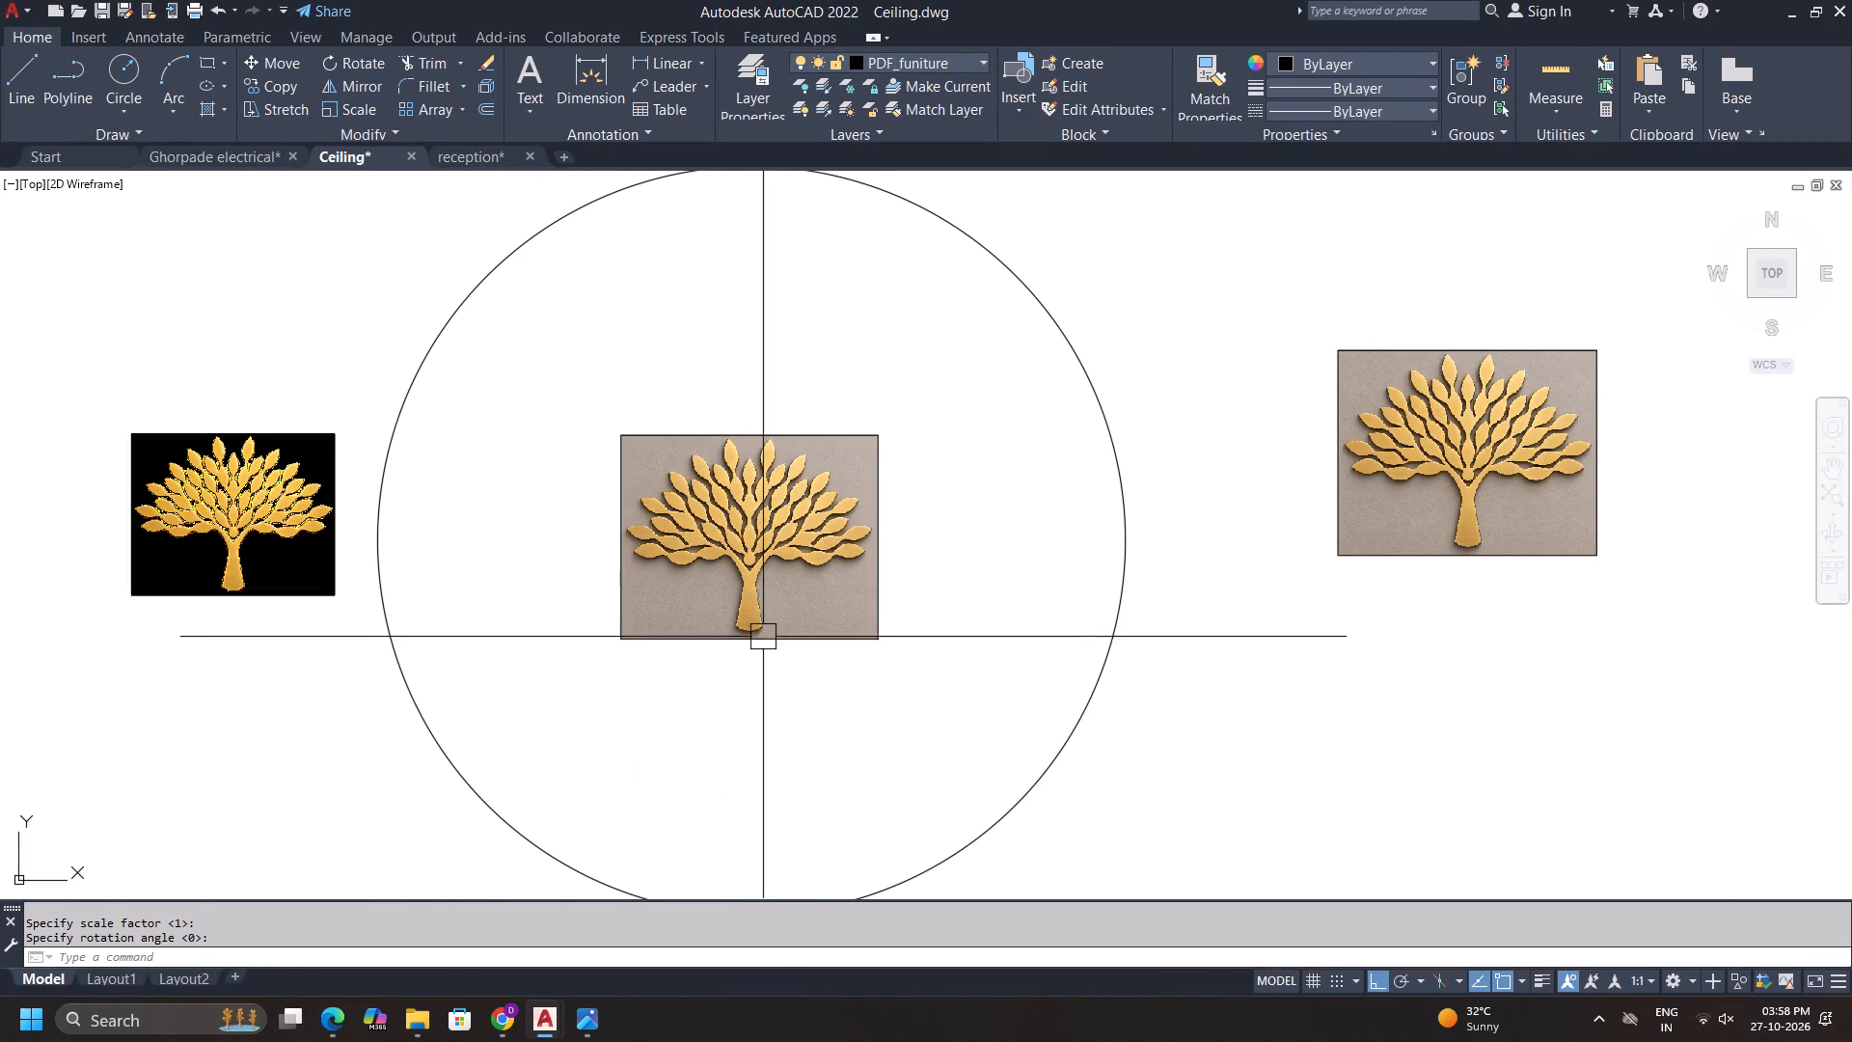
# Delete the stone-background tree image from the centre of the concentric circles.
pyautogui.click(820, 642)
pyautogui.press('Delete')
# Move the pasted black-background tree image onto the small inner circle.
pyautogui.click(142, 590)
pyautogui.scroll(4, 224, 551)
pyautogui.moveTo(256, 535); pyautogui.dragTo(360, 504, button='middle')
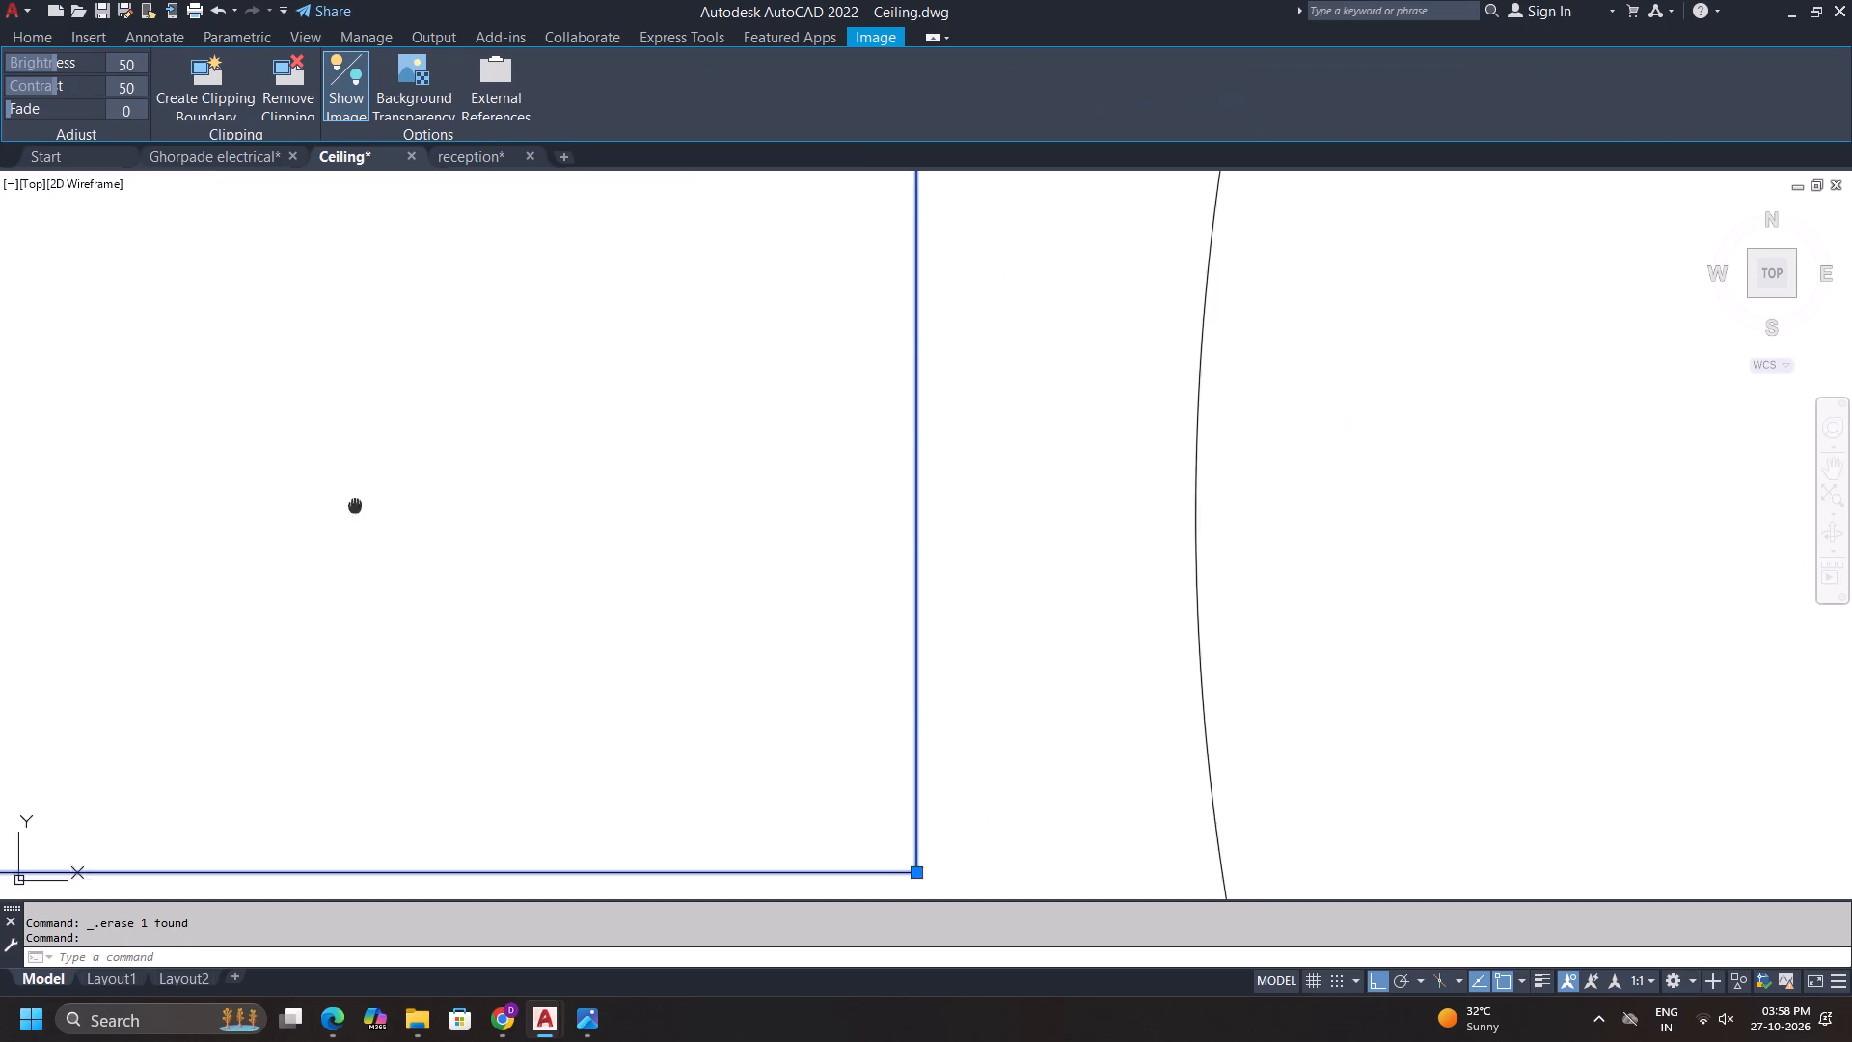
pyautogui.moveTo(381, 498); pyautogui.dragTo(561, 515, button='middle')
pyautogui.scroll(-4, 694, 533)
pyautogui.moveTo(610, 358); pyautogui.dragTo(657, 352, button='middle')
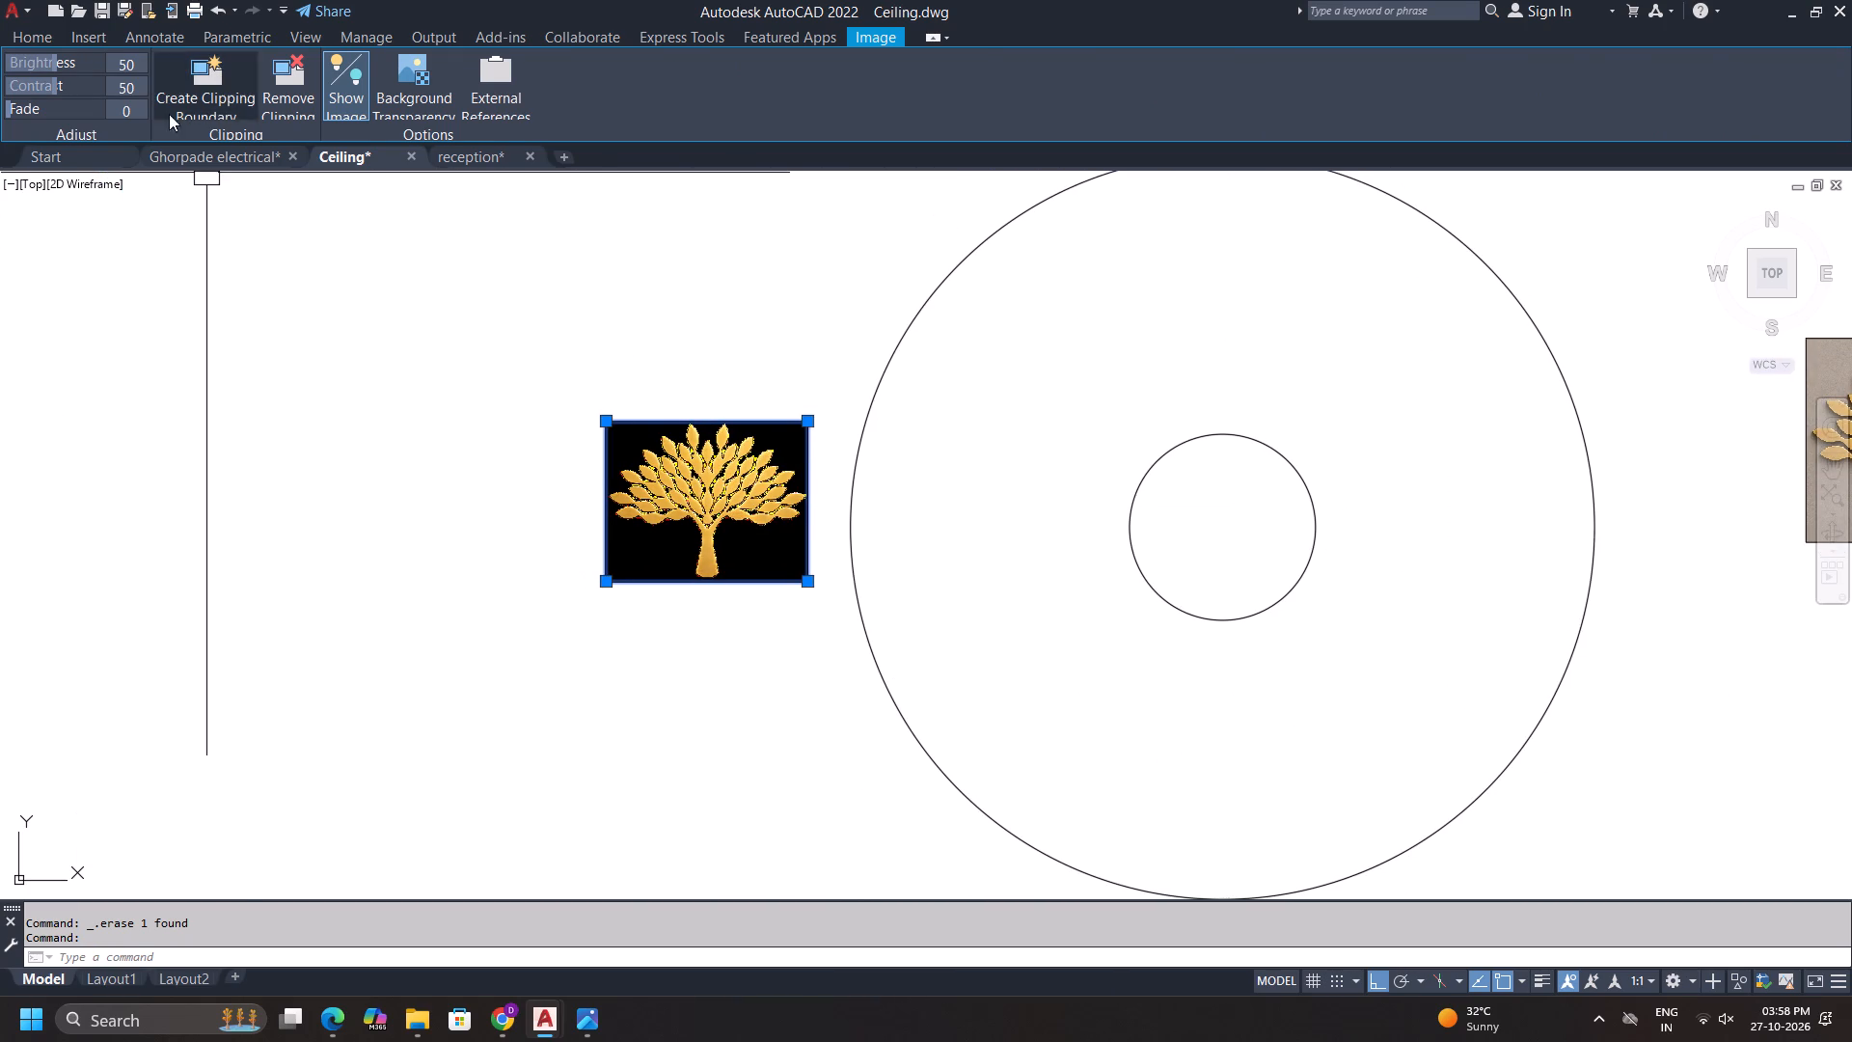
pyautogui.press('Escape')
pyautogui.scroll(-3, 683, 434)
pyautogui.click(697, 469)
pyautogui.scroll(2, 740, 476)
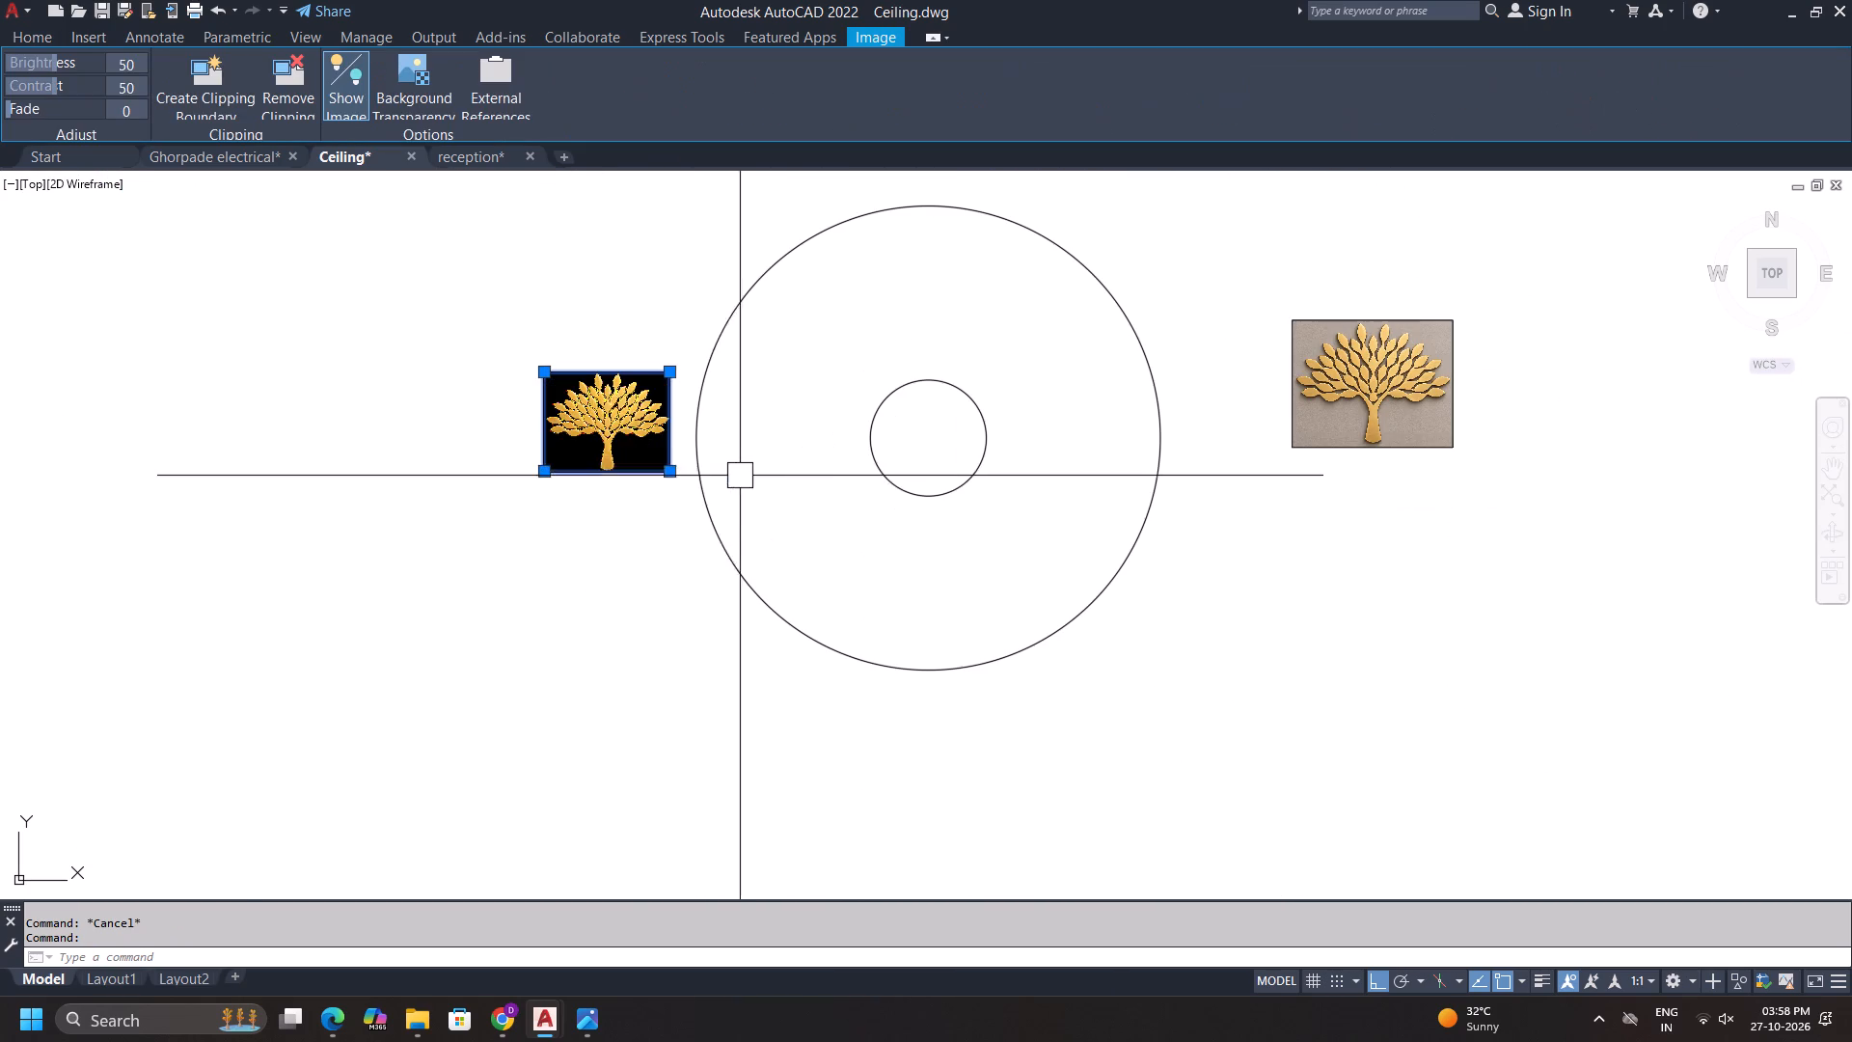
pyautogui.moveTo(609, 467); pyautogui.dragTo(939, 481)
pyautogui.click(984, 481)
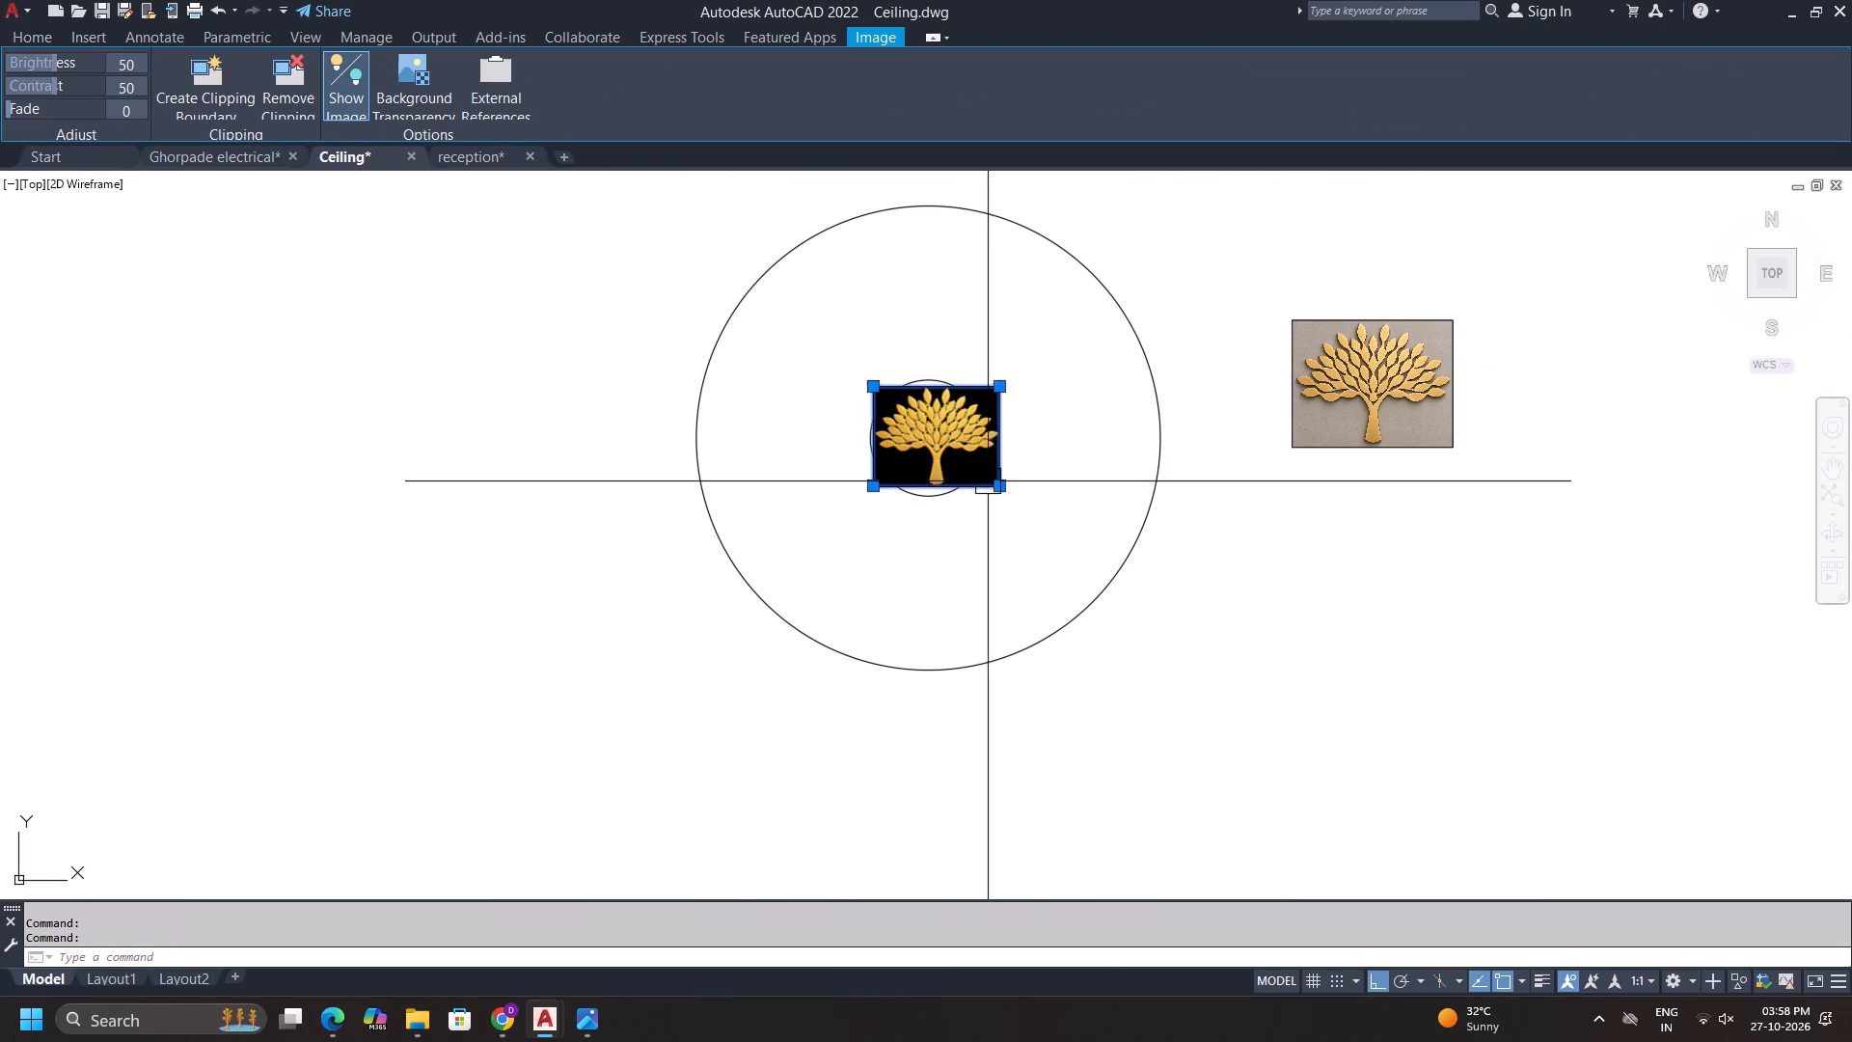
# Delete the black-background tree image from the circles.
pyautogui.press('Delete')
# Dimension the outer circle's vertical diameter from top to bottom, placing the dimension line to its left.
pyautogui.moveTo(878, 469); pyautogui.dragTo(744, 625, button='middle')
pyautogui.moveTo(742, 400); pyautogui.dragTo(780, 349, button='middle')
pyautogui.click(583, 93)
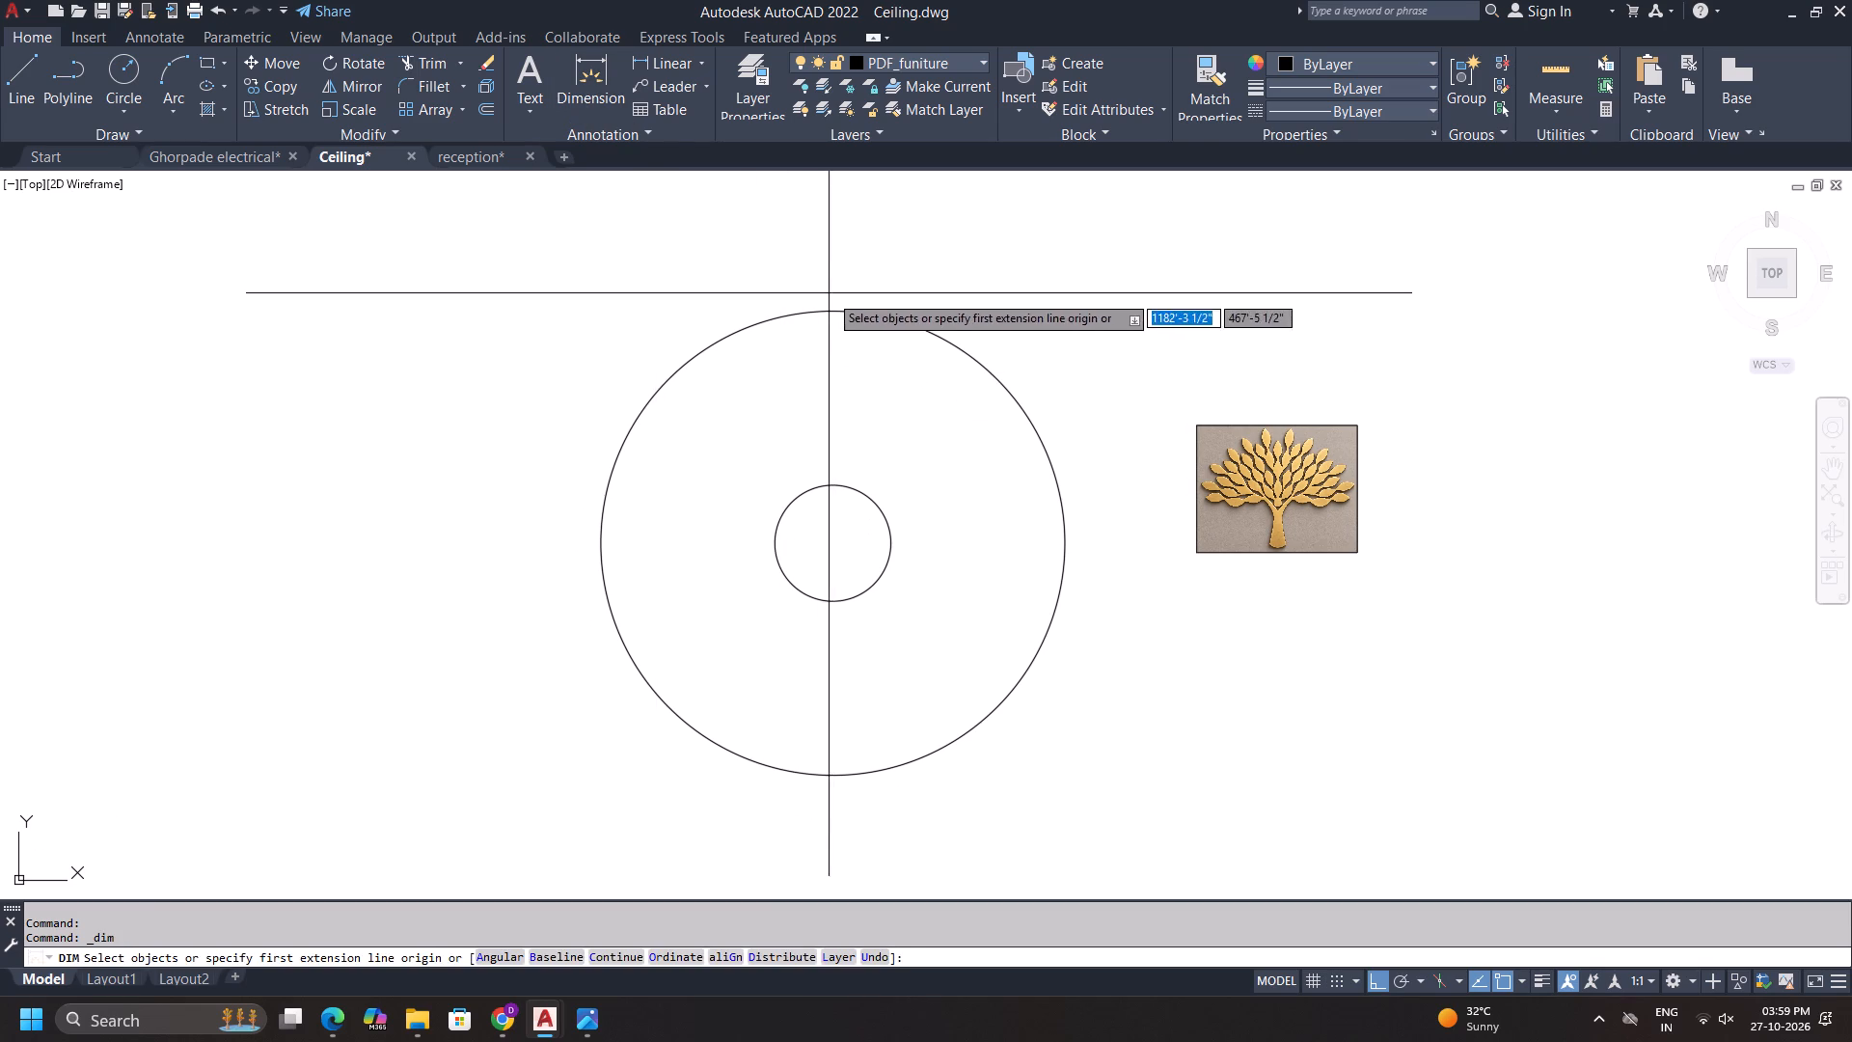
pyautogui.click(839, 308)
pyautogui.click(831, 769)
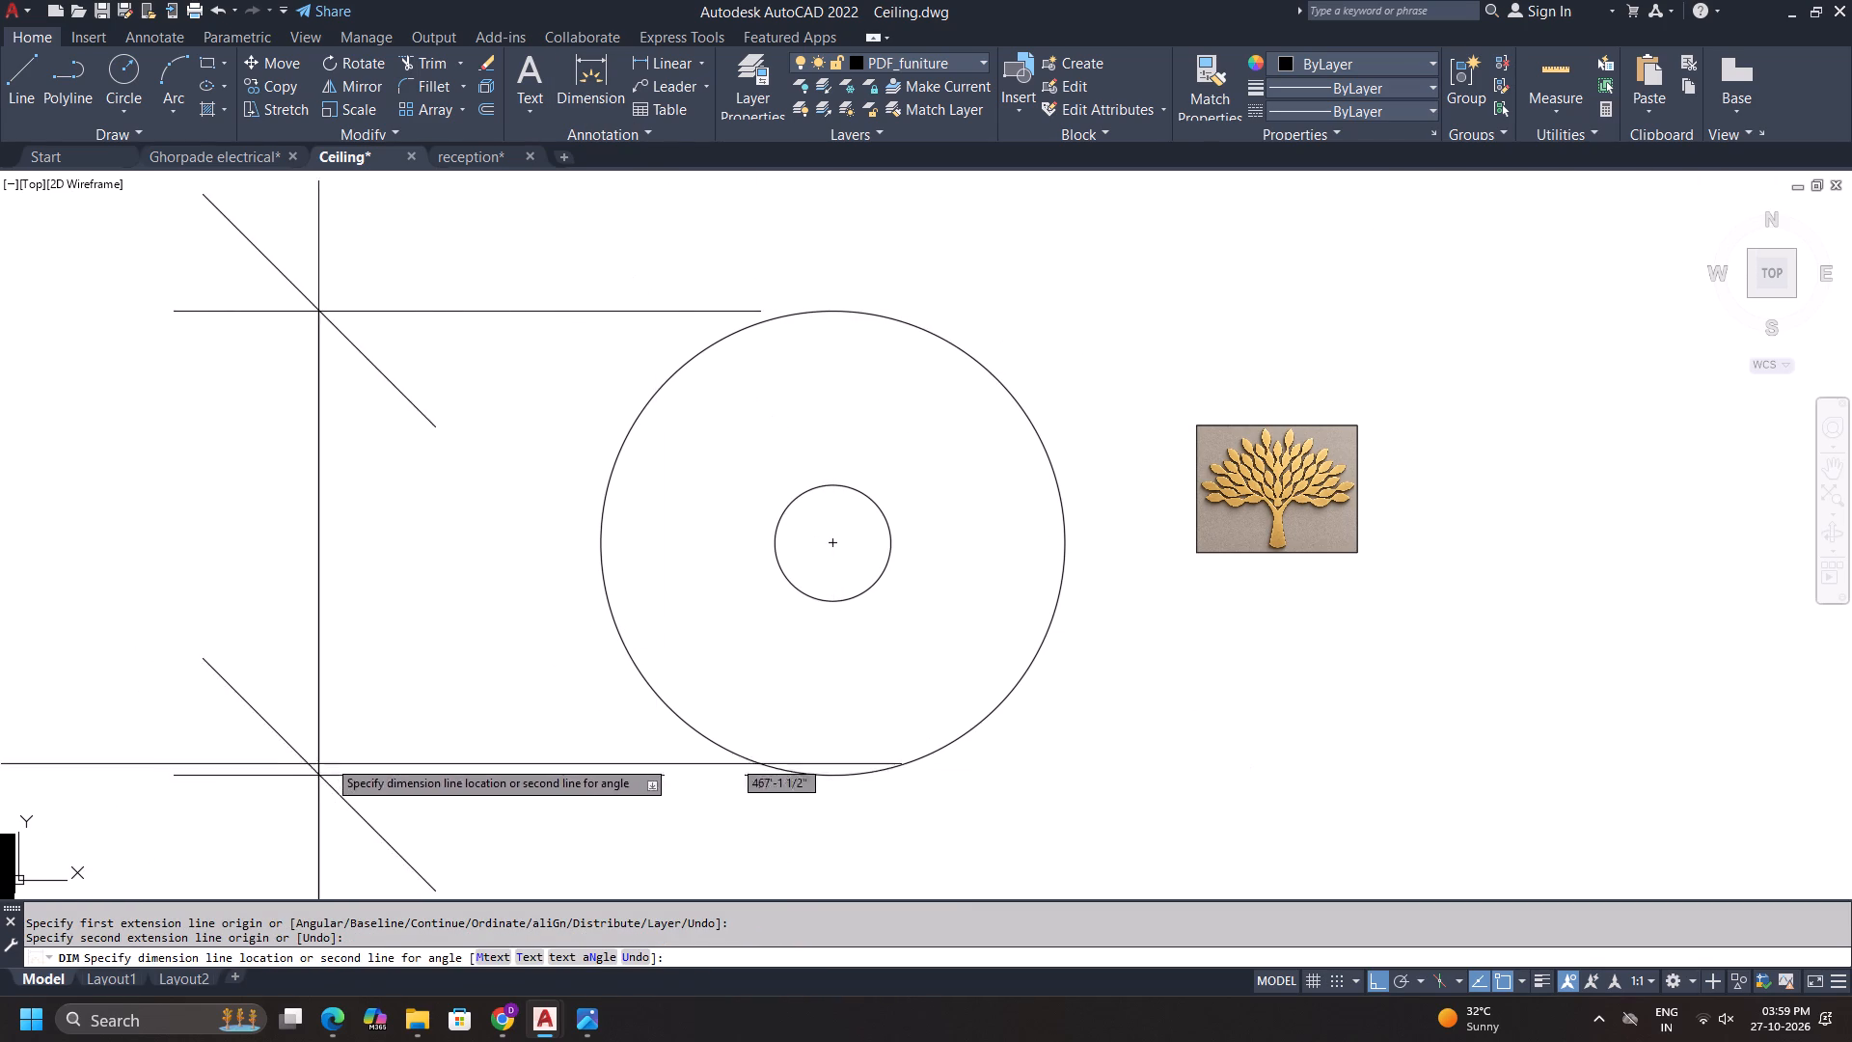
pyautogui.click(367, 748)
pyautogui.scroll(-5, 750, 629)
pyautogui.press('Escape')
# Match the properties of an existing dimension in the Section AA' drawing onto the outer circle's new dimension.
pyautogui.scroll(-1, 827, 611)
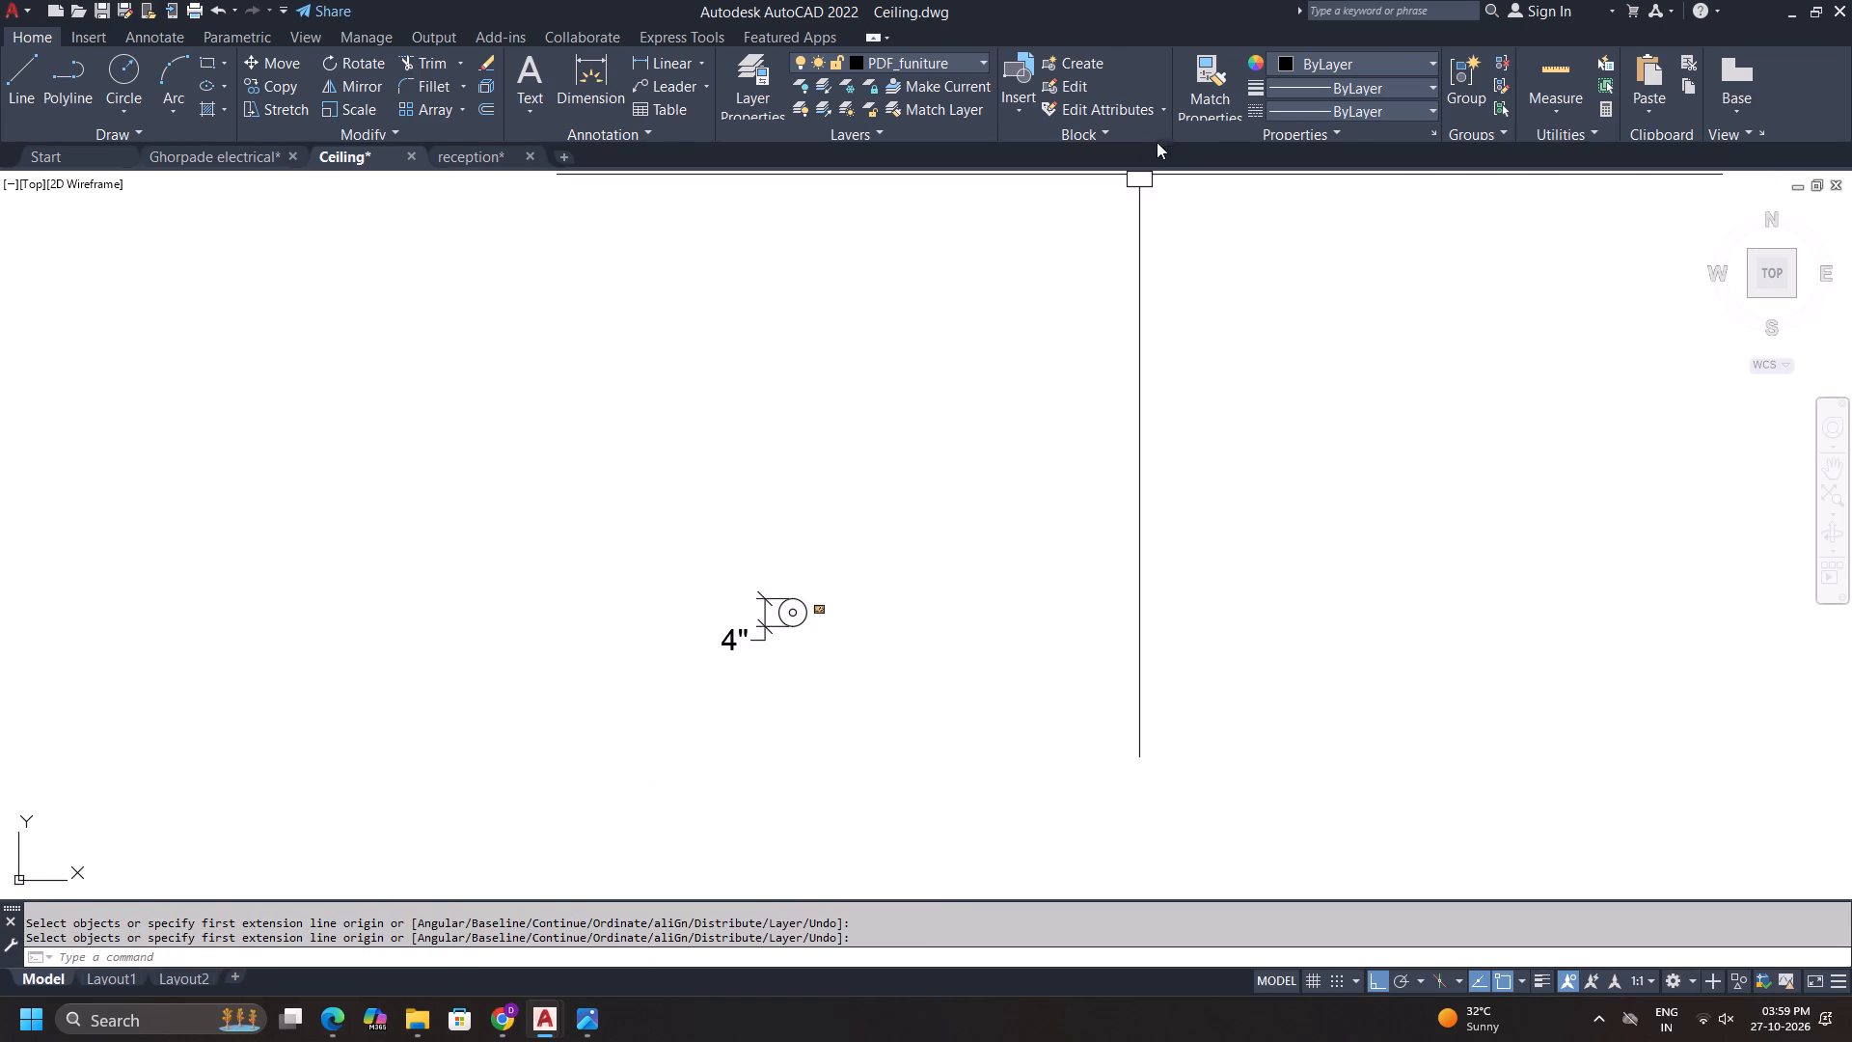
pyautogui.click(1232, 98)
pyautogui.scroll(-5, 1134, 448)
pyautogui.moveTo(471, 283); pyautogui.dragTo(519, 560, button='middle')
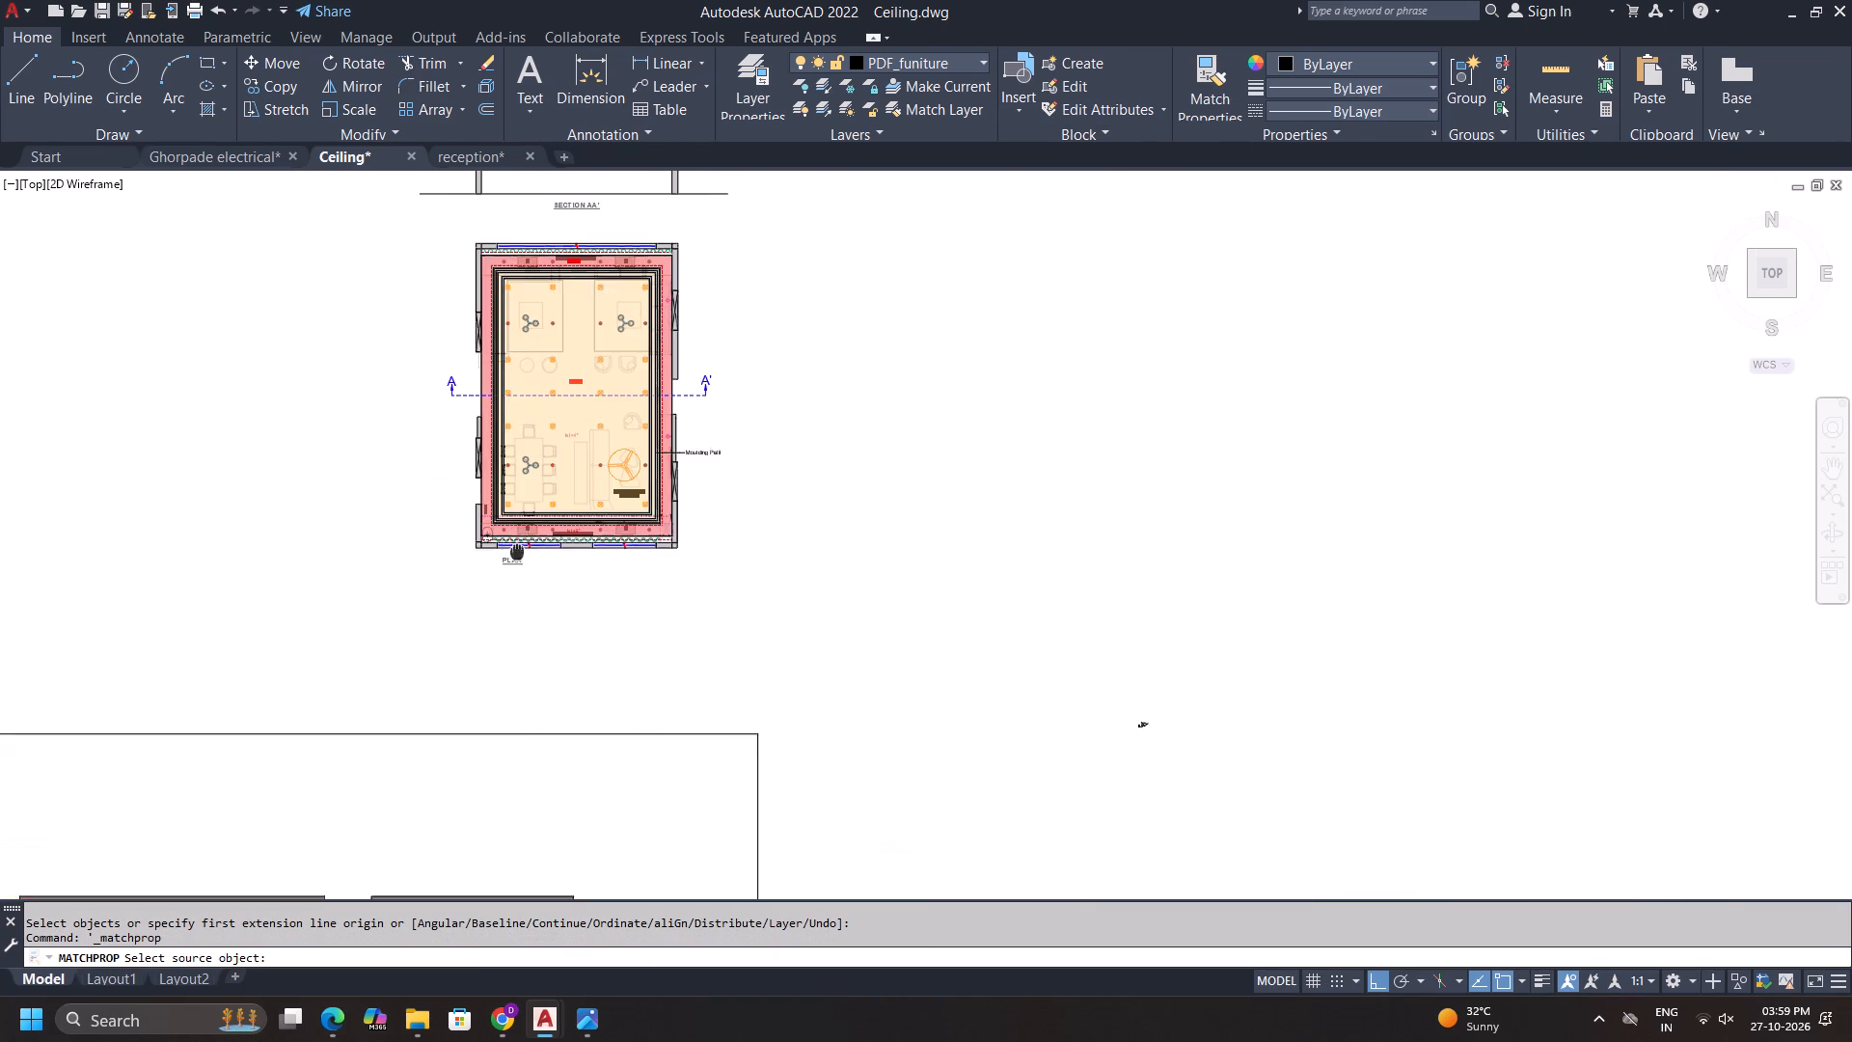
pyautogui.moveTo(519, 560); pyautogui.dragTo(518, 559, button='middle')
pyautogui.scroll(-2, 598, 272)
pyautogui.scroll(3, 584, 604)
pyautogui.scroll(-5, 612, 338)
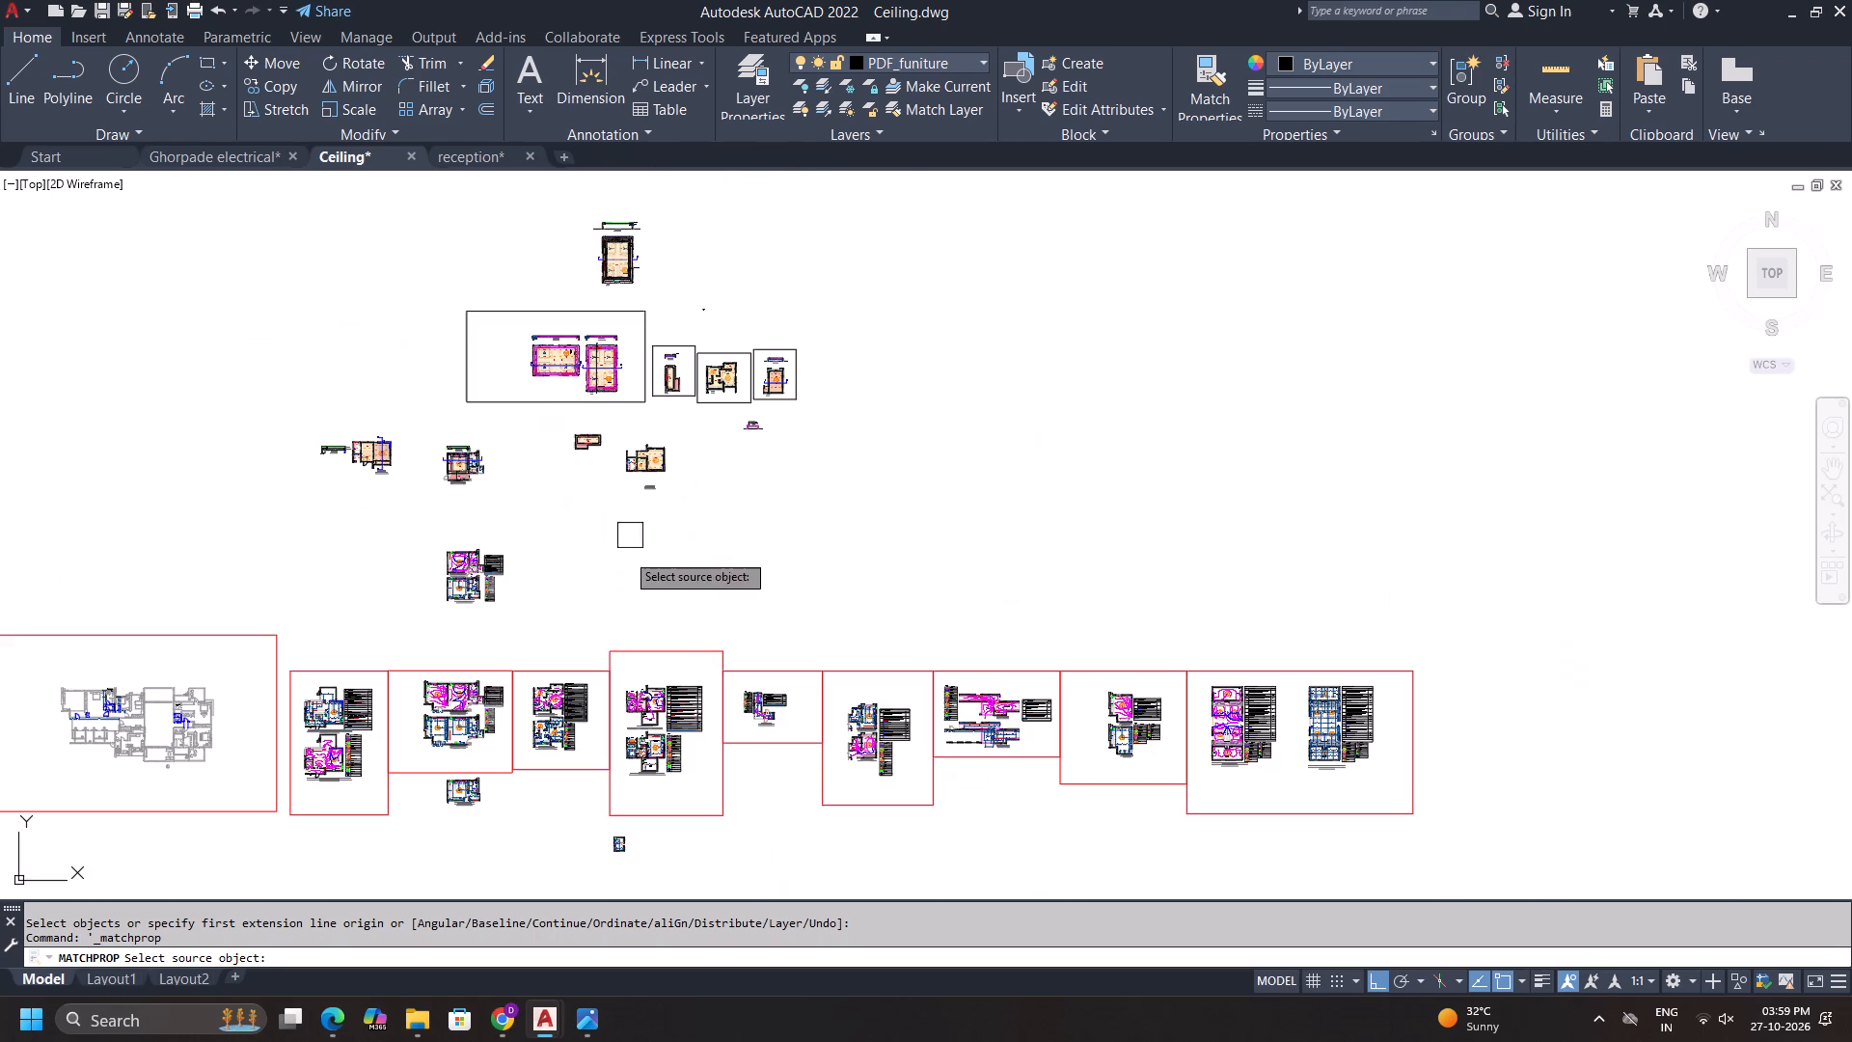
pyautogui.scroll(3, 555, 357)
pyautogui.scroll(4, 430, 279)
pyautogui.click(609, 300)
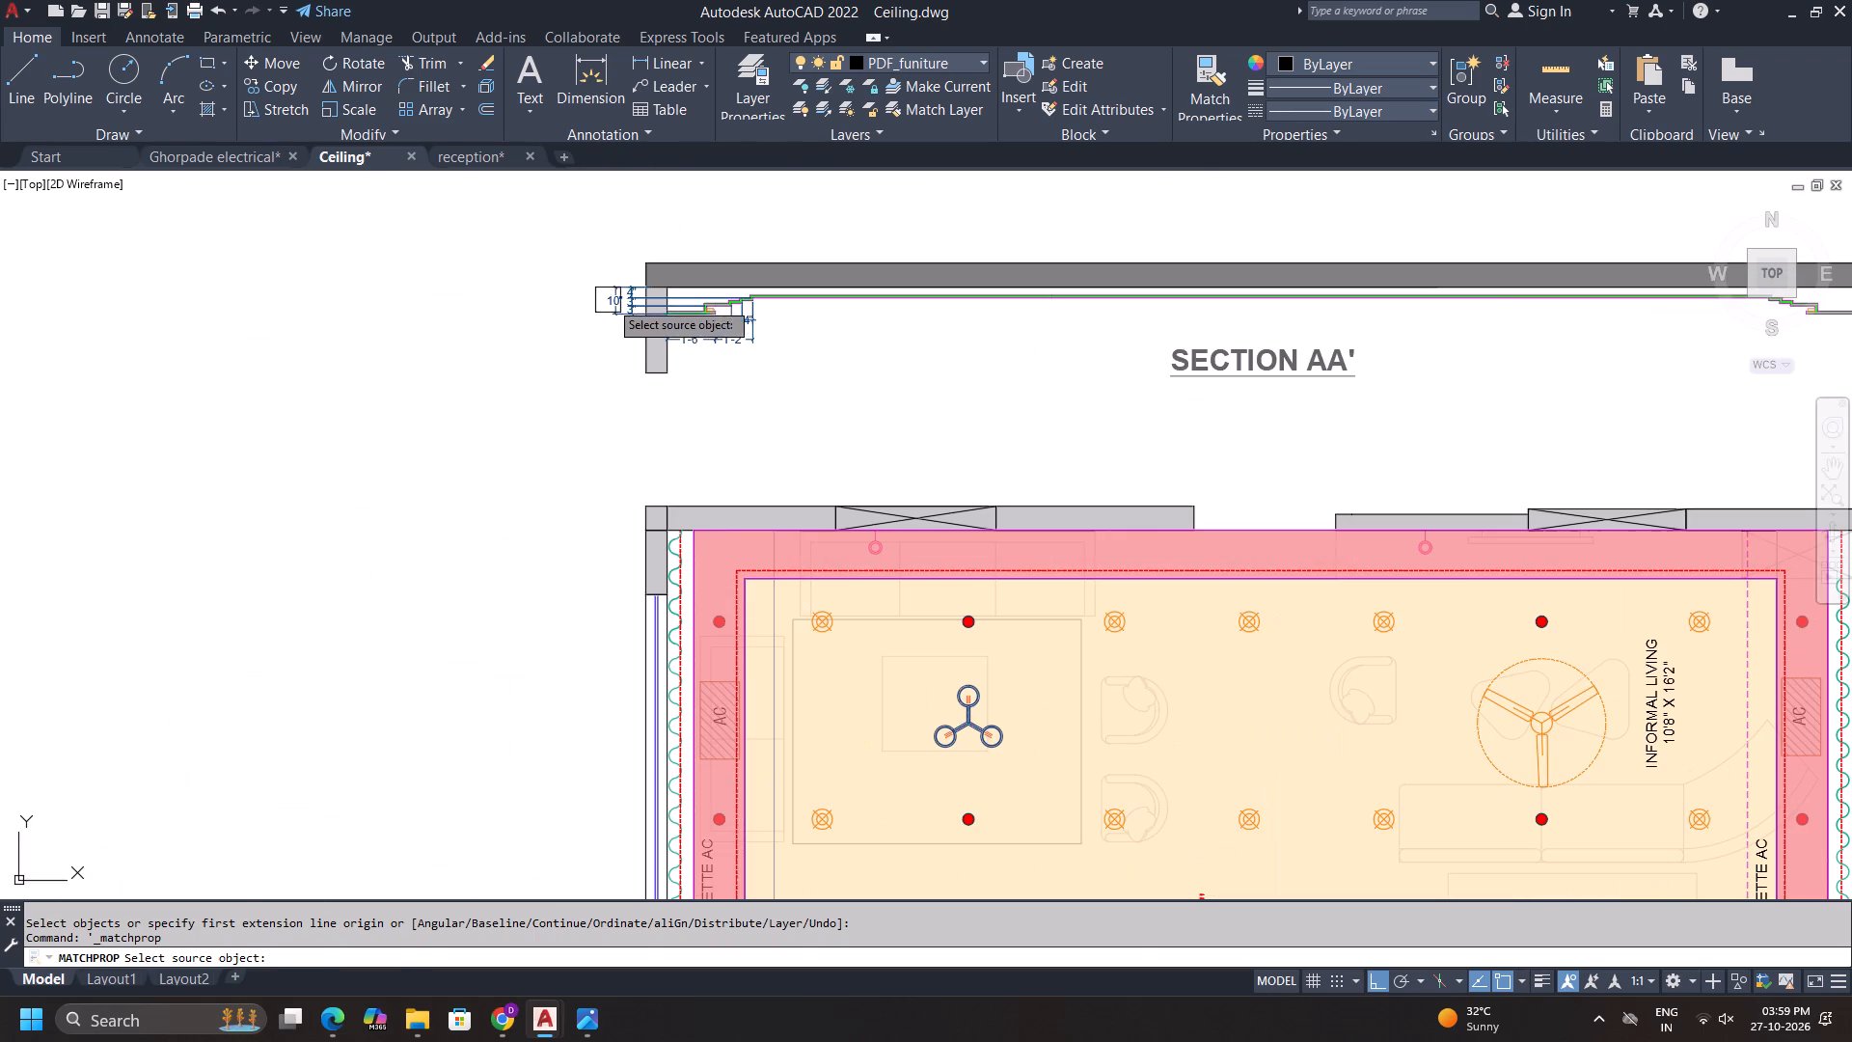
pyautogui.scroll(-5, 515, 419)
pyautogui.moveTo(513, 432); pyautogui.dragTo(82, 782, button='middle')
pyautogui.scroll(8, 727, 667)
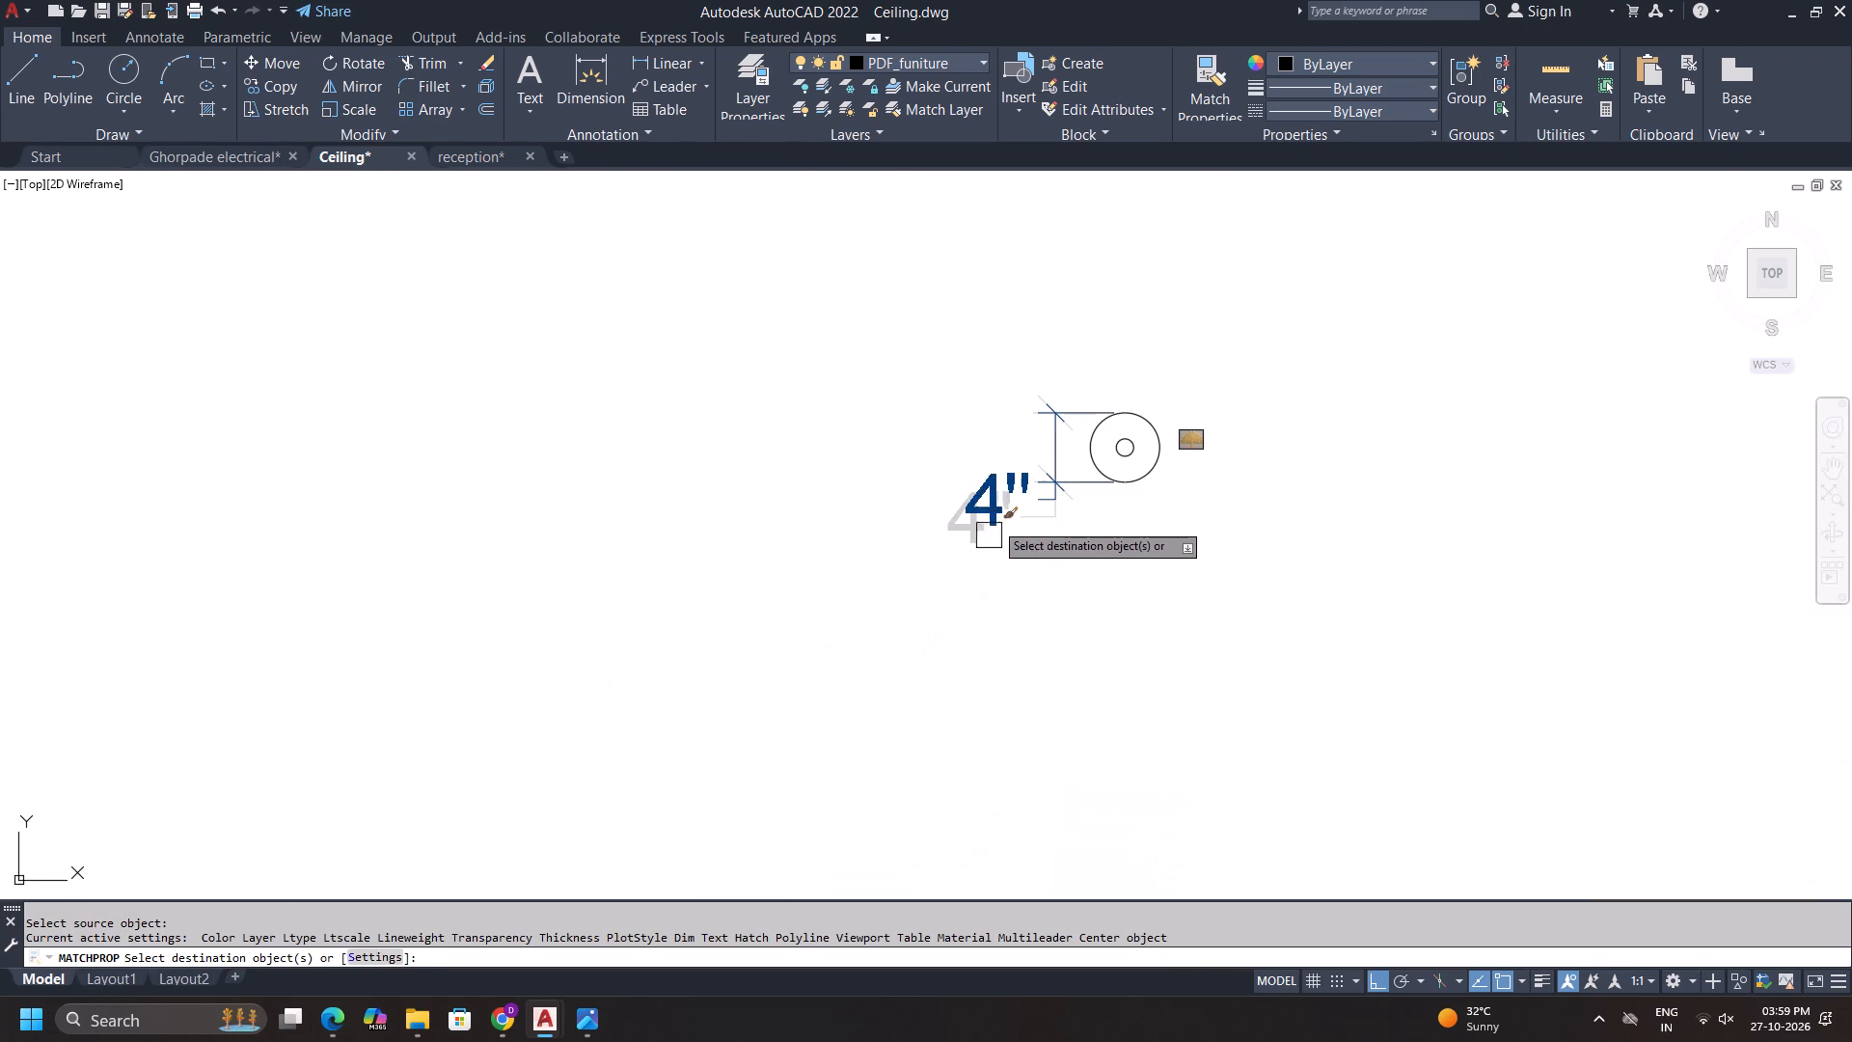
pyautogui.click(998, 504)
pyautogui.moveTo(998, 503); pyautogui.dragTo(763, 607, button='middle')
pyautogui.press('Escape')
# Set the arrow size of the outer circle's dimension to 0.7 inches.
pyautogui.scroll(1, 807, 587)
pyautogui.click(811, 588)
pyautogui.rightClick(813, 588)
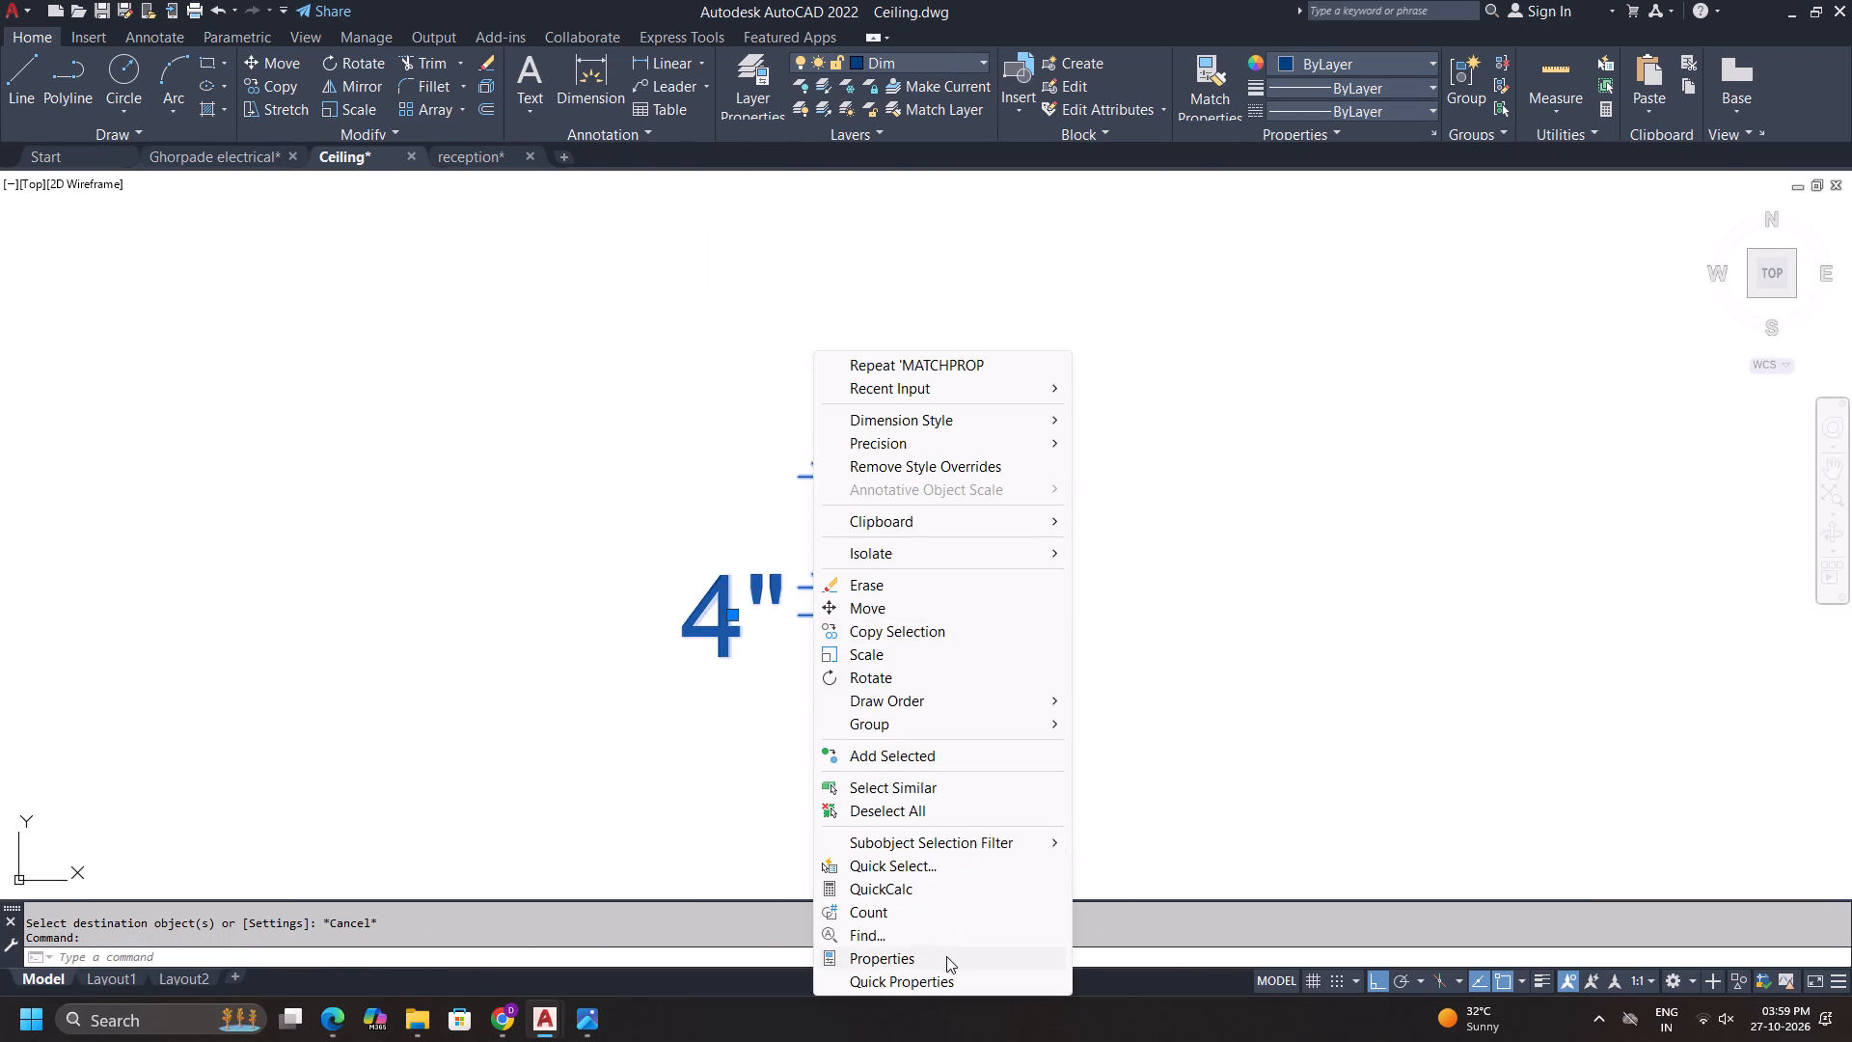
pyautogui.click(946, 953)
pyautogui.scroll(-1, 182, 723)
pyautogui.click(220, 507)
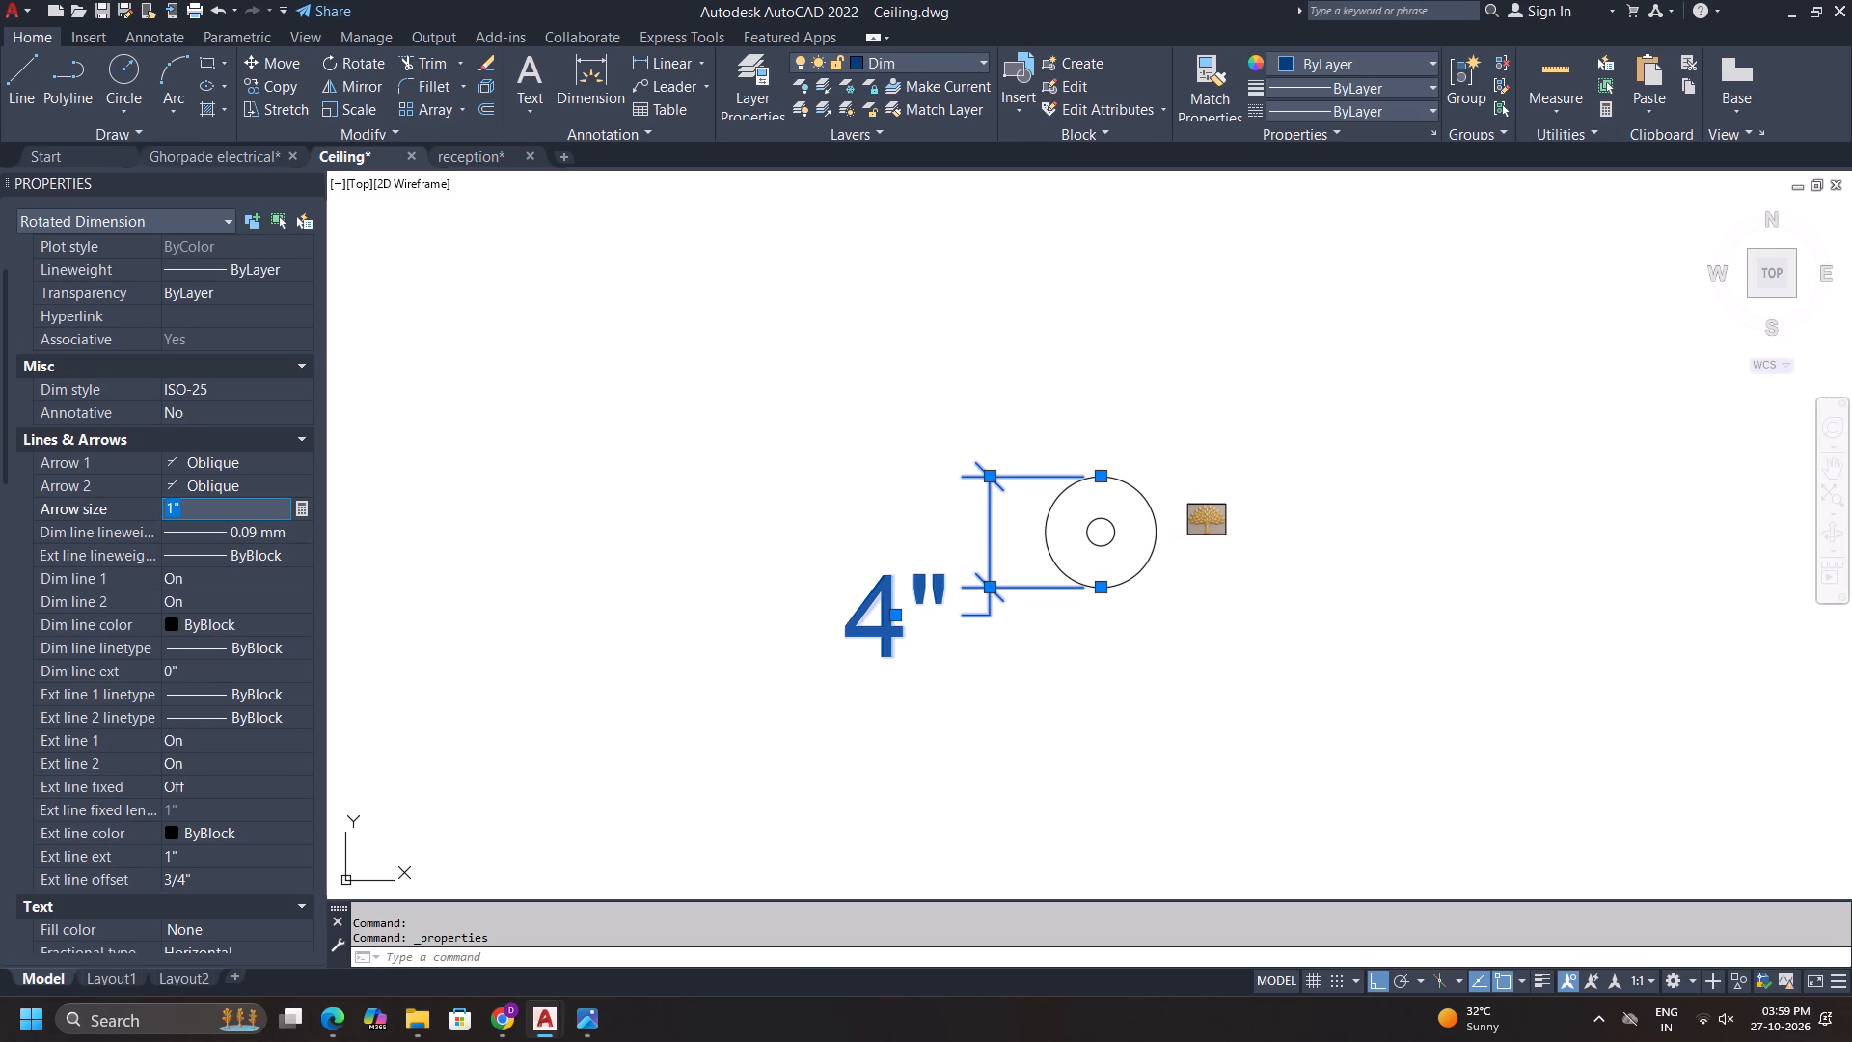
pyautogui.write('.7')
pyautogui.press('Return')
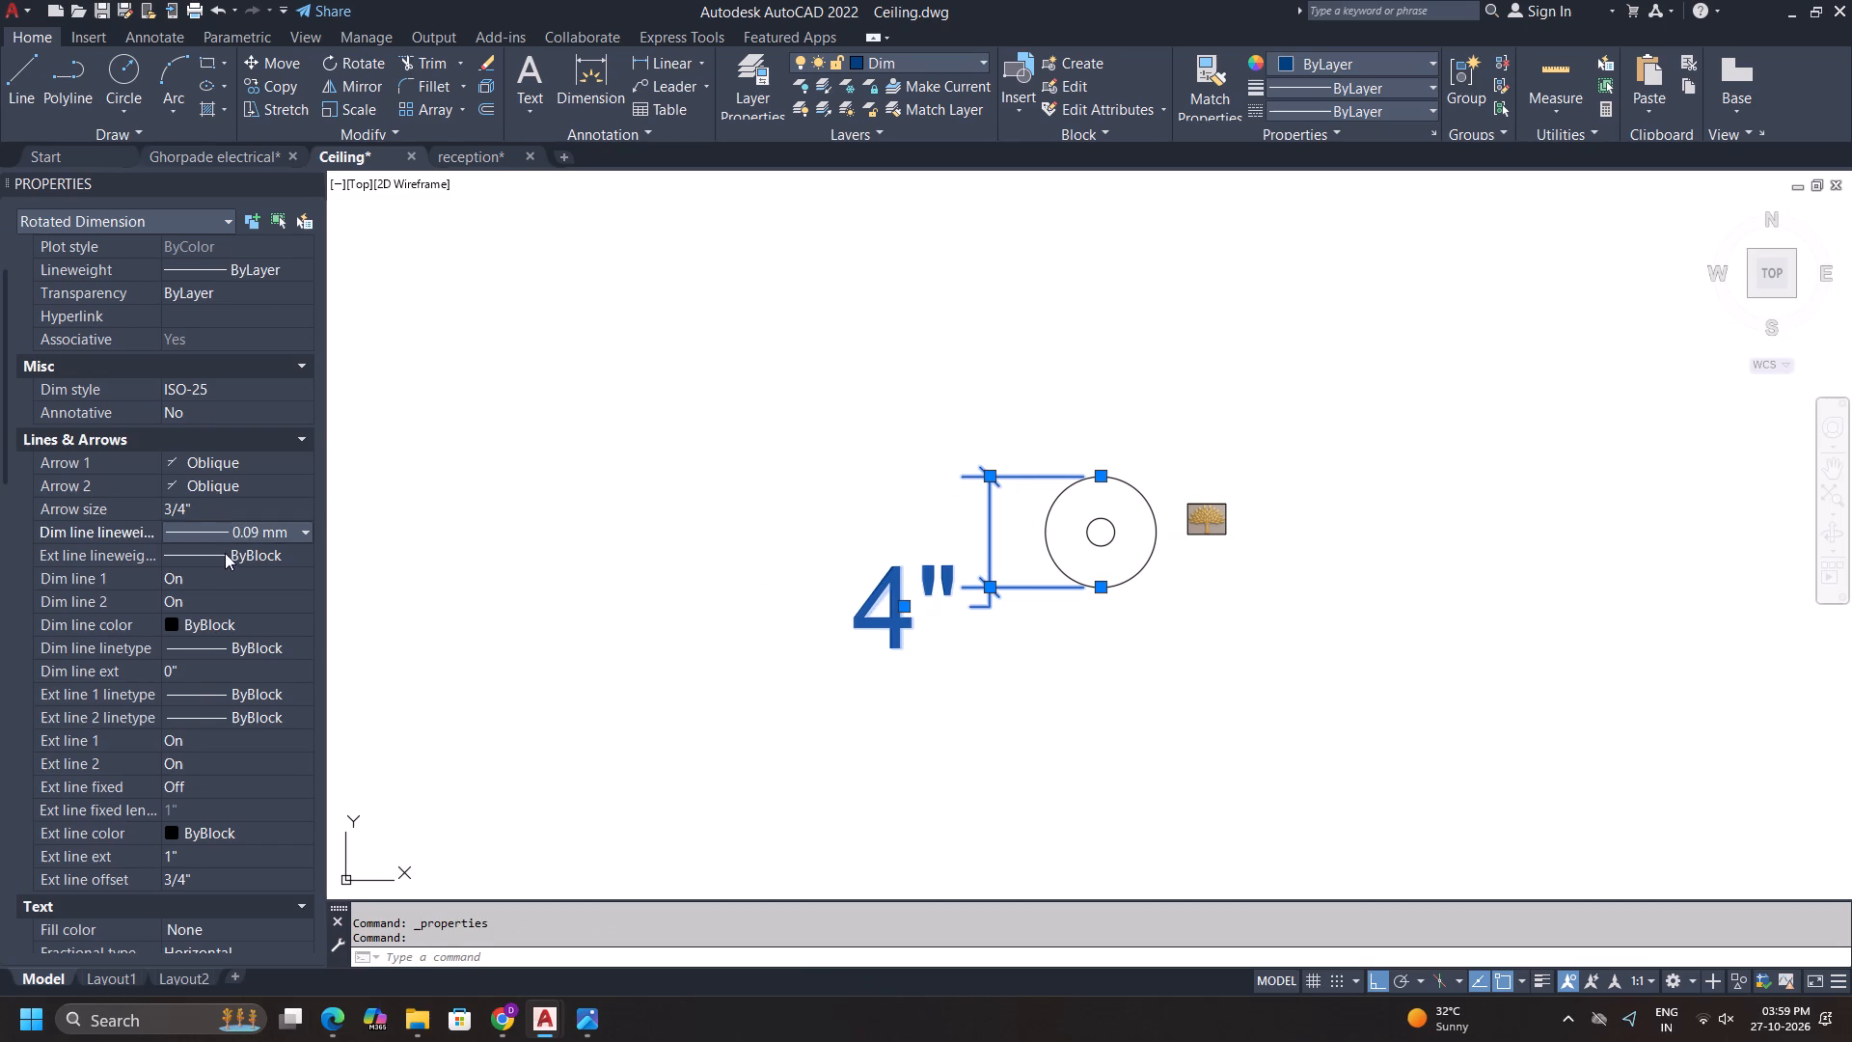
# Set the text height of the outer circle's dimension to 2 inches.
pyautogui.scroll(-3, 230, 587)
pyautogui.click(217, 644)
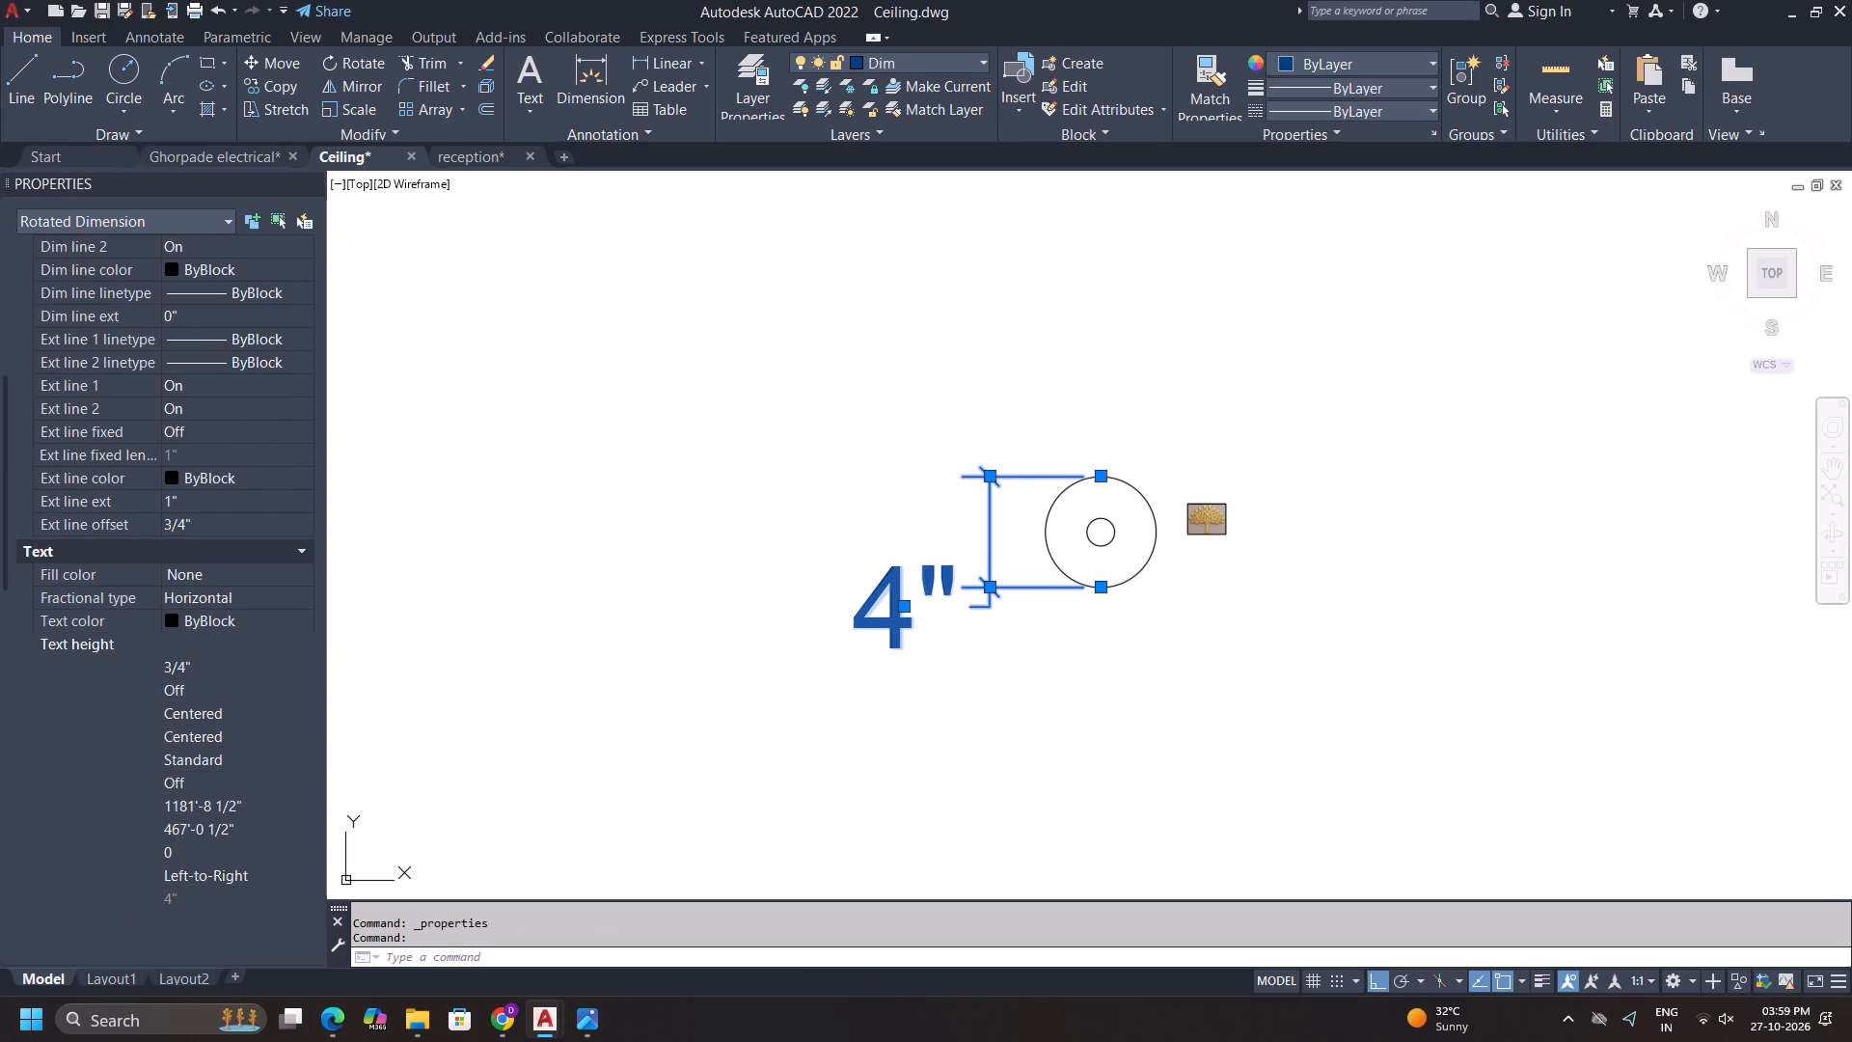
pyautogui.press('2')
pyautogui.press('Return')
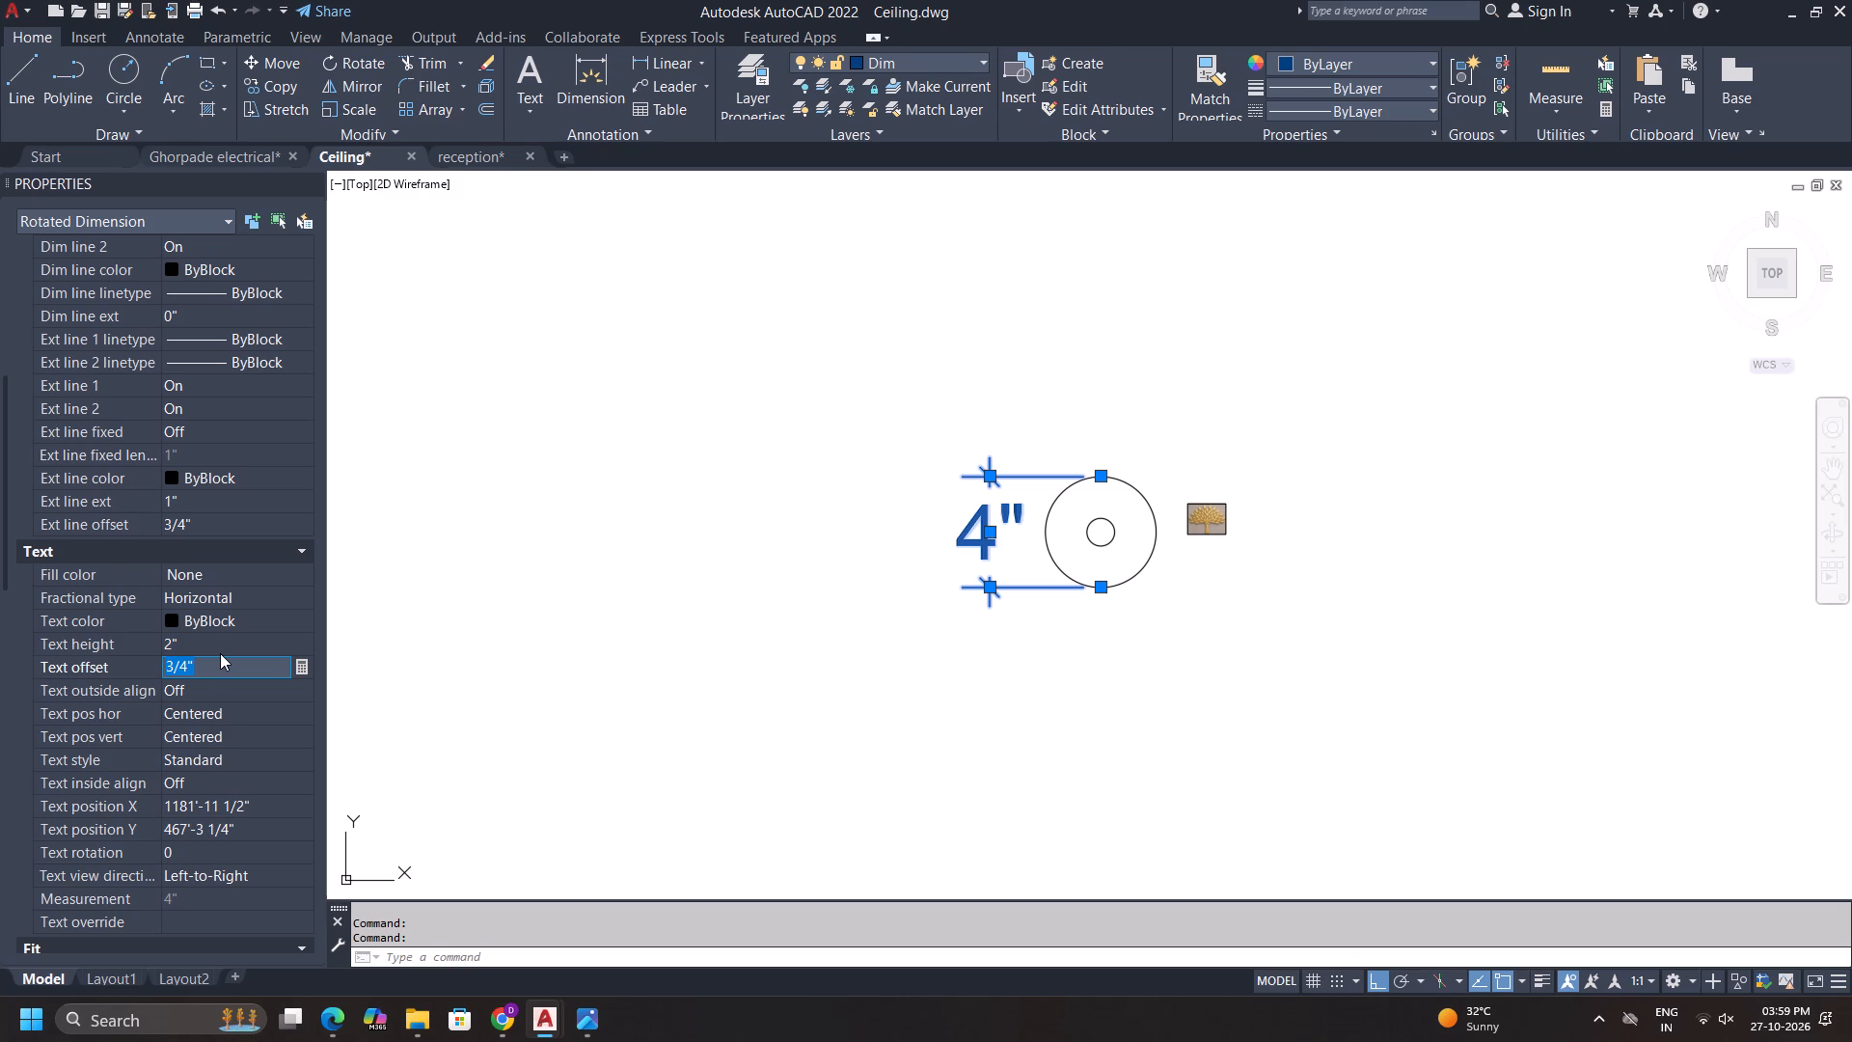
# Set the text offset of the outer circle's dimension to 0 and close its properties.
pyautogui.press('0')
pyautogui.press('Return')
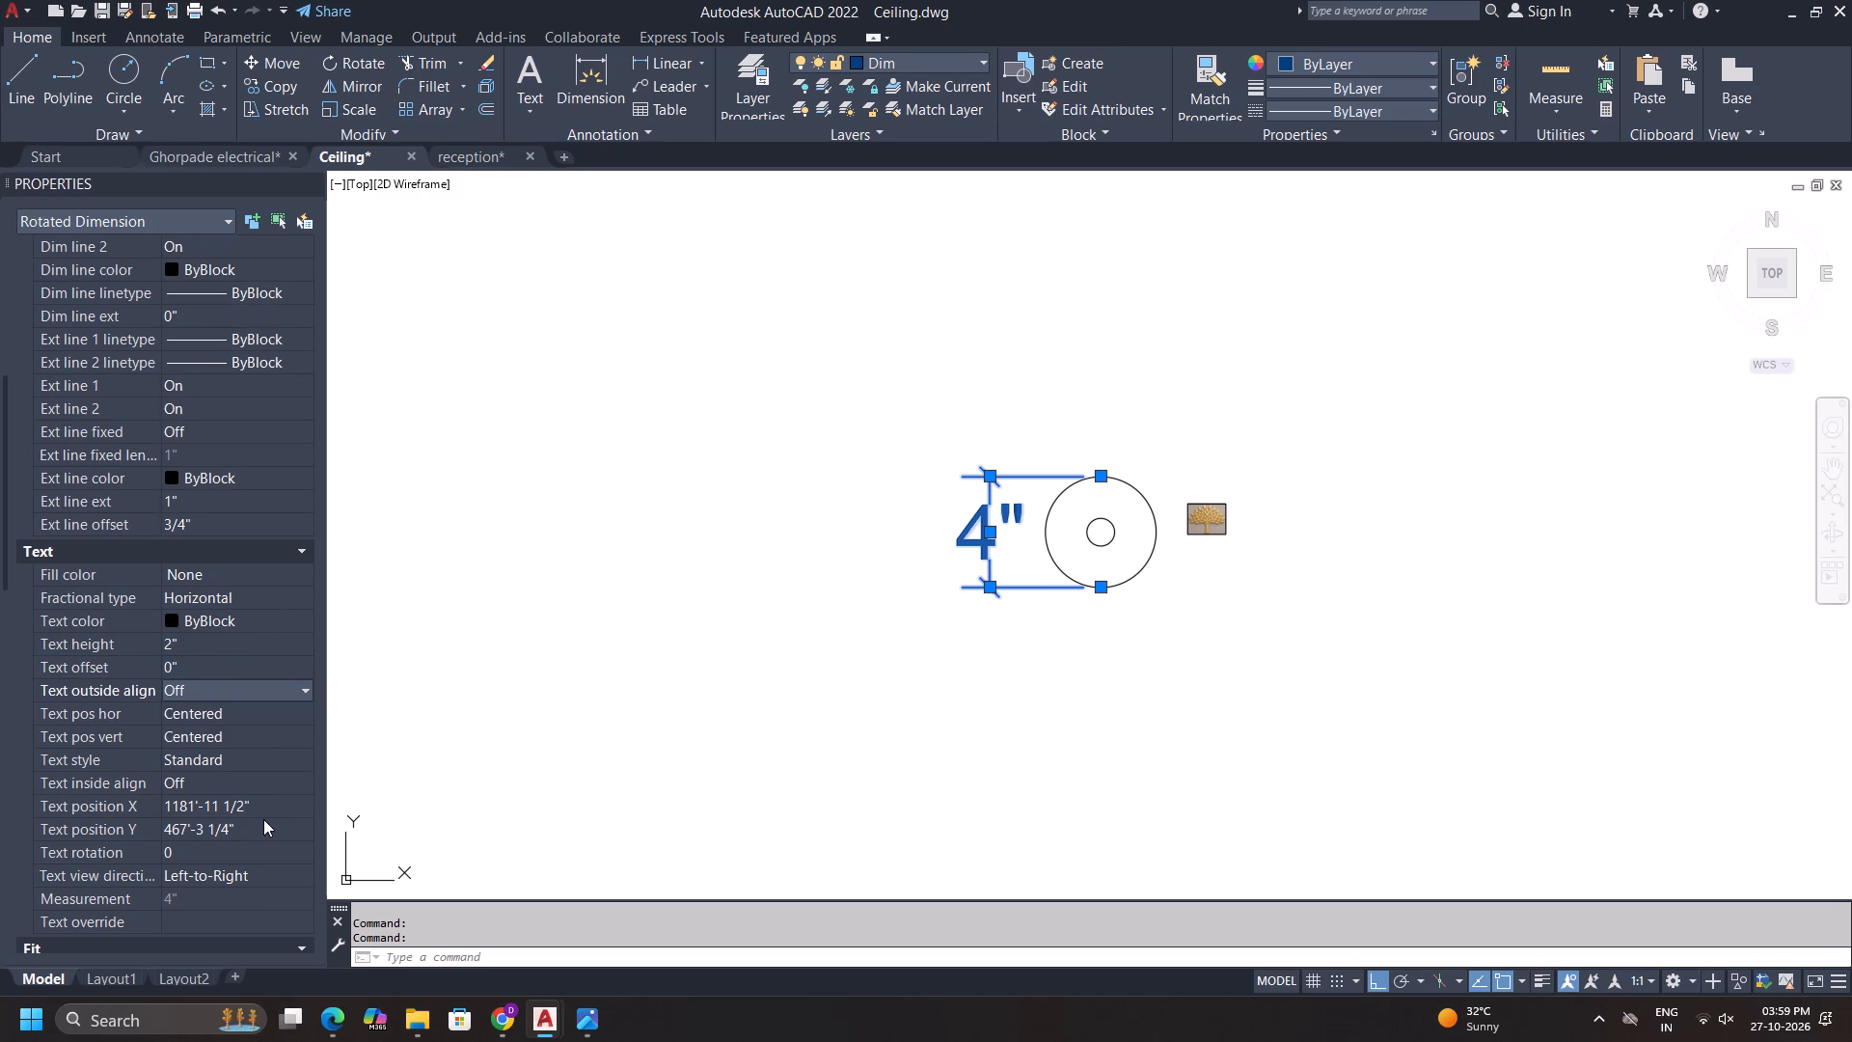
pyautogui.scroll(-4, 229, 761)
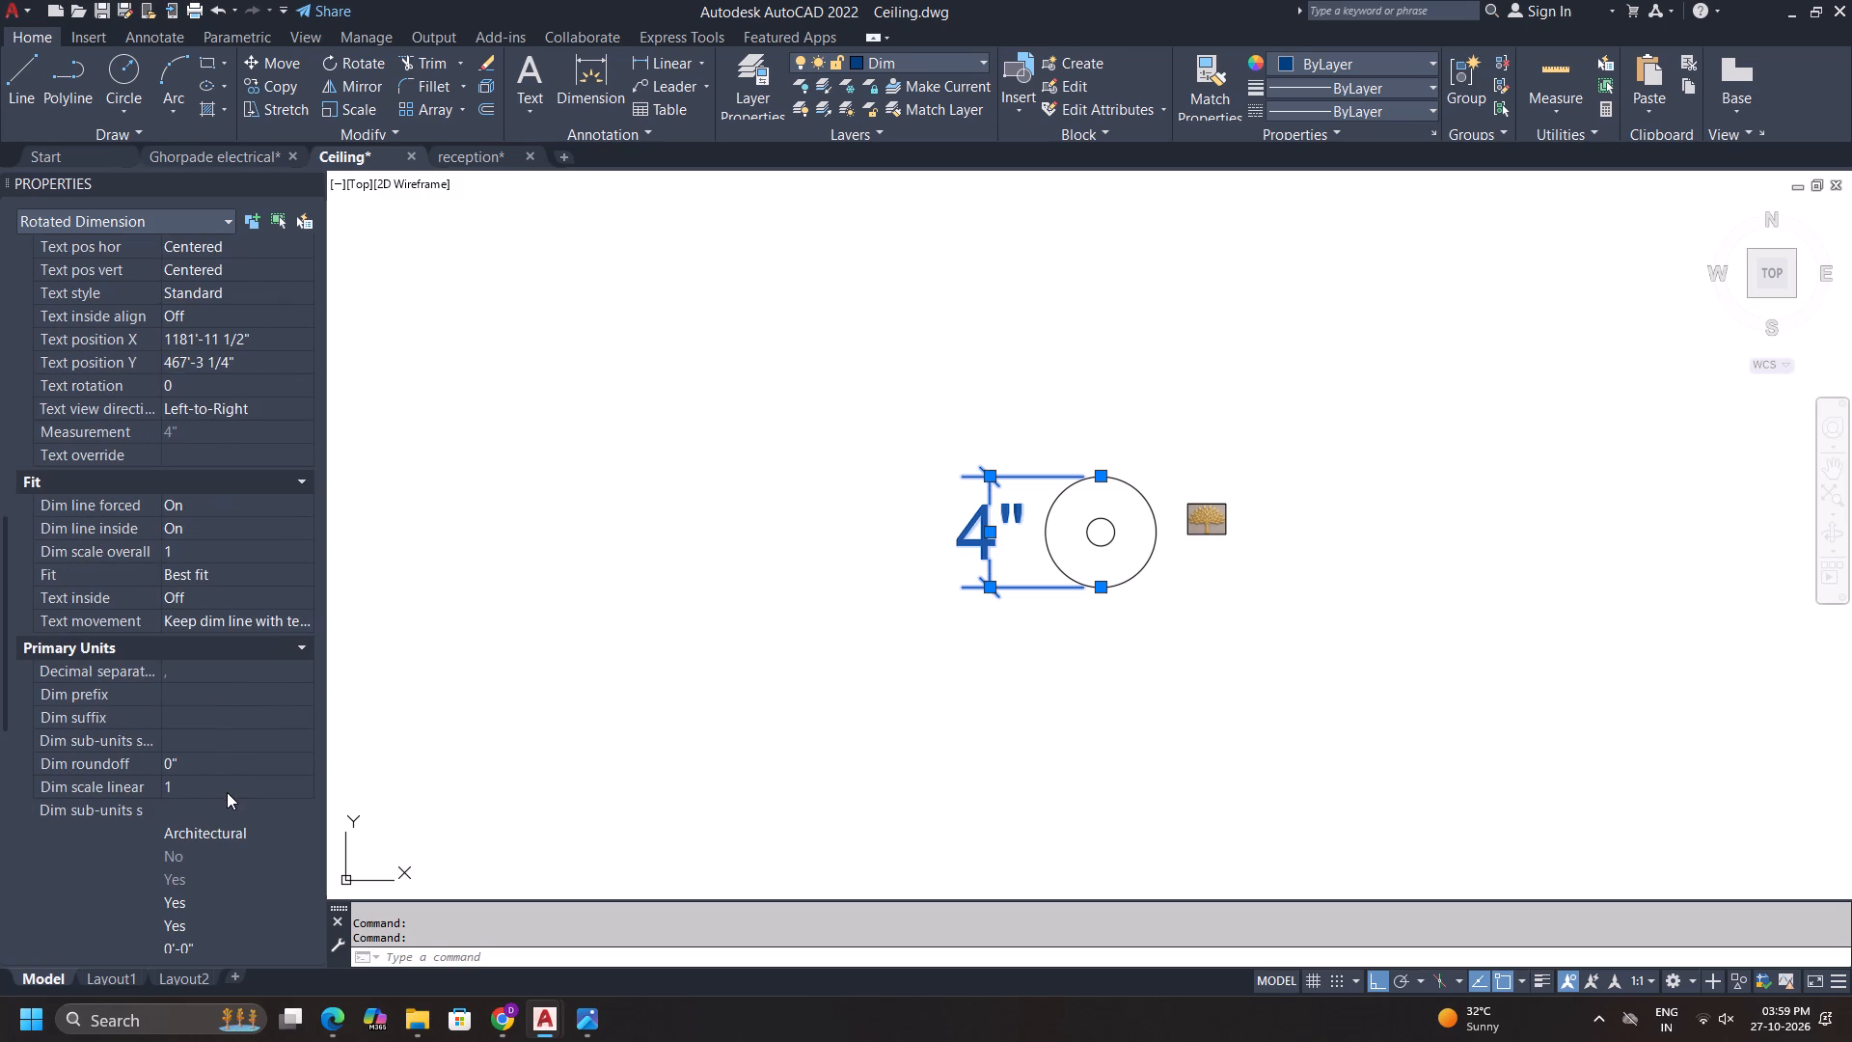
pyautogui.scroll(-5, 230, 792)
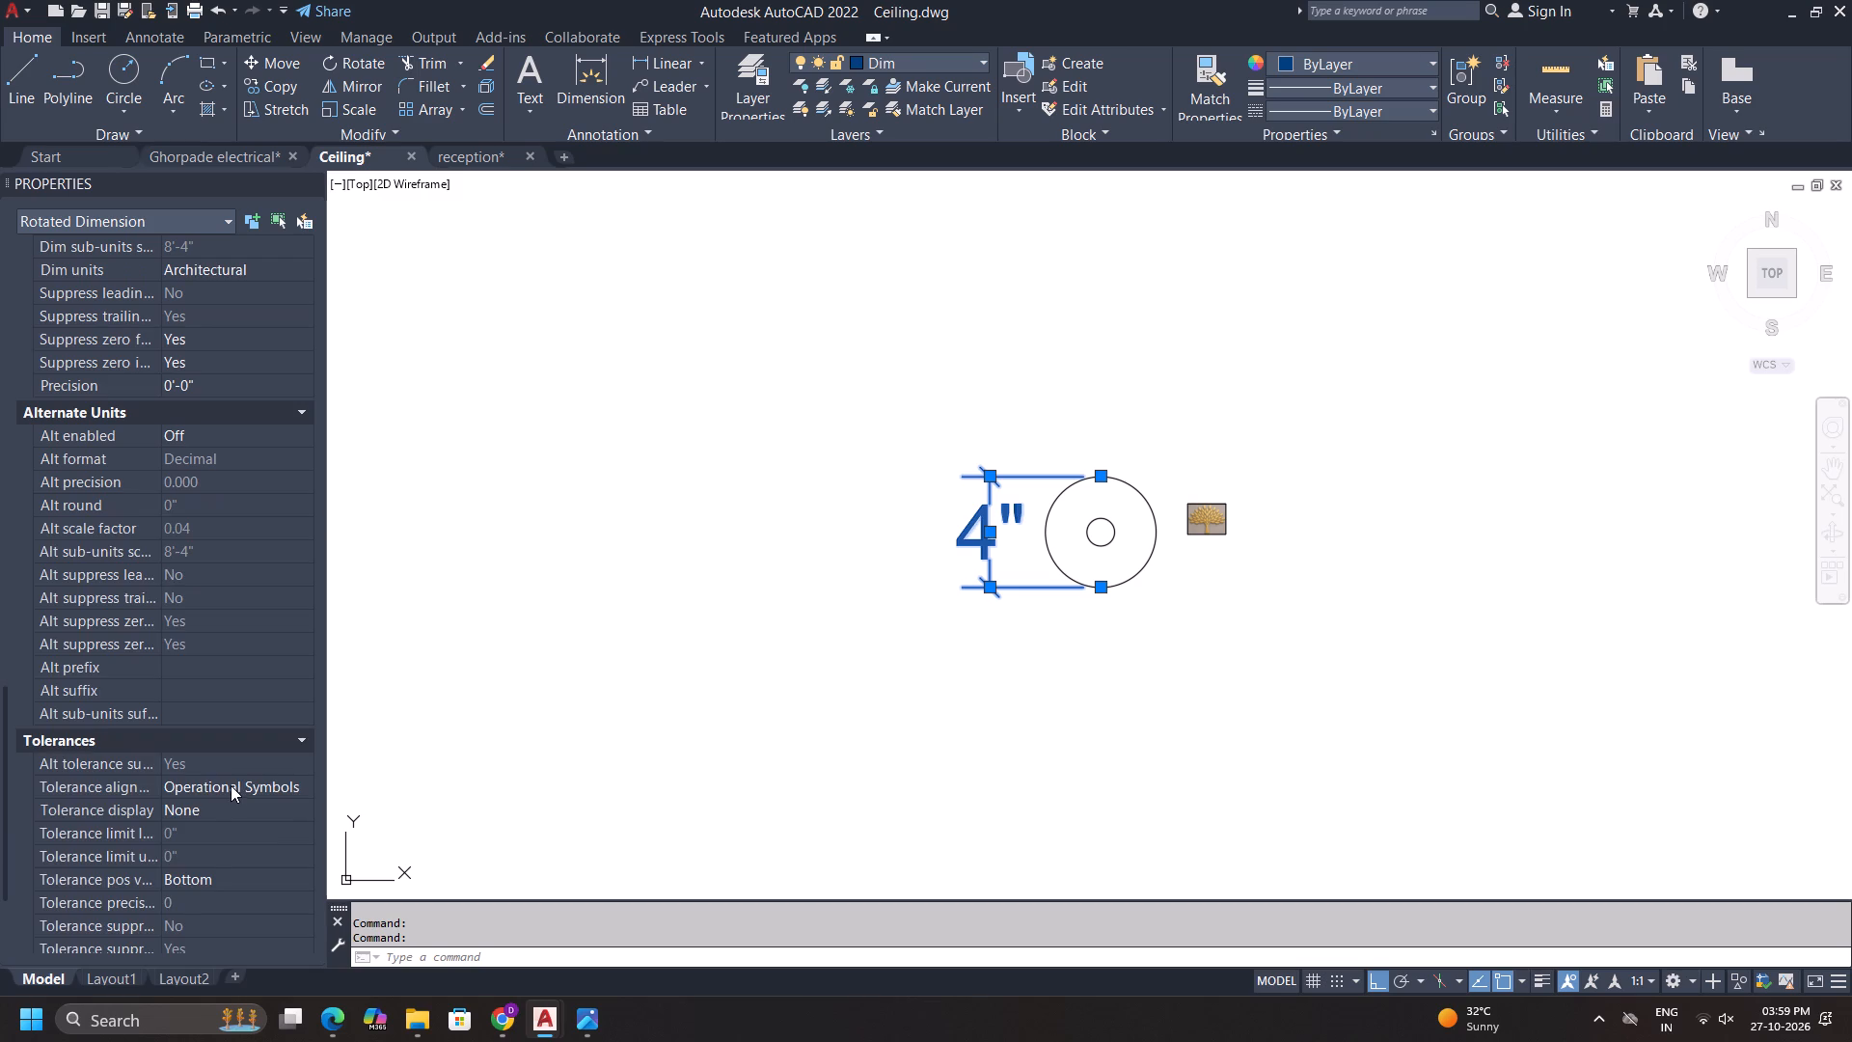
pyautogui.click(312, 181)
pyautogui.press('Escape')
pyautogui.press('Escape')
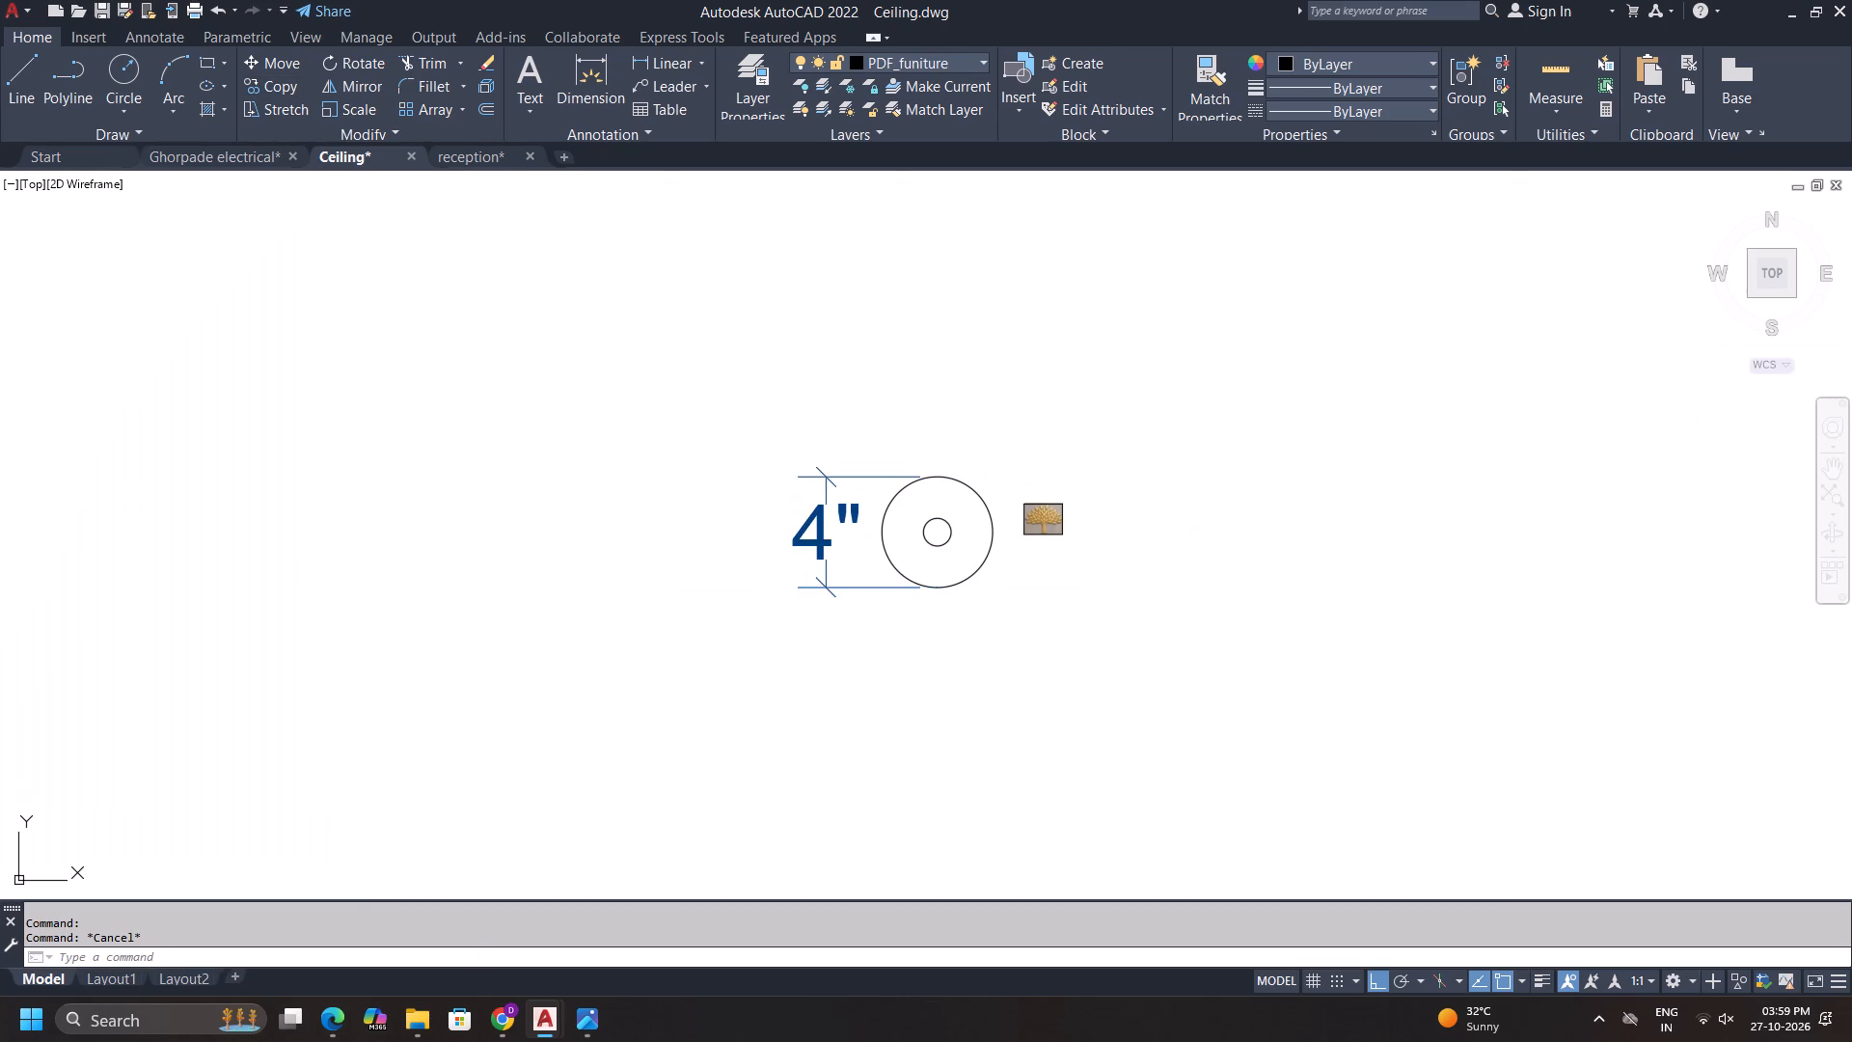
# Set the text height of the outer circle's dimension to 1 inch.
pyautogui.scroll(-2, 1218, 692)
pyautogui.moveTo(1092, 588); pyautogui.dragTo(963, 652, button='middle')
pyautogui.scroll(2, 940, 648)
pyautogui.click(831, 668)
pyautogui.rightClick(831, 668)
pyautogui.click(942, 624)
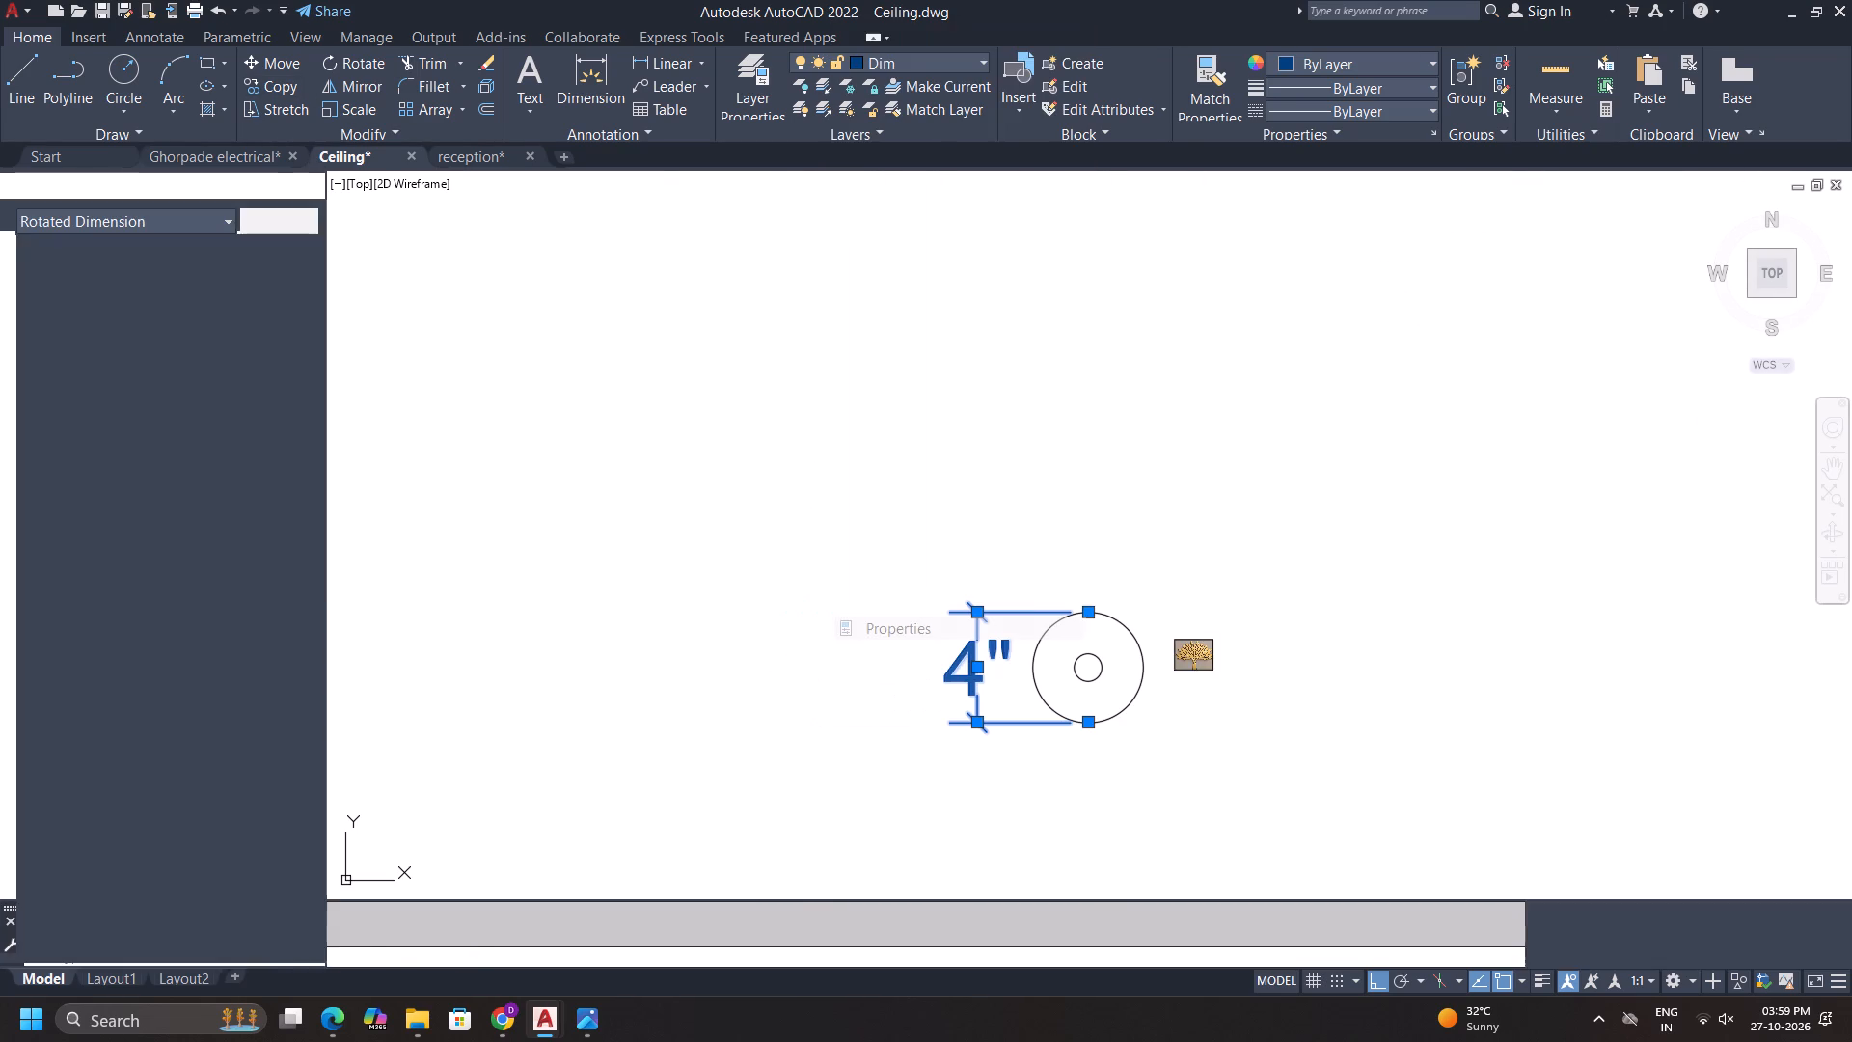
pyautogui.scroll(-5, 272, 707)
pyautogui.click(225, 638)
pyautogui.press('1')
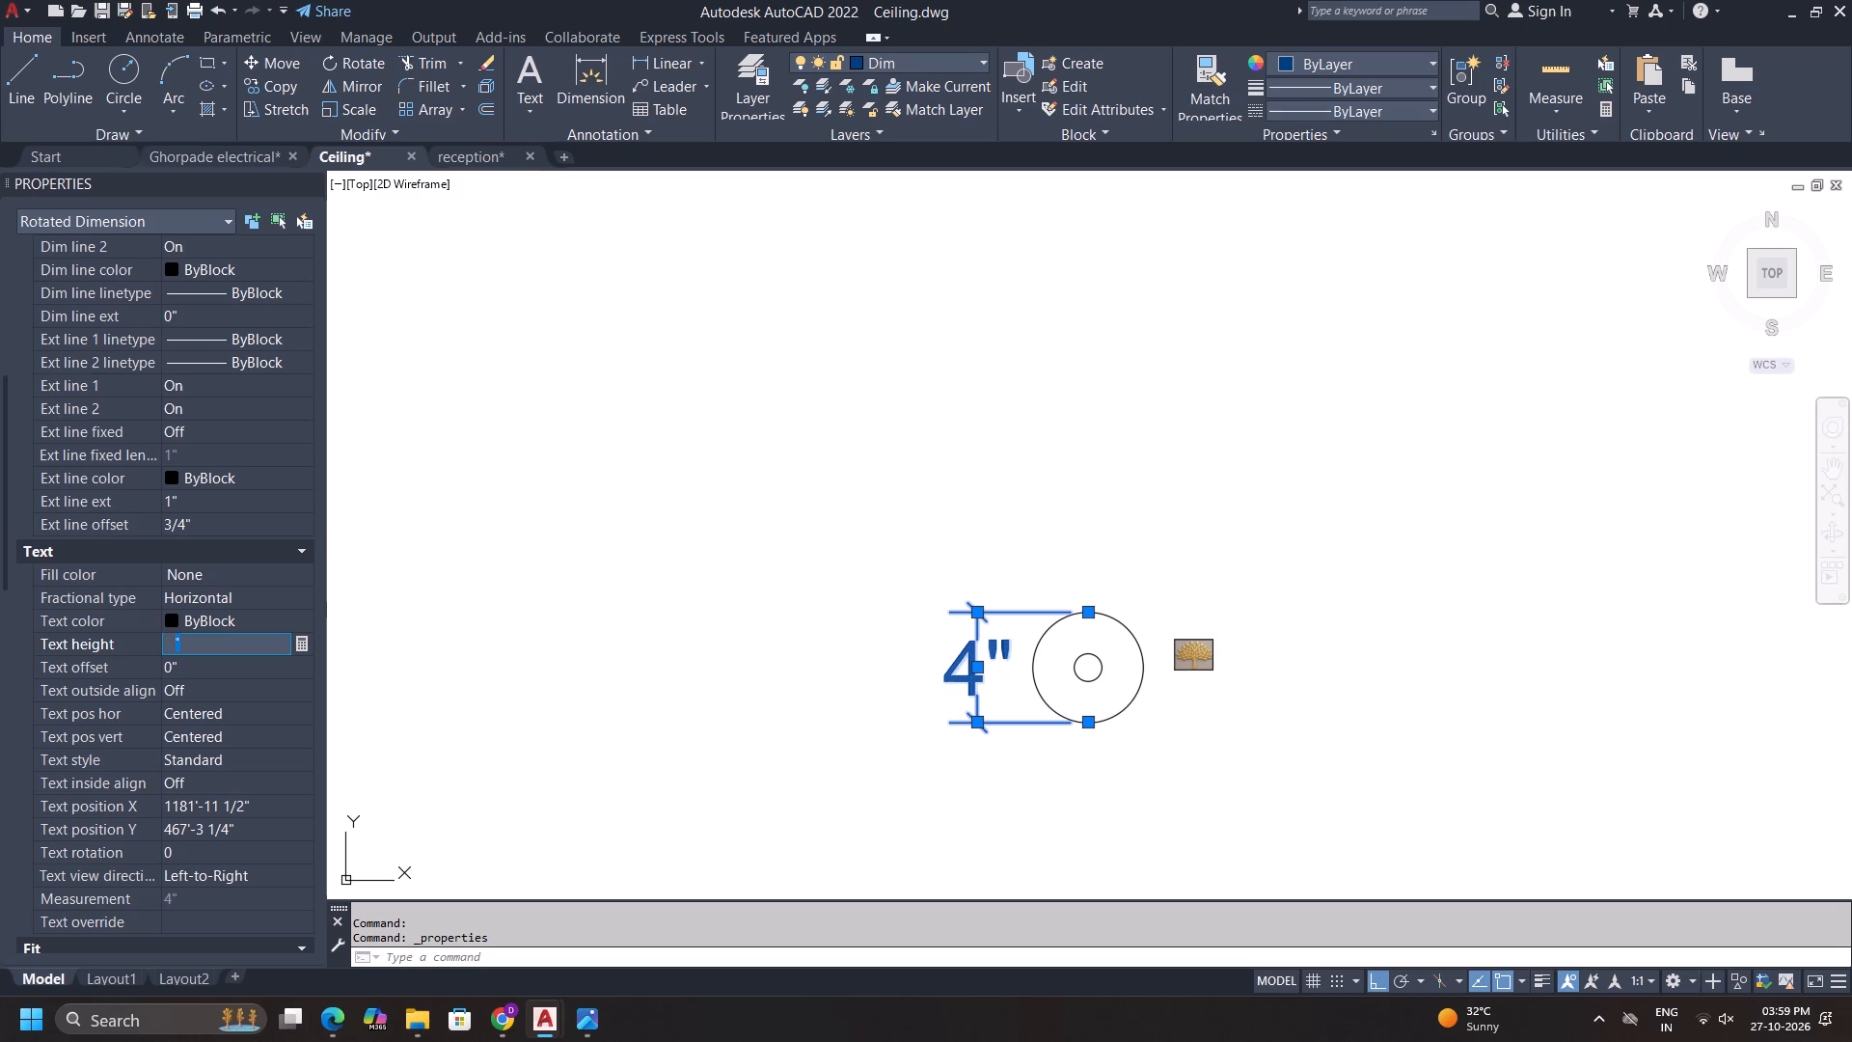
pyautogui.press('Return')
pyautogui.scroll(1, 934, 667)
pyautogui.moveTo(1266, 713); pyautogui.dragTo(830, 659, button='middle')
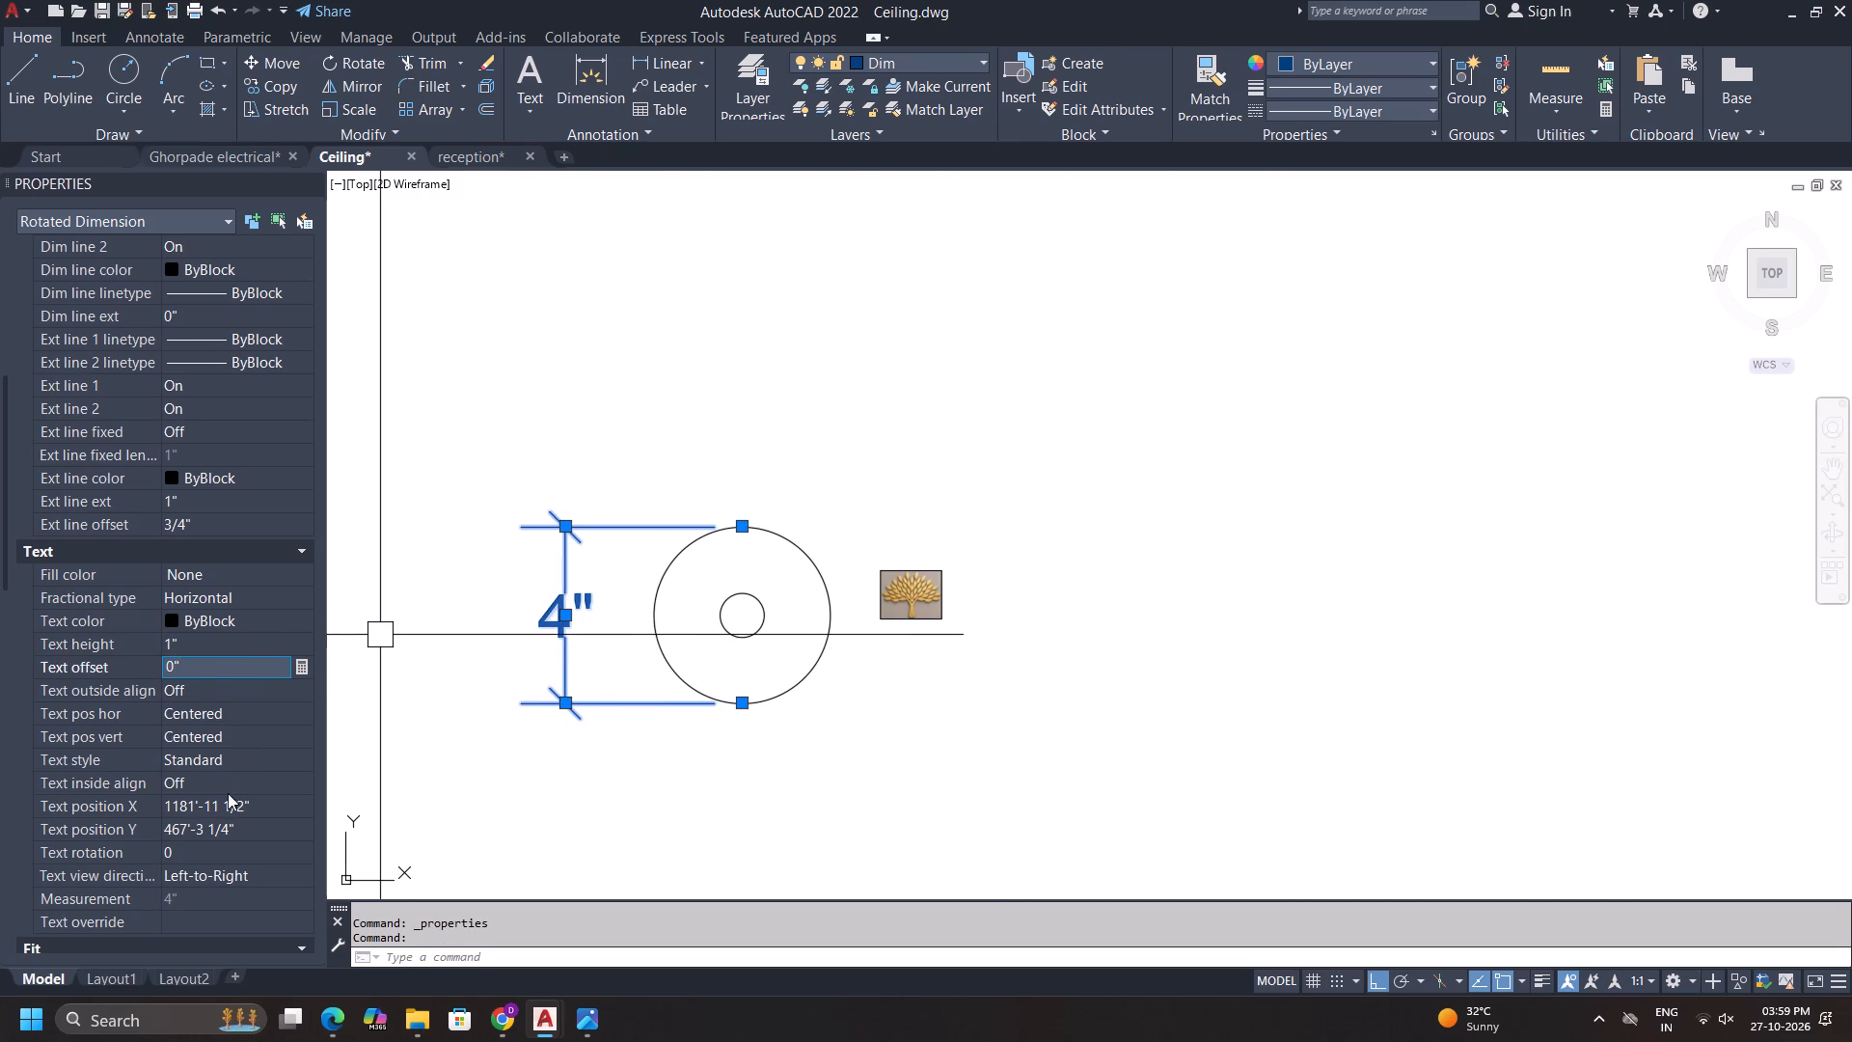
# Set the dimension's extension line offset and extension line extension both to 0.
pyautogui.click(215, 524)
pyautogui.press('0')
pyautogui.press('Return')
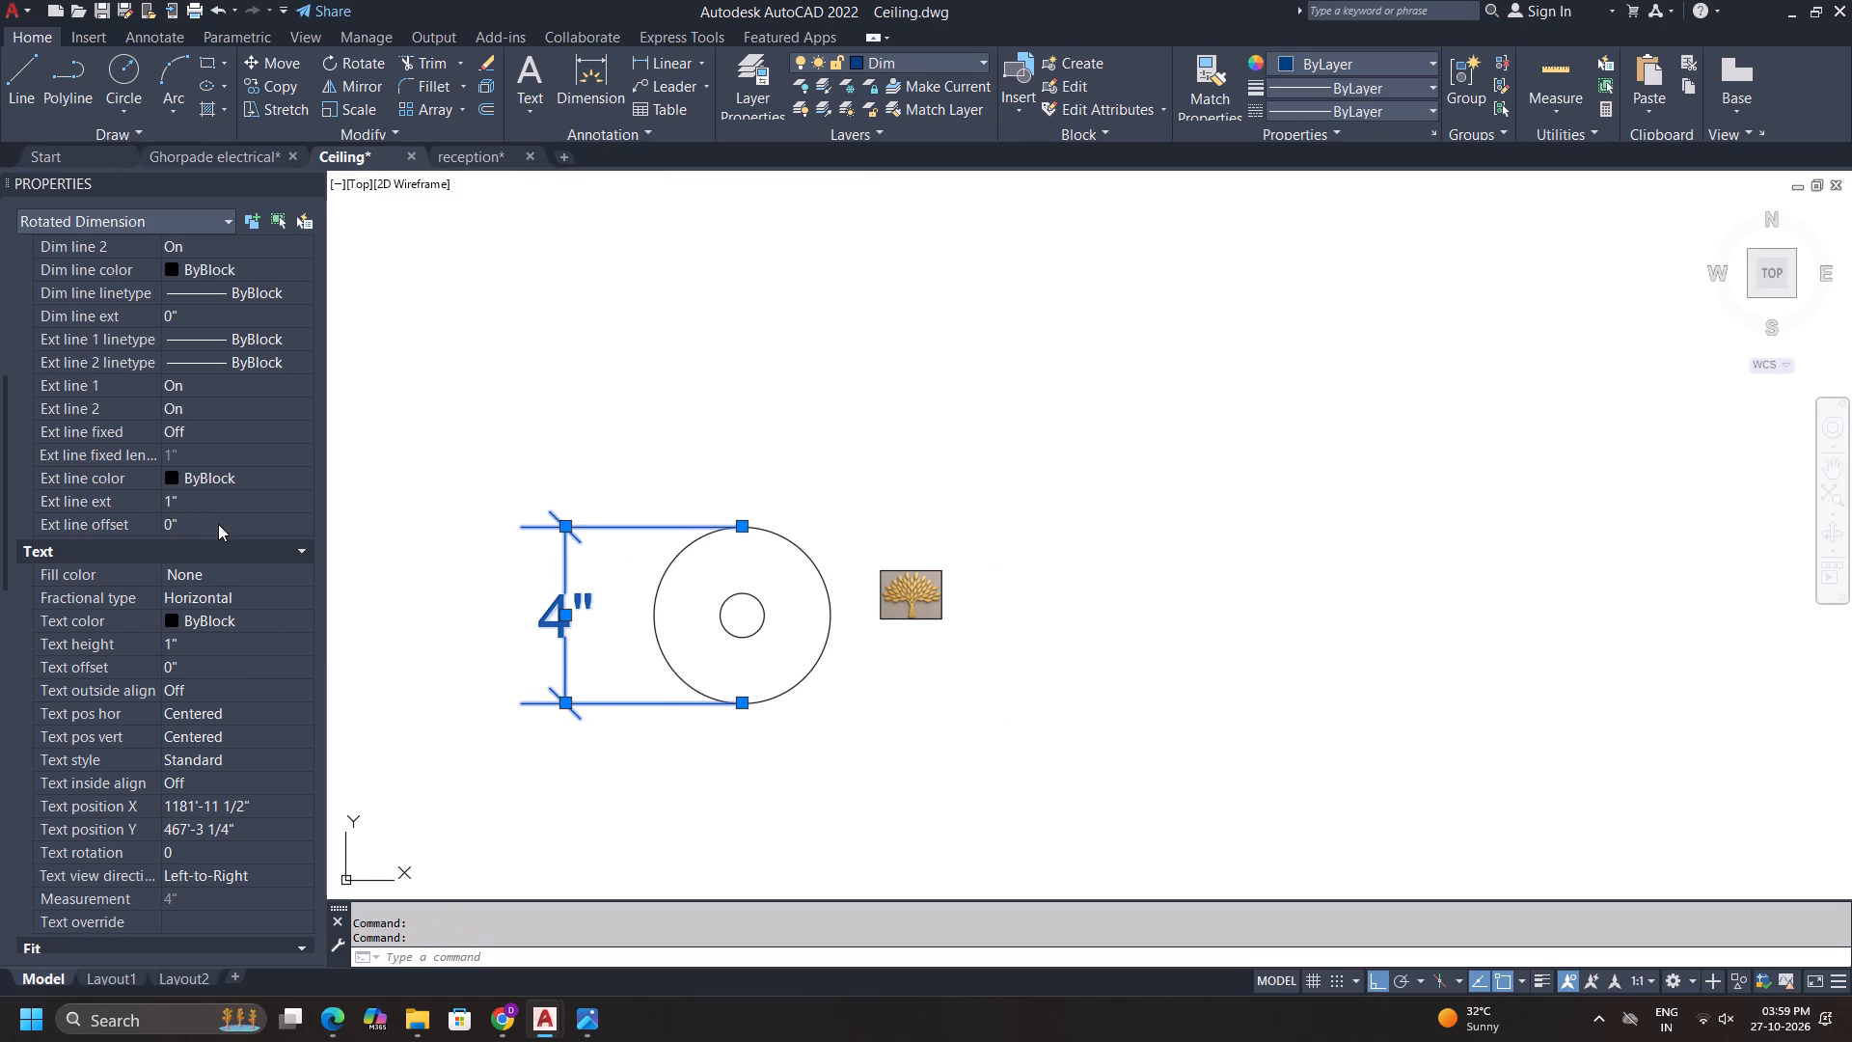
pyautogui.click(205, 496)
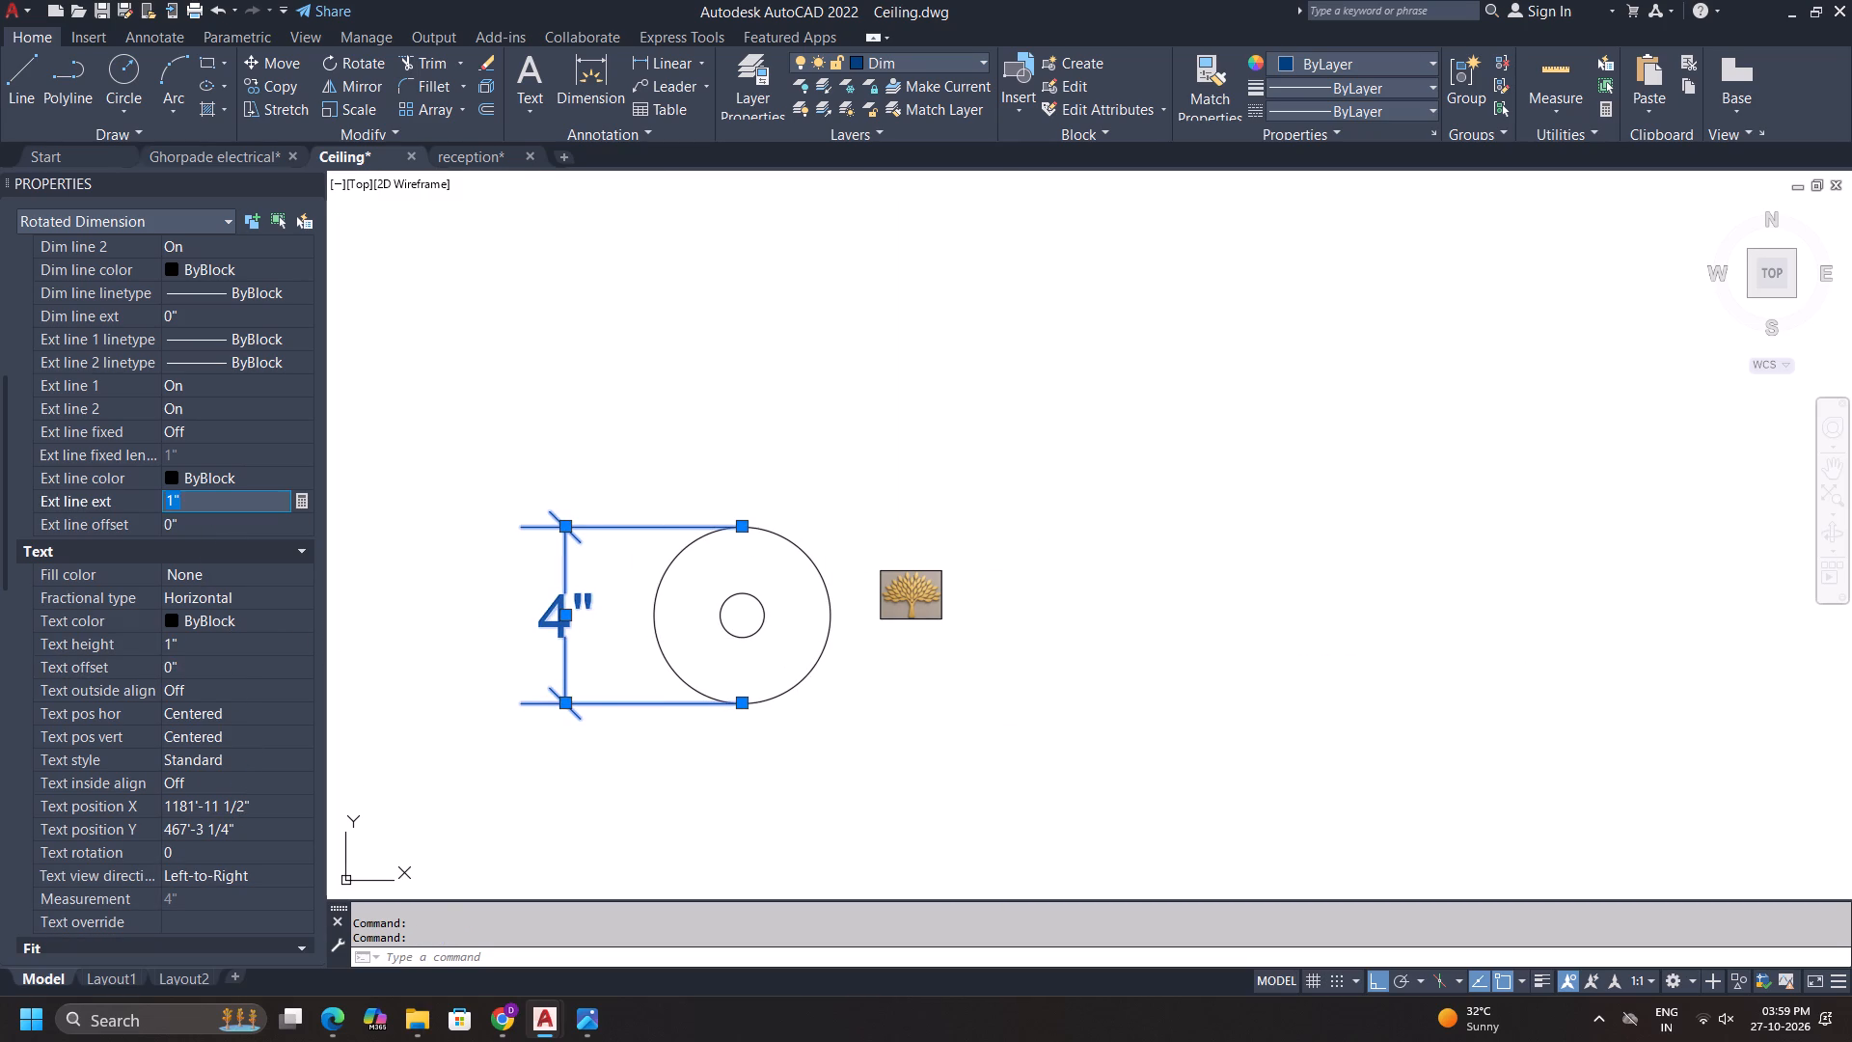
pyautogui.press('0')
pyautogui.press('Return')
pyautogui.click(313, 187)
pyautogui.press('Escape')
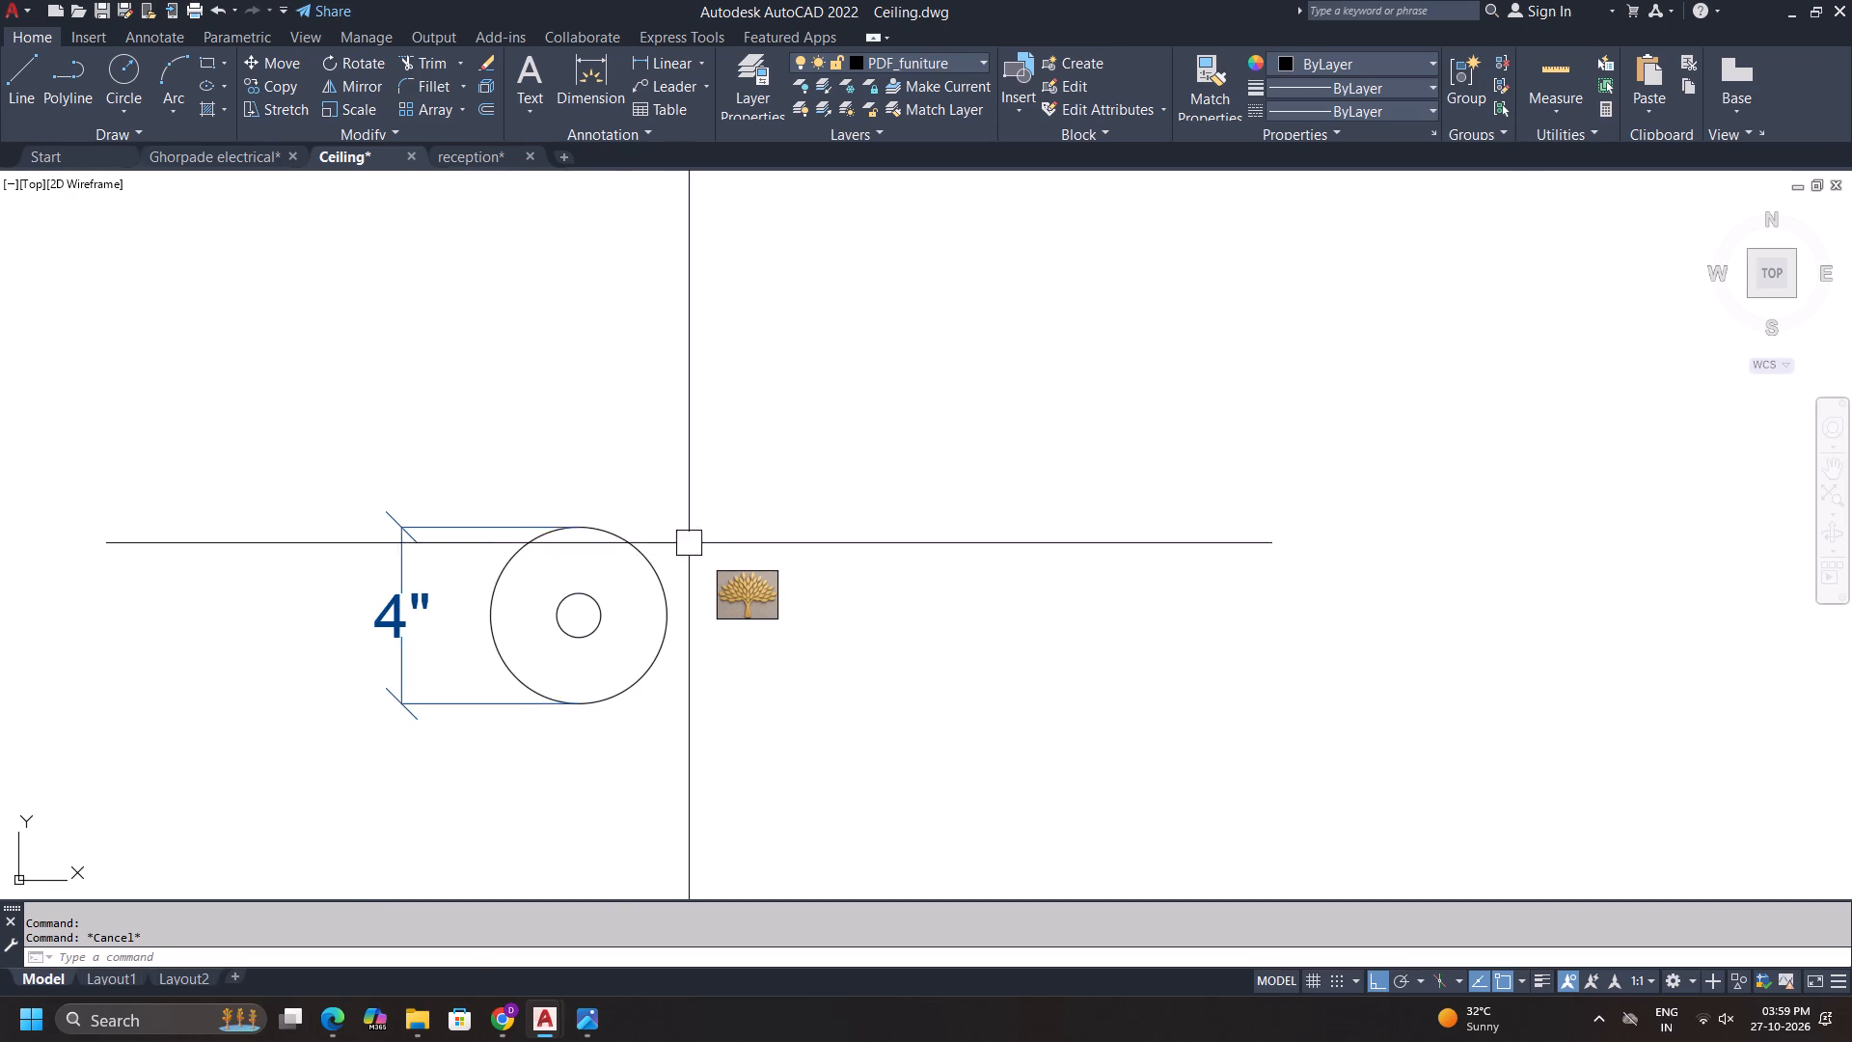
# Change the colour of the small inner circle to light grey.
pyautogui.scroll(-1, 410, 531)
pyautogui.moveTo(411, 531); pyautogui.dragTo(450, 549, button='middle')
pyautogui.scroll(1, 481, 590)
pyautogui.scroll(1, 627, 608)
pyautogui.moveTo(627, 608); pyautogui.dragTo(753, 552, button='middle')
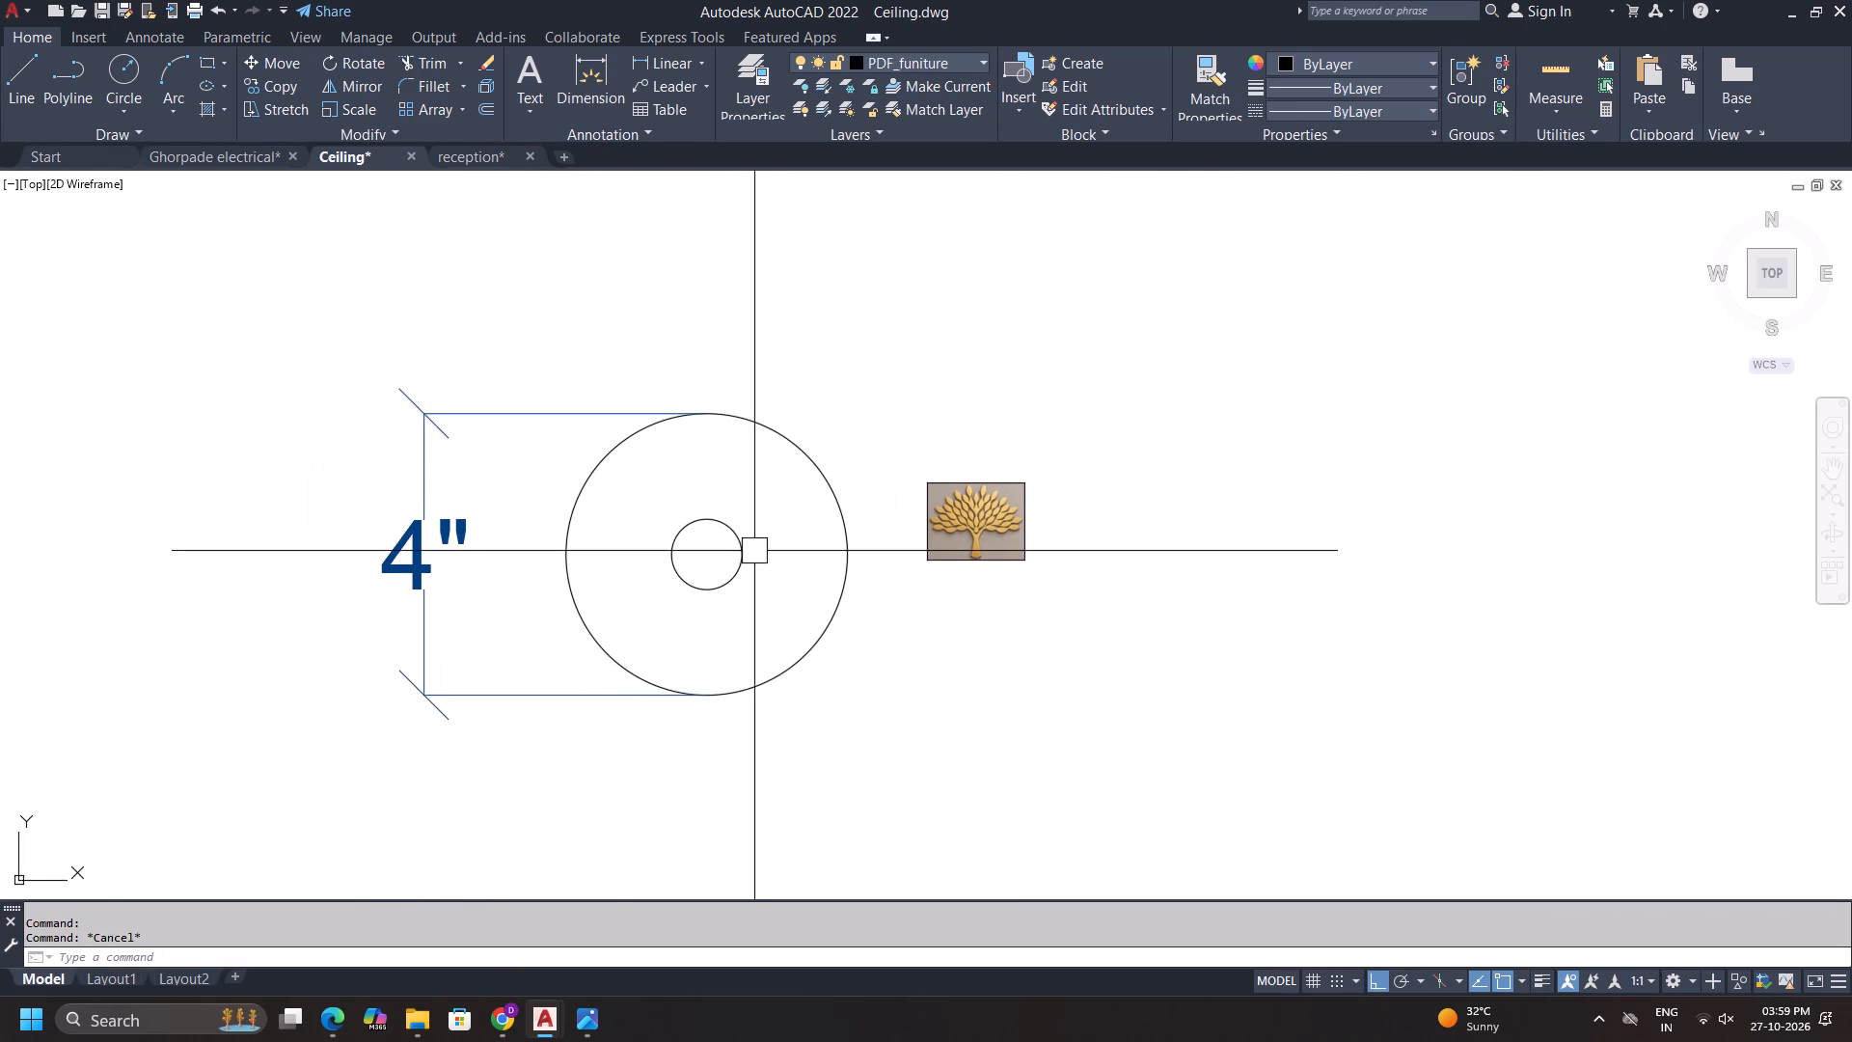
pyautogui.click(731, 558)
pyautogui.click(1371, 55)
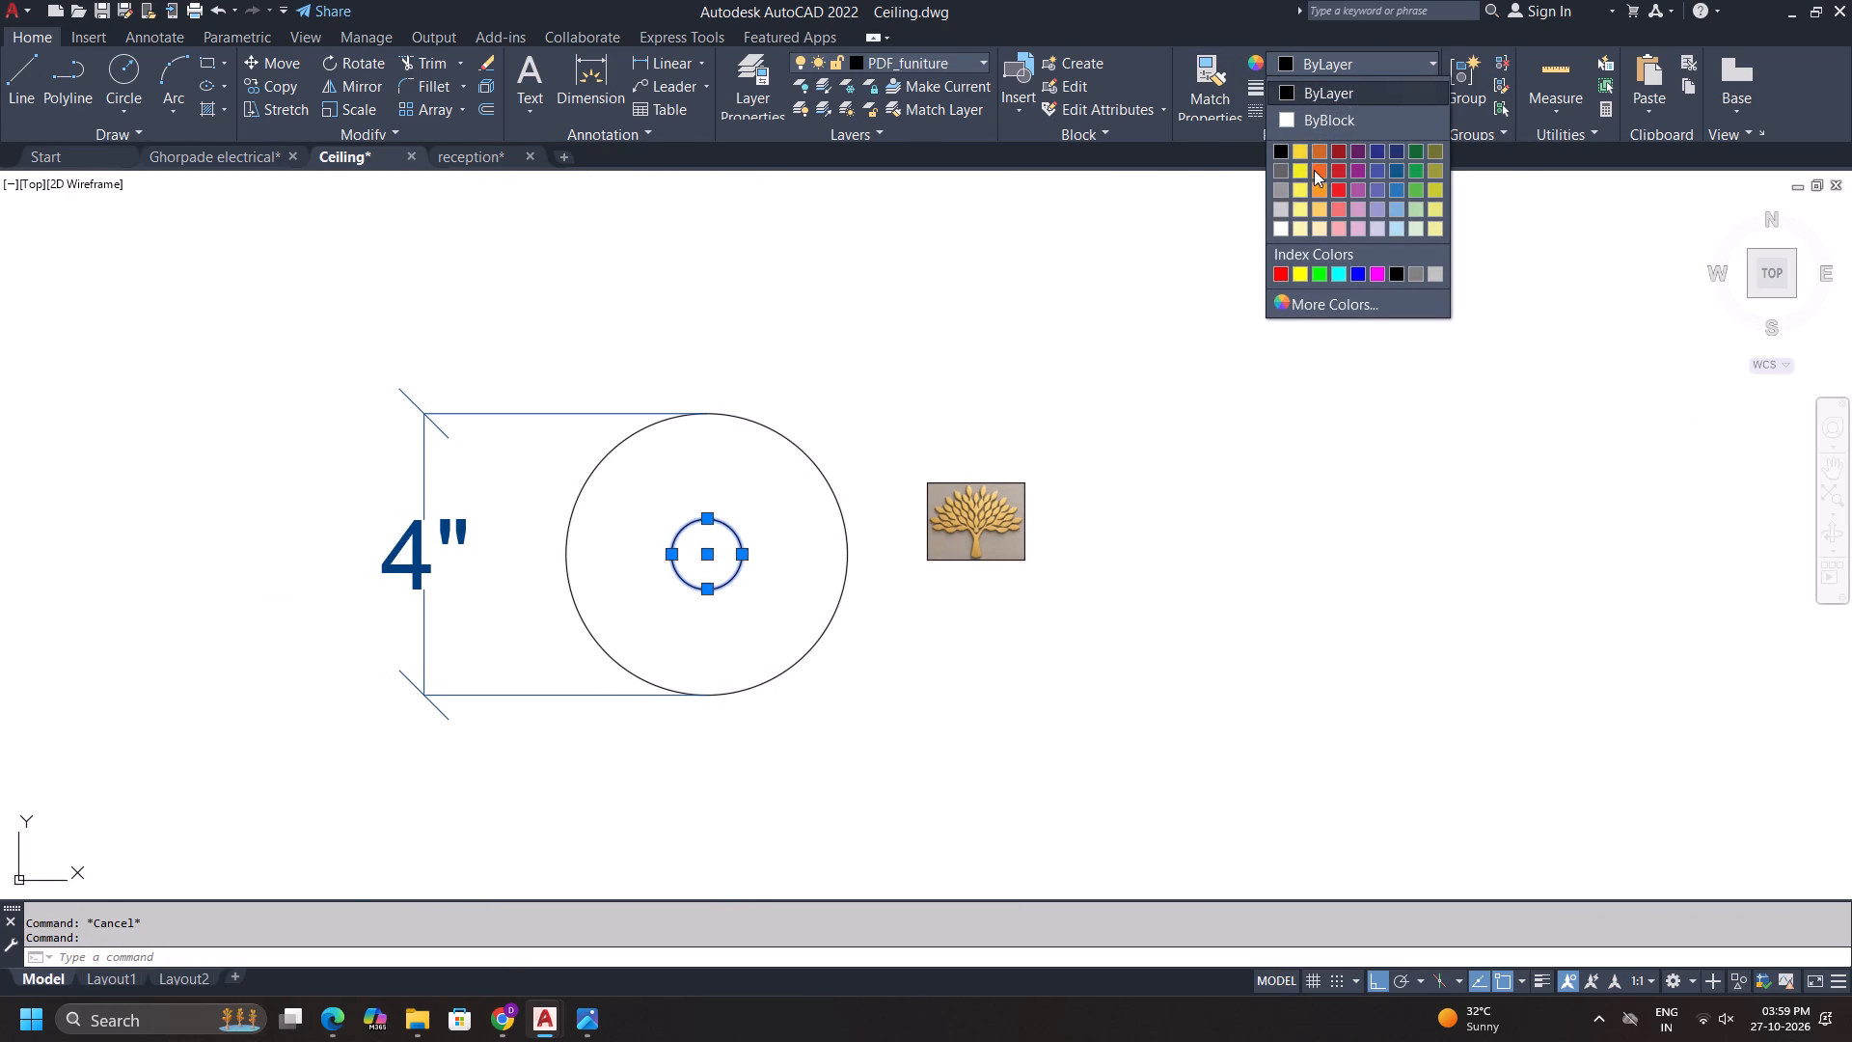
pyautogui.click(1281, 204)
pyautogui.press('Escape')
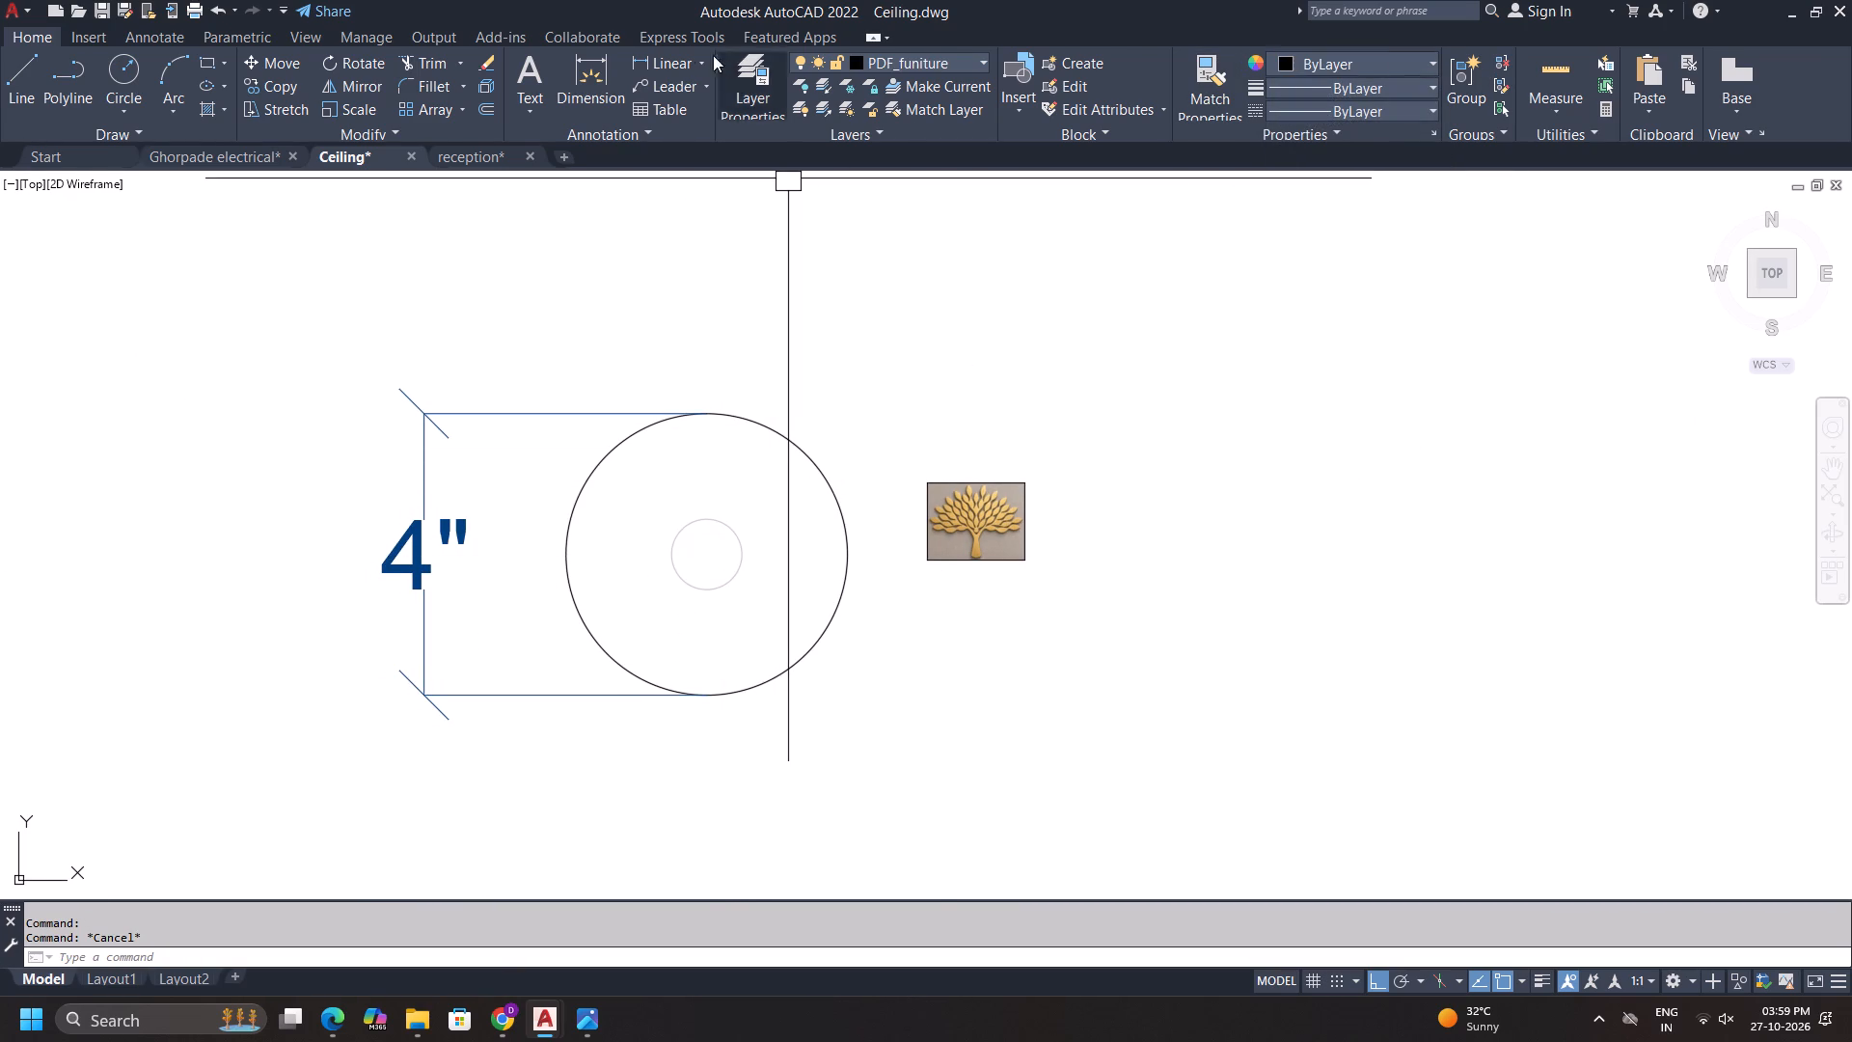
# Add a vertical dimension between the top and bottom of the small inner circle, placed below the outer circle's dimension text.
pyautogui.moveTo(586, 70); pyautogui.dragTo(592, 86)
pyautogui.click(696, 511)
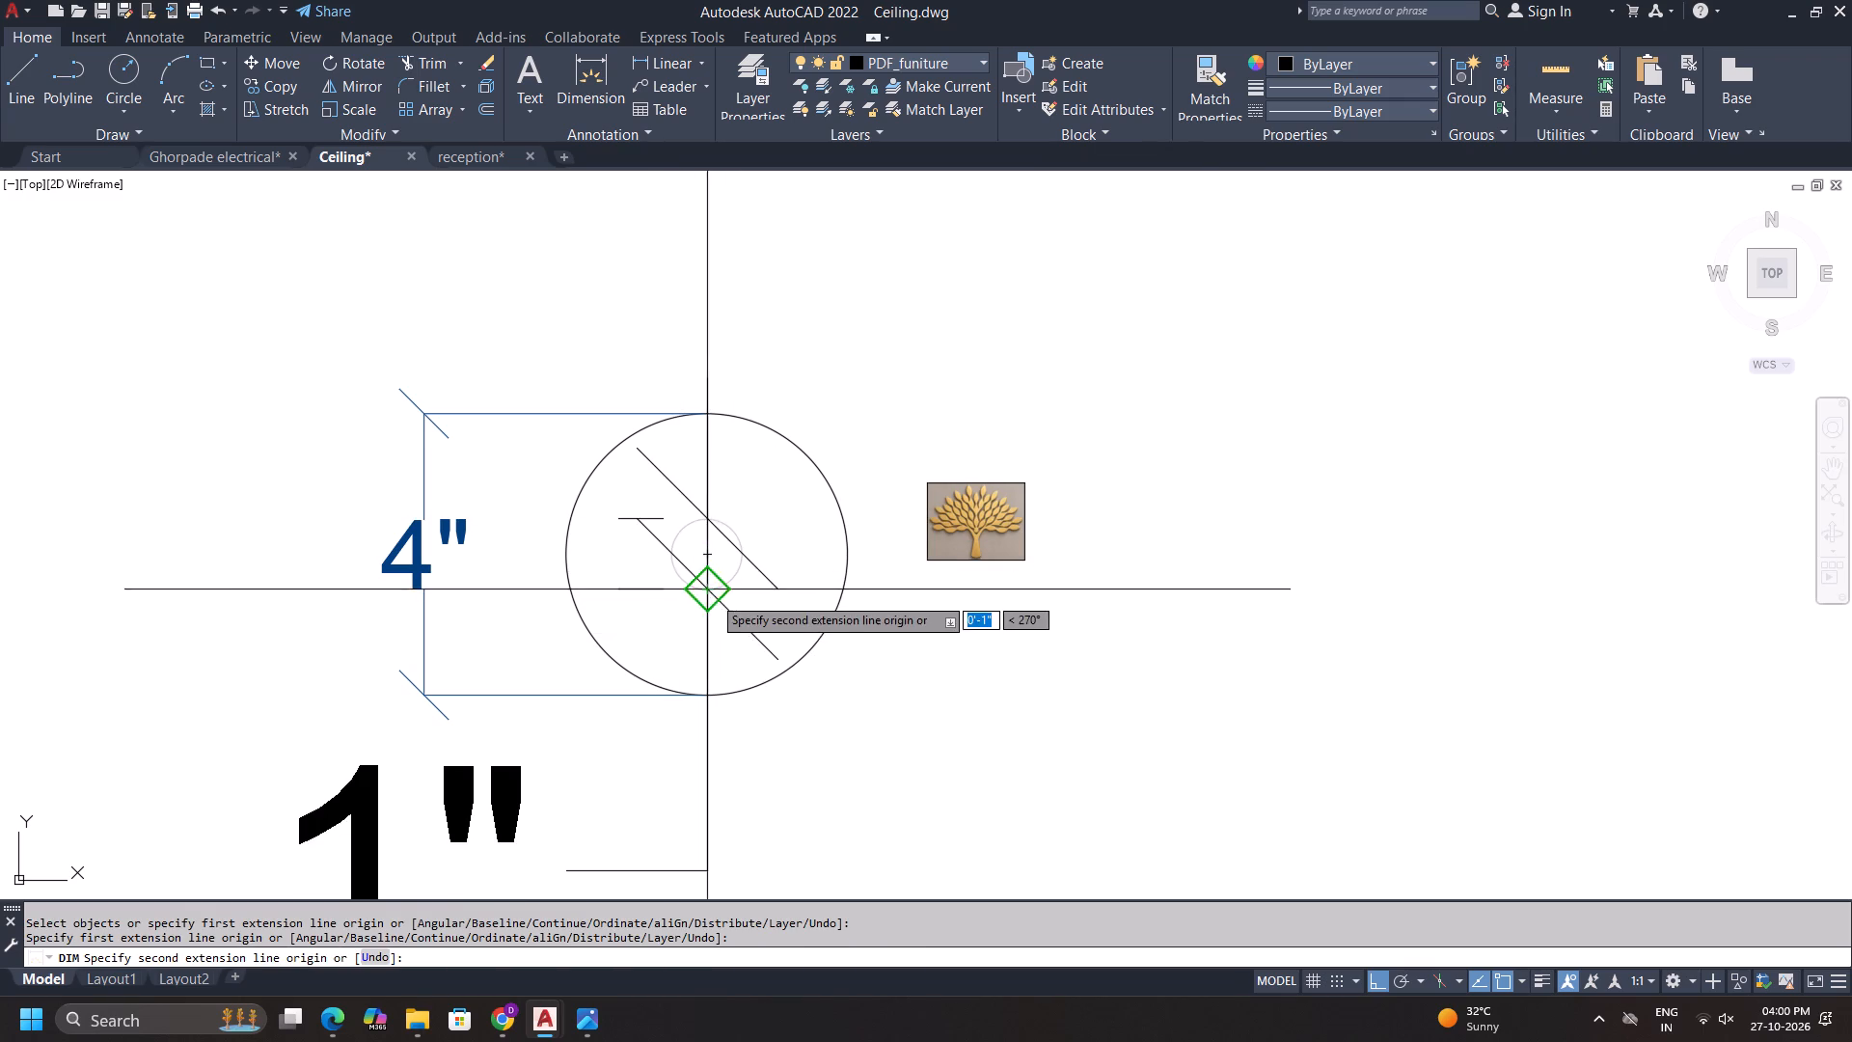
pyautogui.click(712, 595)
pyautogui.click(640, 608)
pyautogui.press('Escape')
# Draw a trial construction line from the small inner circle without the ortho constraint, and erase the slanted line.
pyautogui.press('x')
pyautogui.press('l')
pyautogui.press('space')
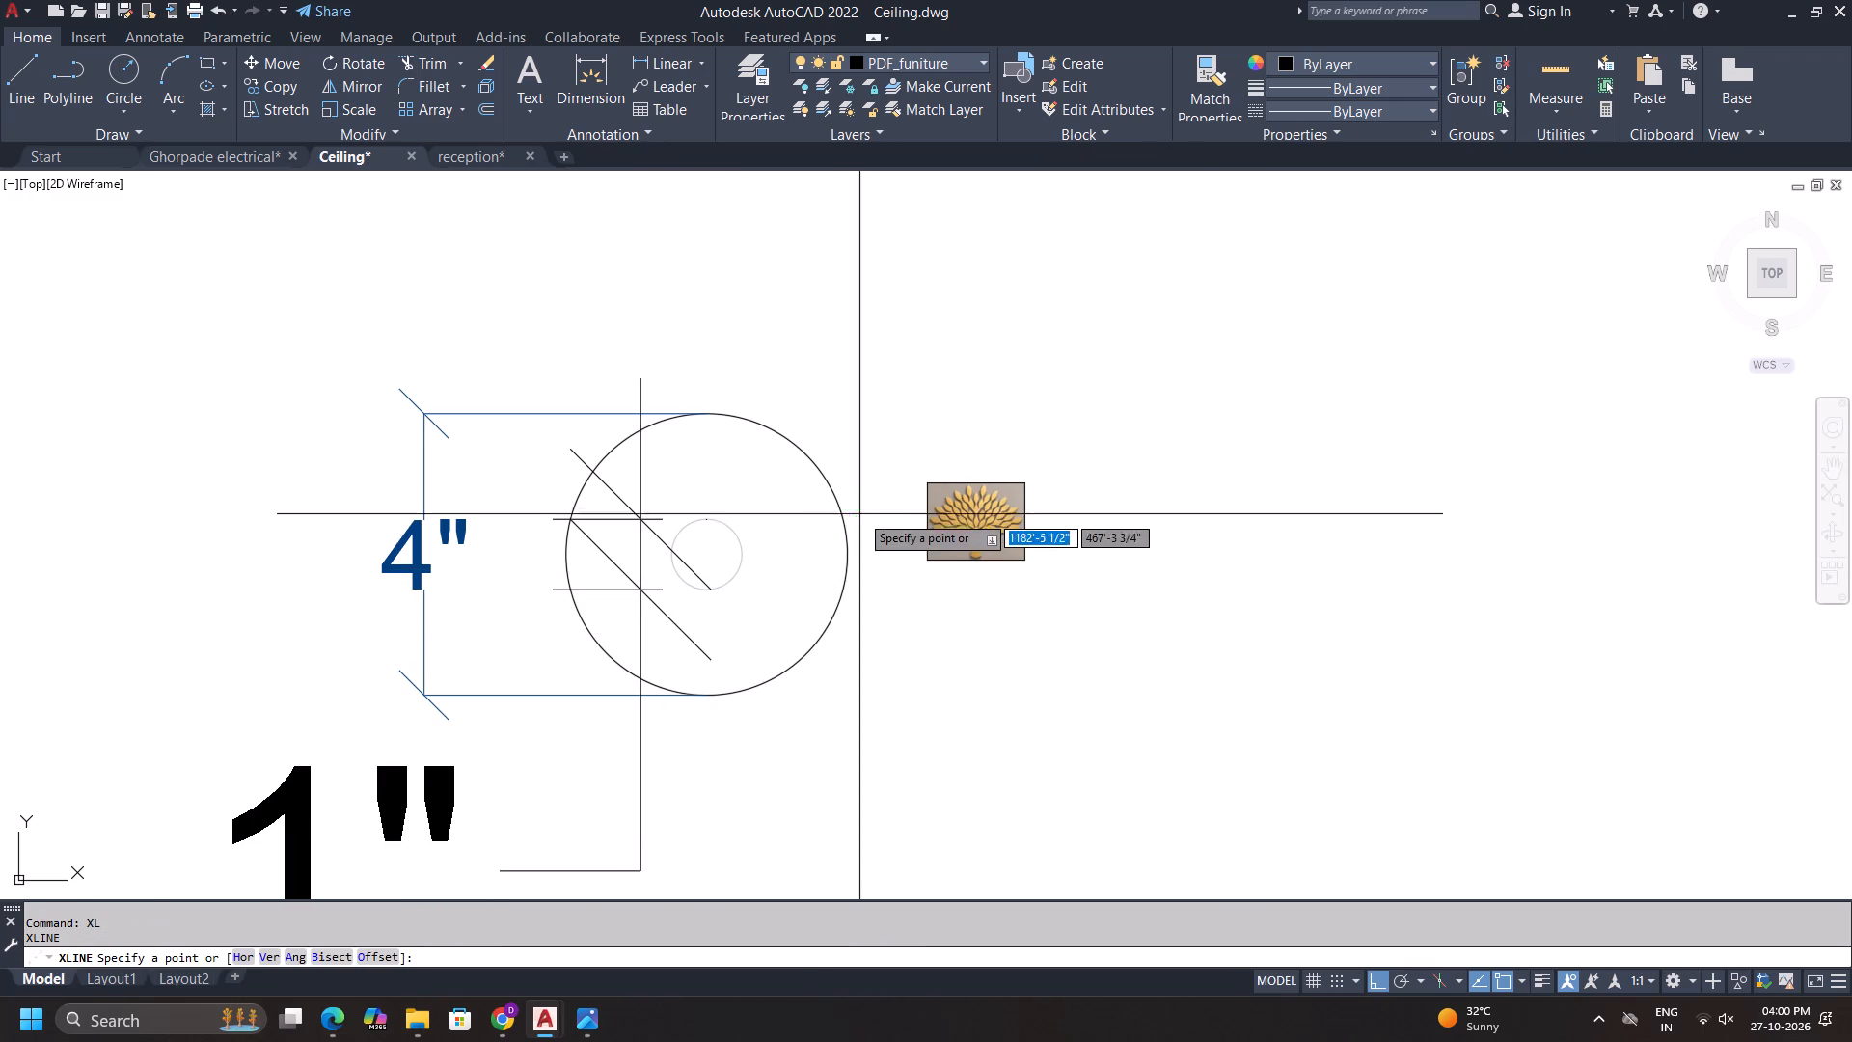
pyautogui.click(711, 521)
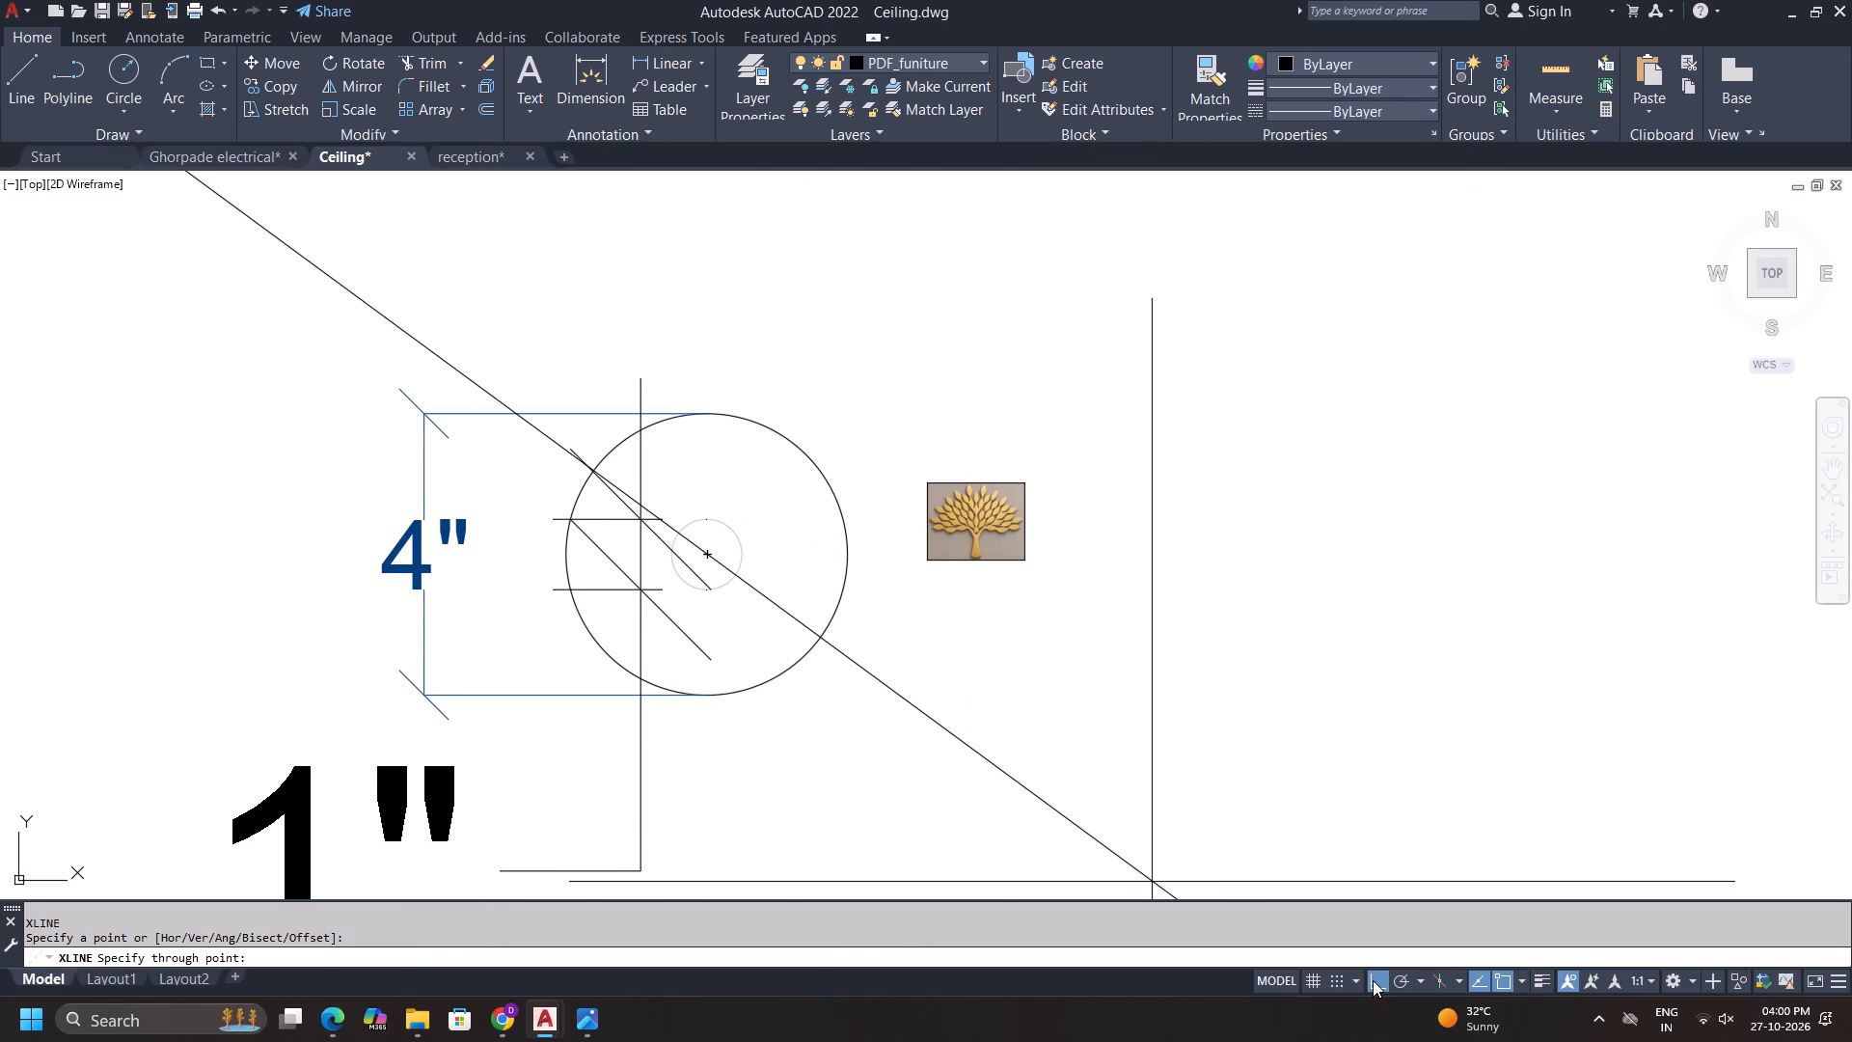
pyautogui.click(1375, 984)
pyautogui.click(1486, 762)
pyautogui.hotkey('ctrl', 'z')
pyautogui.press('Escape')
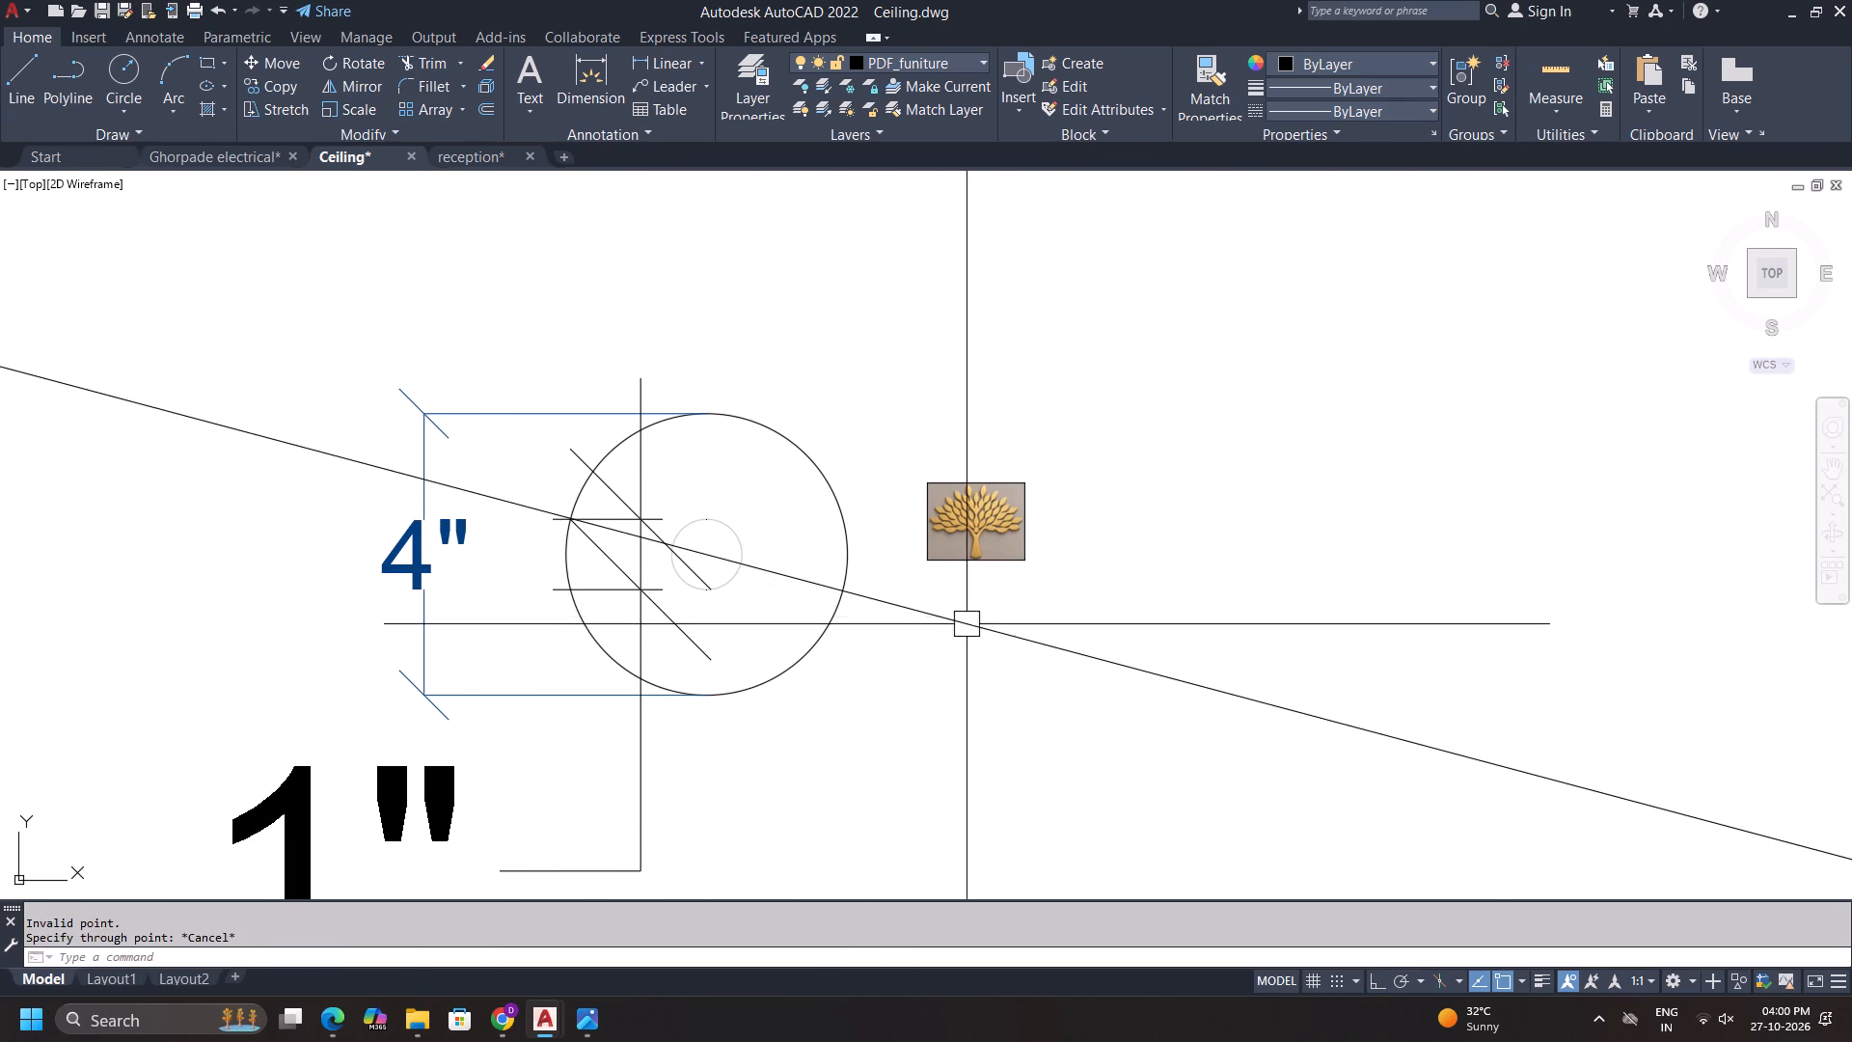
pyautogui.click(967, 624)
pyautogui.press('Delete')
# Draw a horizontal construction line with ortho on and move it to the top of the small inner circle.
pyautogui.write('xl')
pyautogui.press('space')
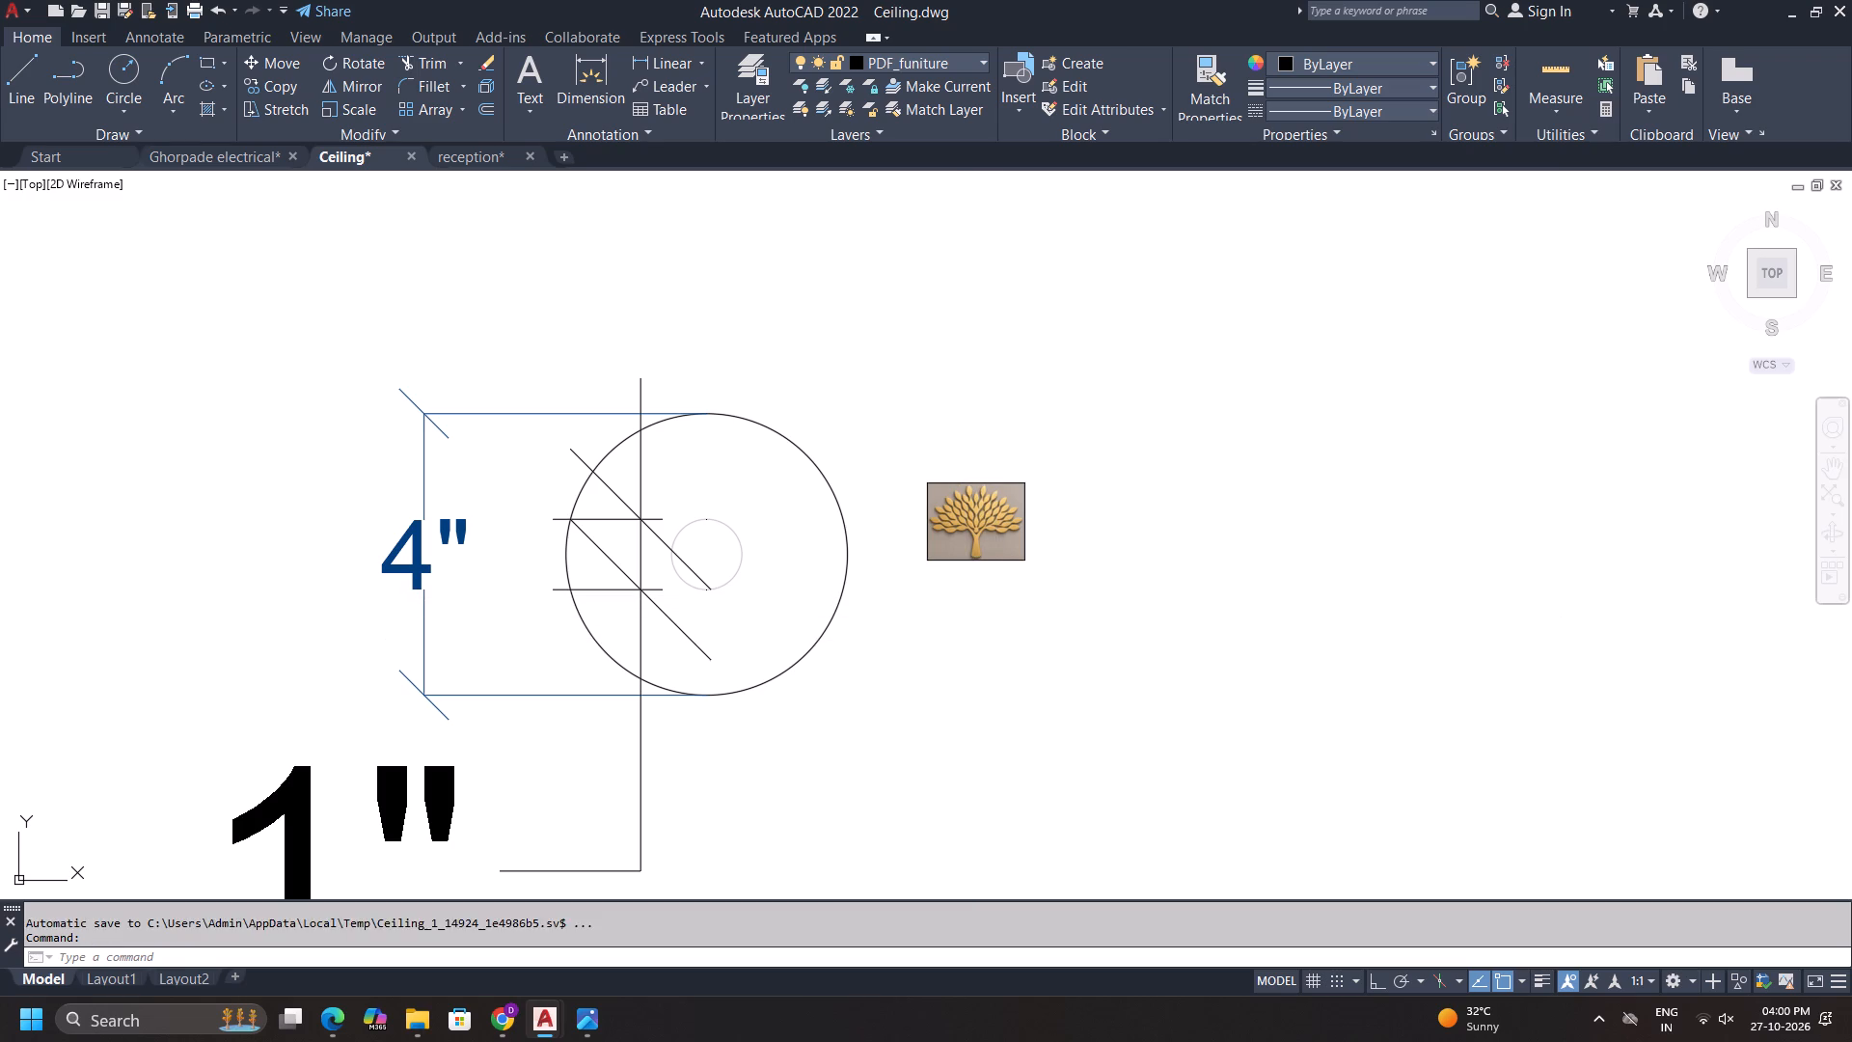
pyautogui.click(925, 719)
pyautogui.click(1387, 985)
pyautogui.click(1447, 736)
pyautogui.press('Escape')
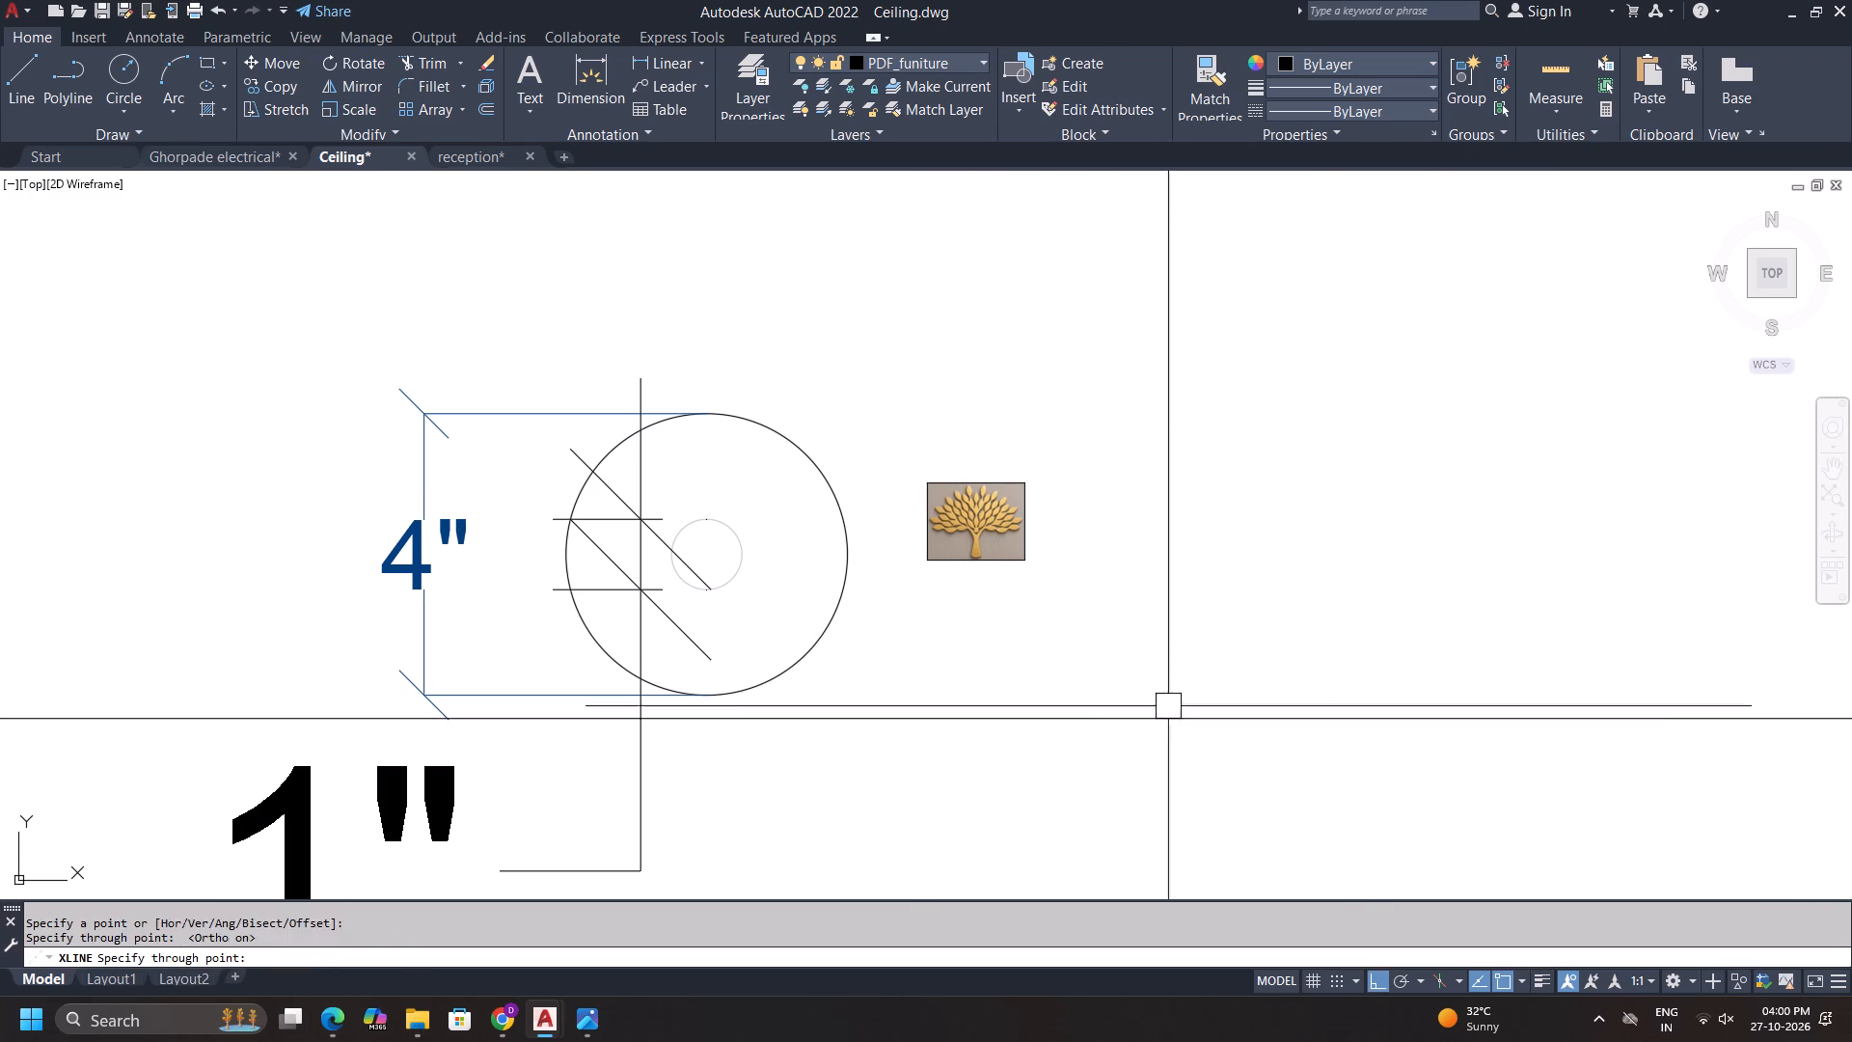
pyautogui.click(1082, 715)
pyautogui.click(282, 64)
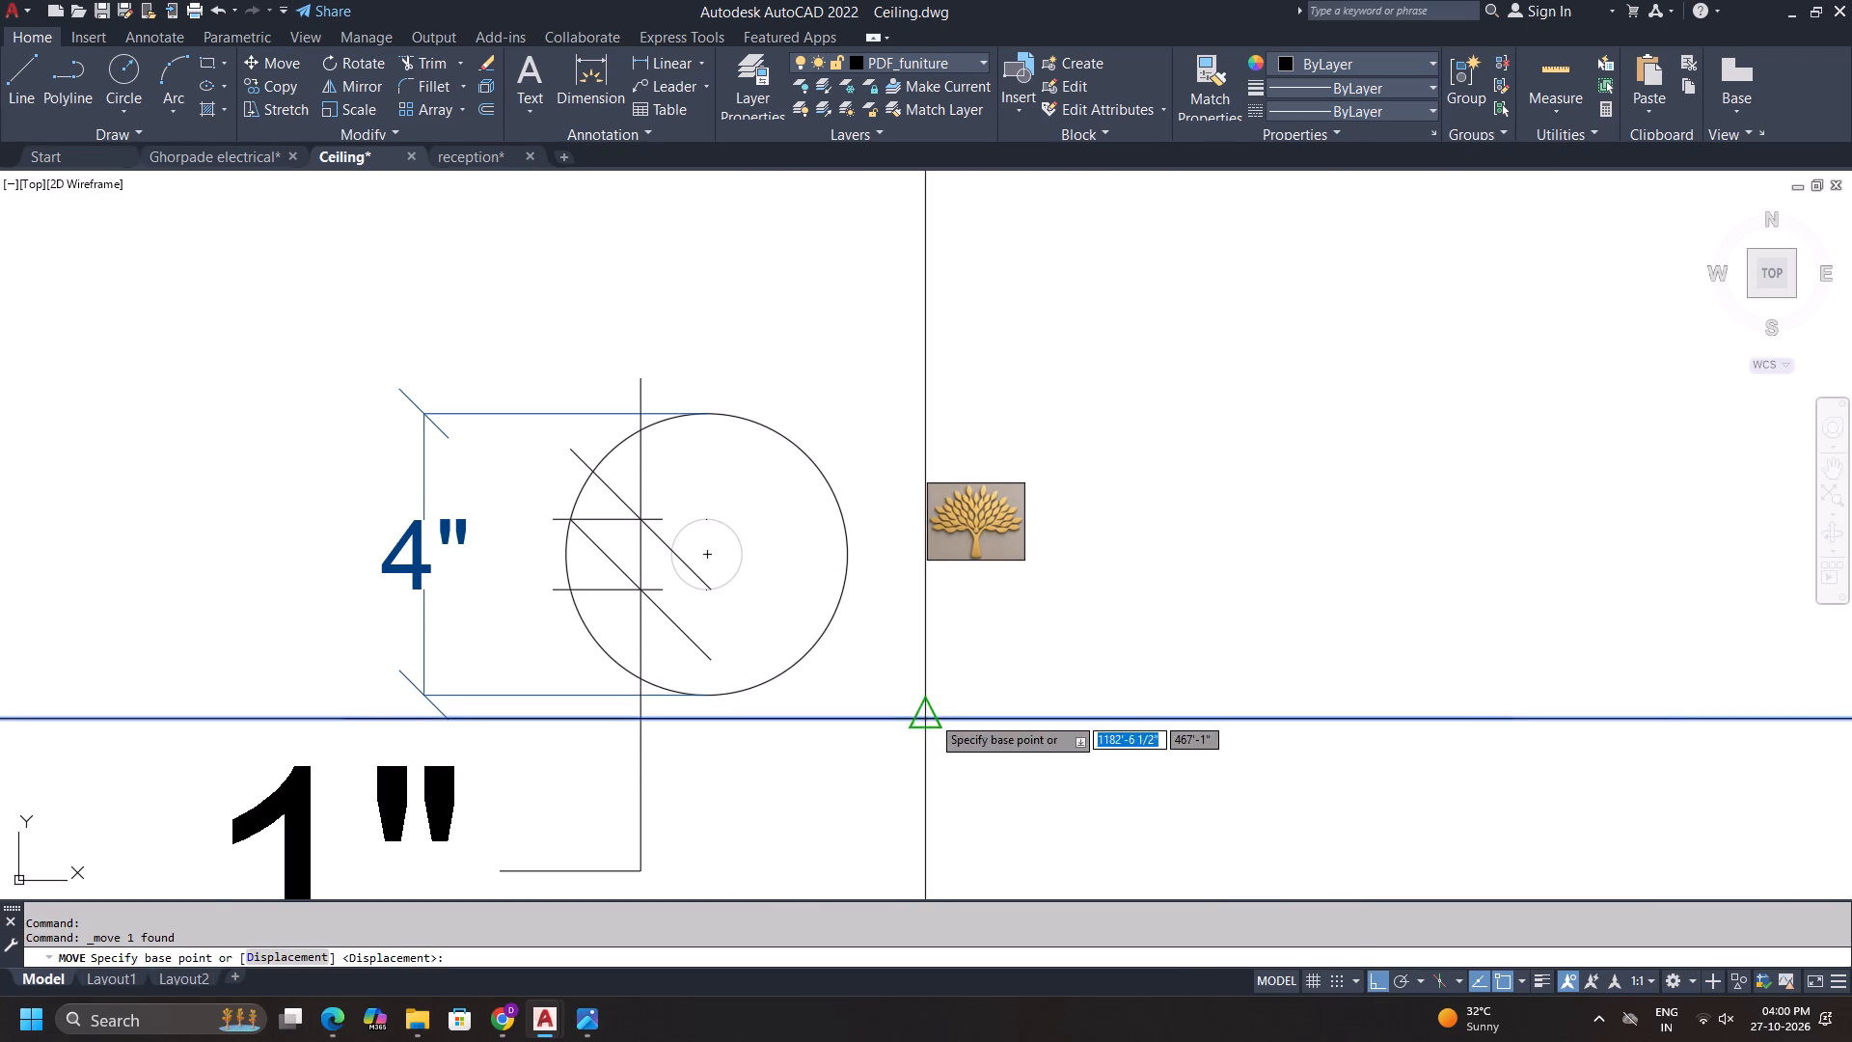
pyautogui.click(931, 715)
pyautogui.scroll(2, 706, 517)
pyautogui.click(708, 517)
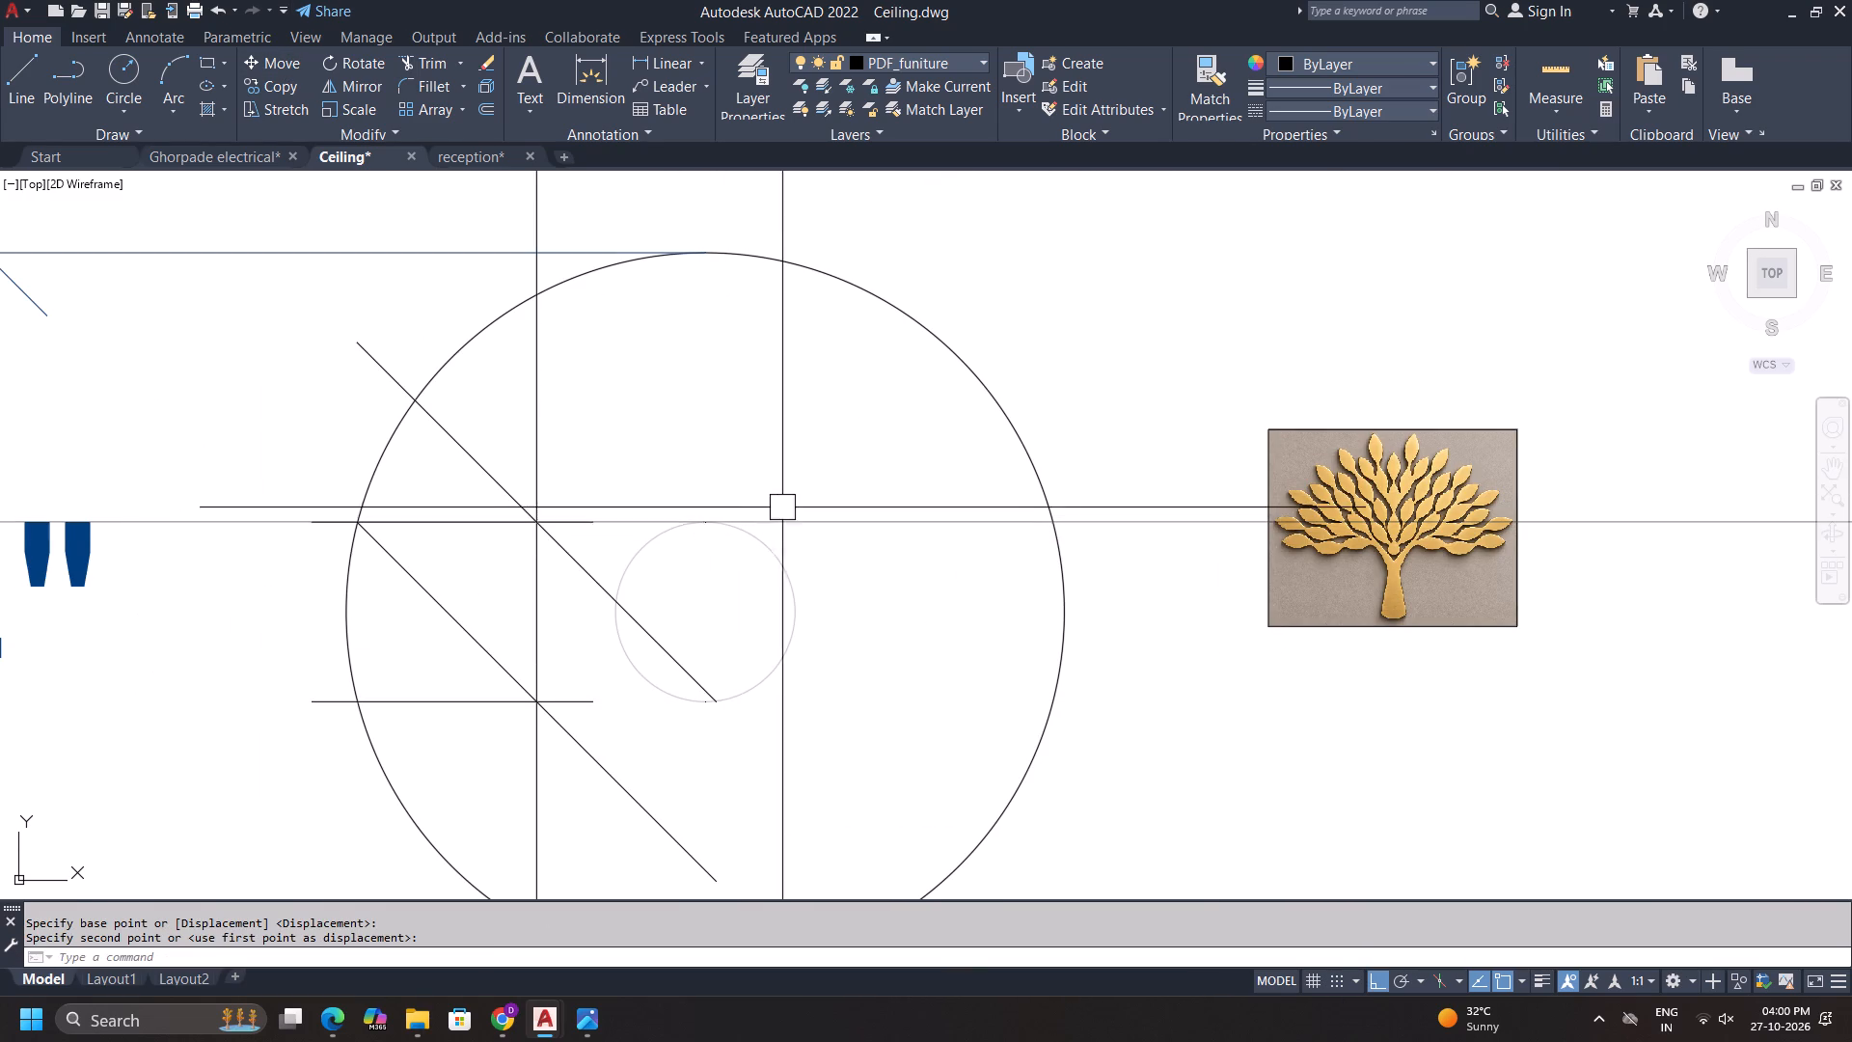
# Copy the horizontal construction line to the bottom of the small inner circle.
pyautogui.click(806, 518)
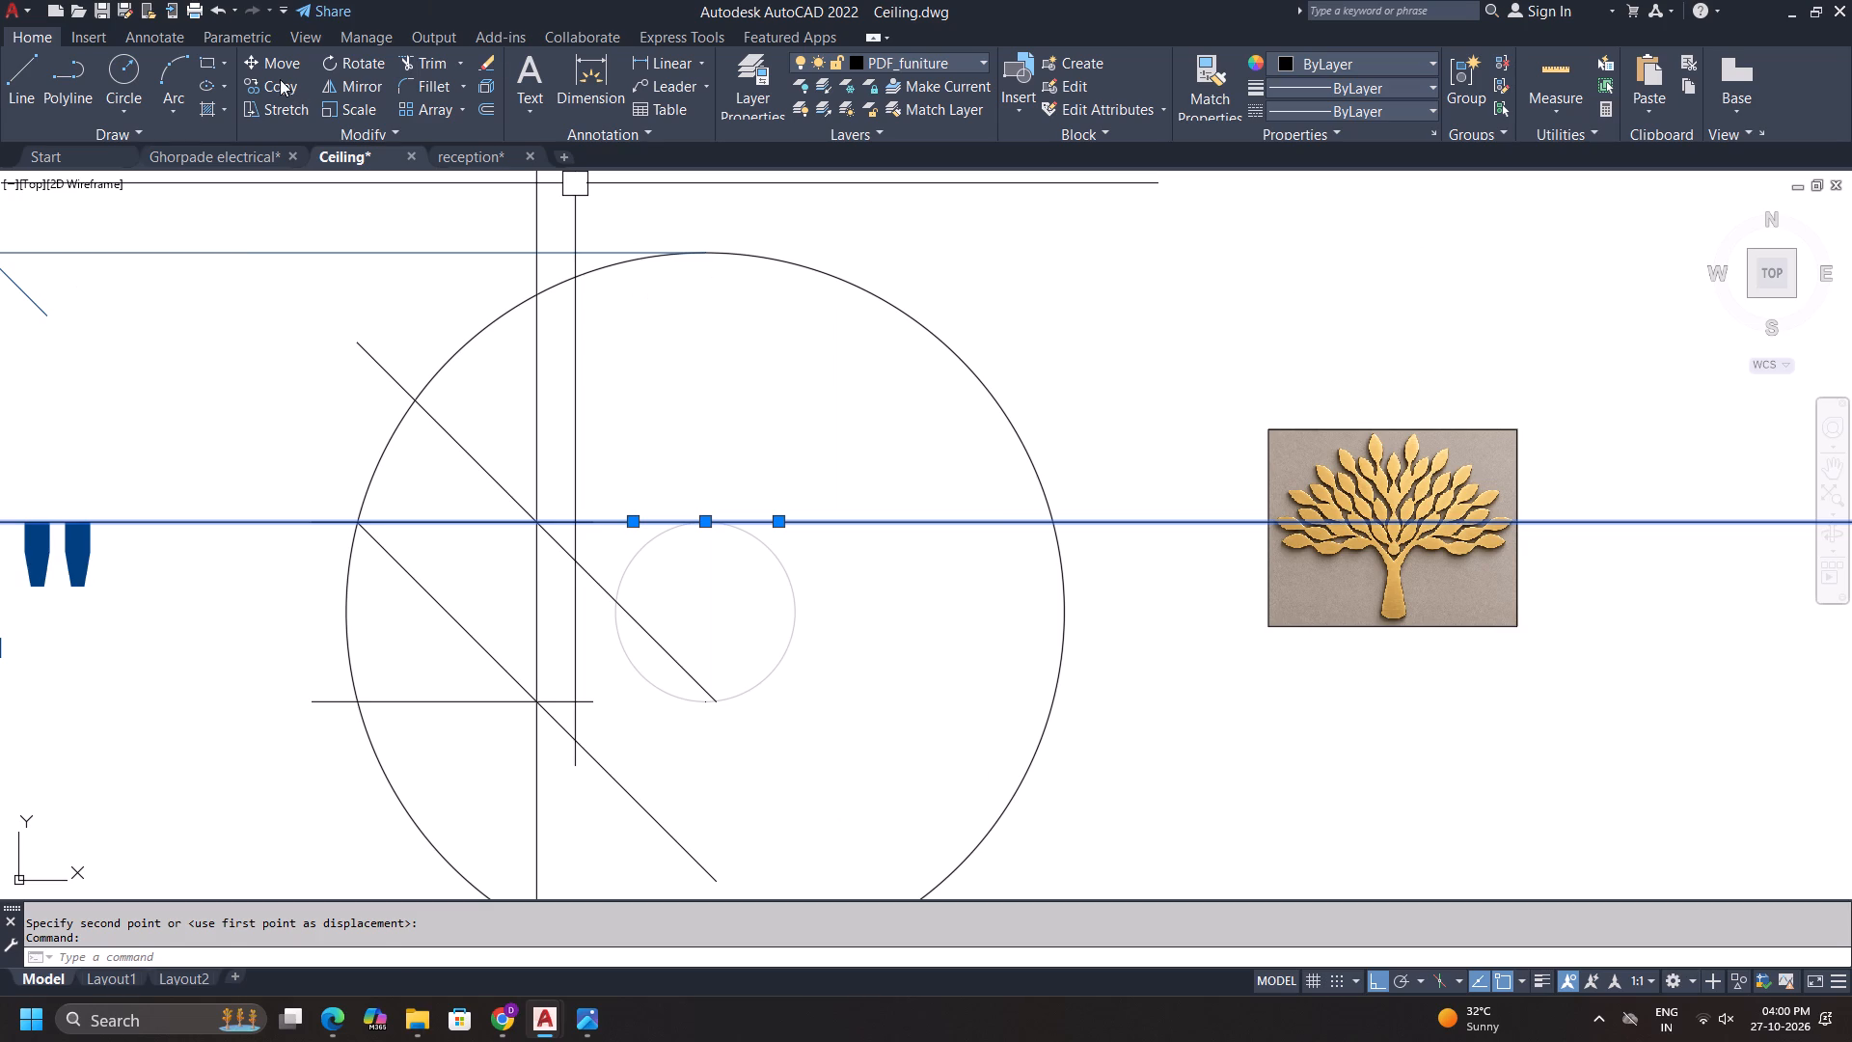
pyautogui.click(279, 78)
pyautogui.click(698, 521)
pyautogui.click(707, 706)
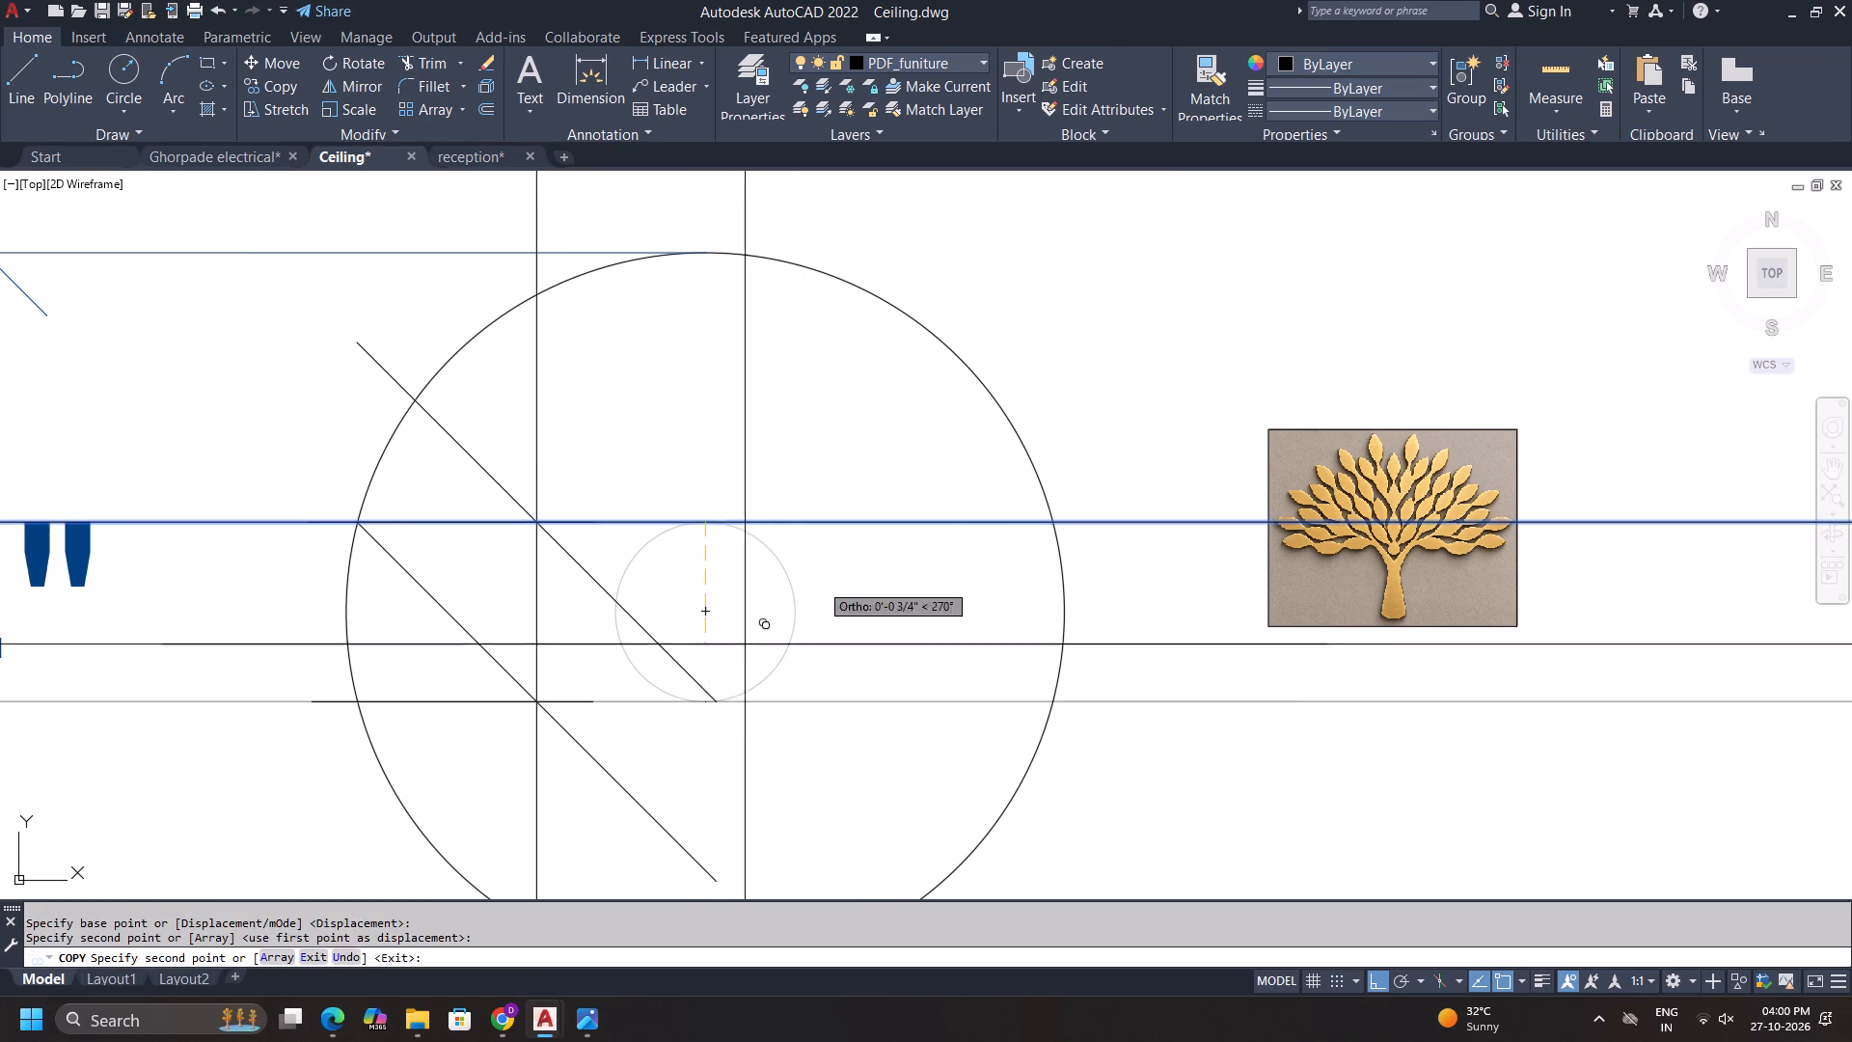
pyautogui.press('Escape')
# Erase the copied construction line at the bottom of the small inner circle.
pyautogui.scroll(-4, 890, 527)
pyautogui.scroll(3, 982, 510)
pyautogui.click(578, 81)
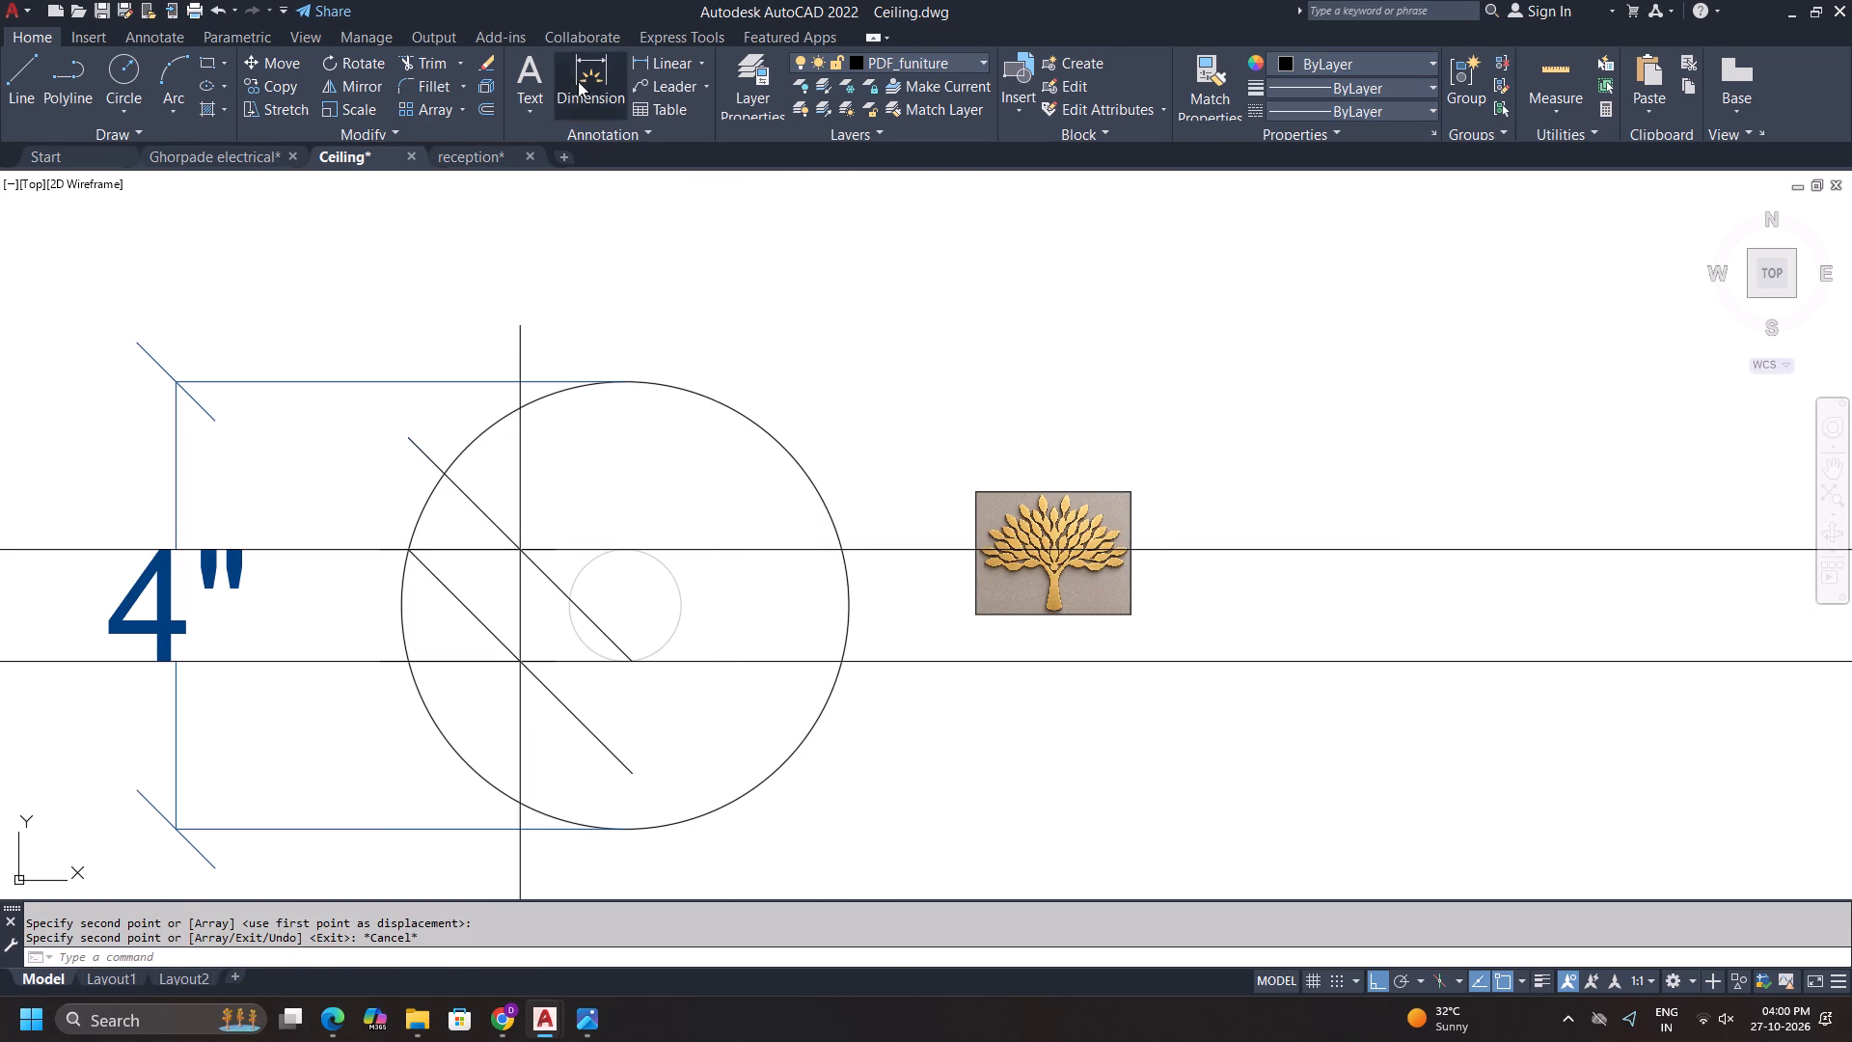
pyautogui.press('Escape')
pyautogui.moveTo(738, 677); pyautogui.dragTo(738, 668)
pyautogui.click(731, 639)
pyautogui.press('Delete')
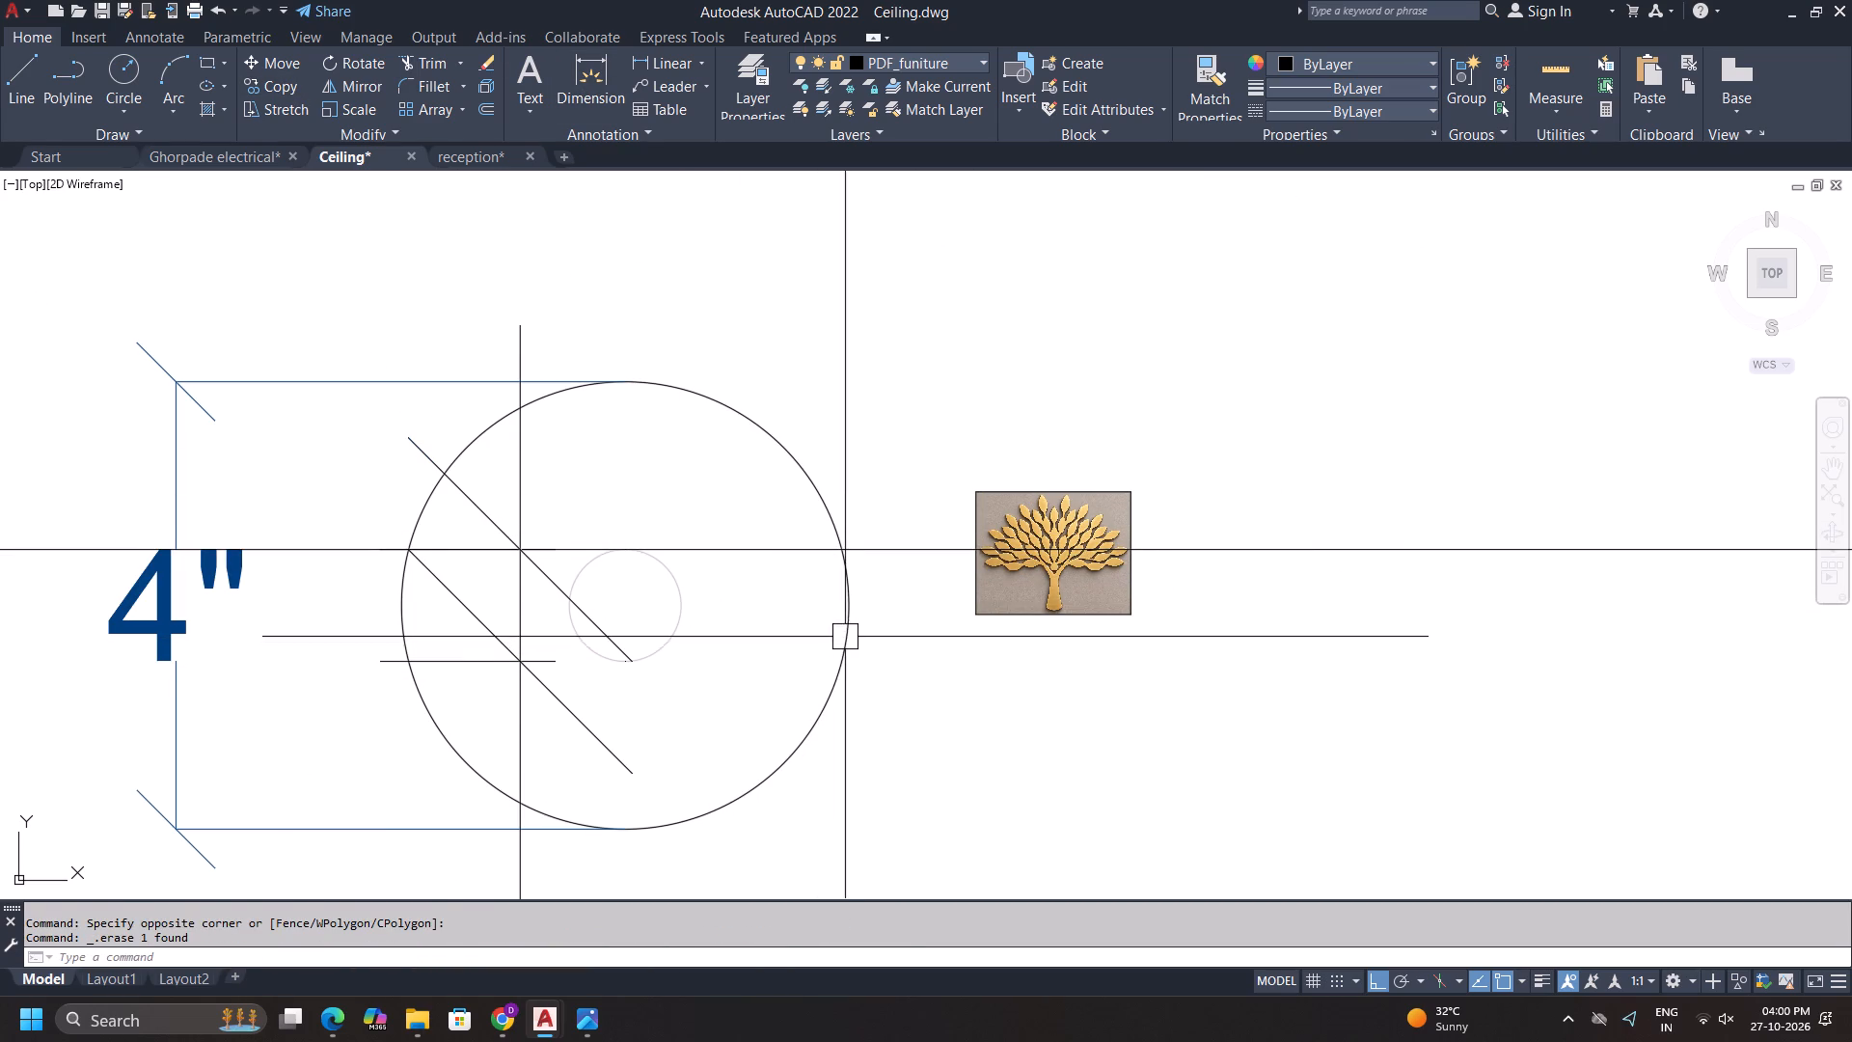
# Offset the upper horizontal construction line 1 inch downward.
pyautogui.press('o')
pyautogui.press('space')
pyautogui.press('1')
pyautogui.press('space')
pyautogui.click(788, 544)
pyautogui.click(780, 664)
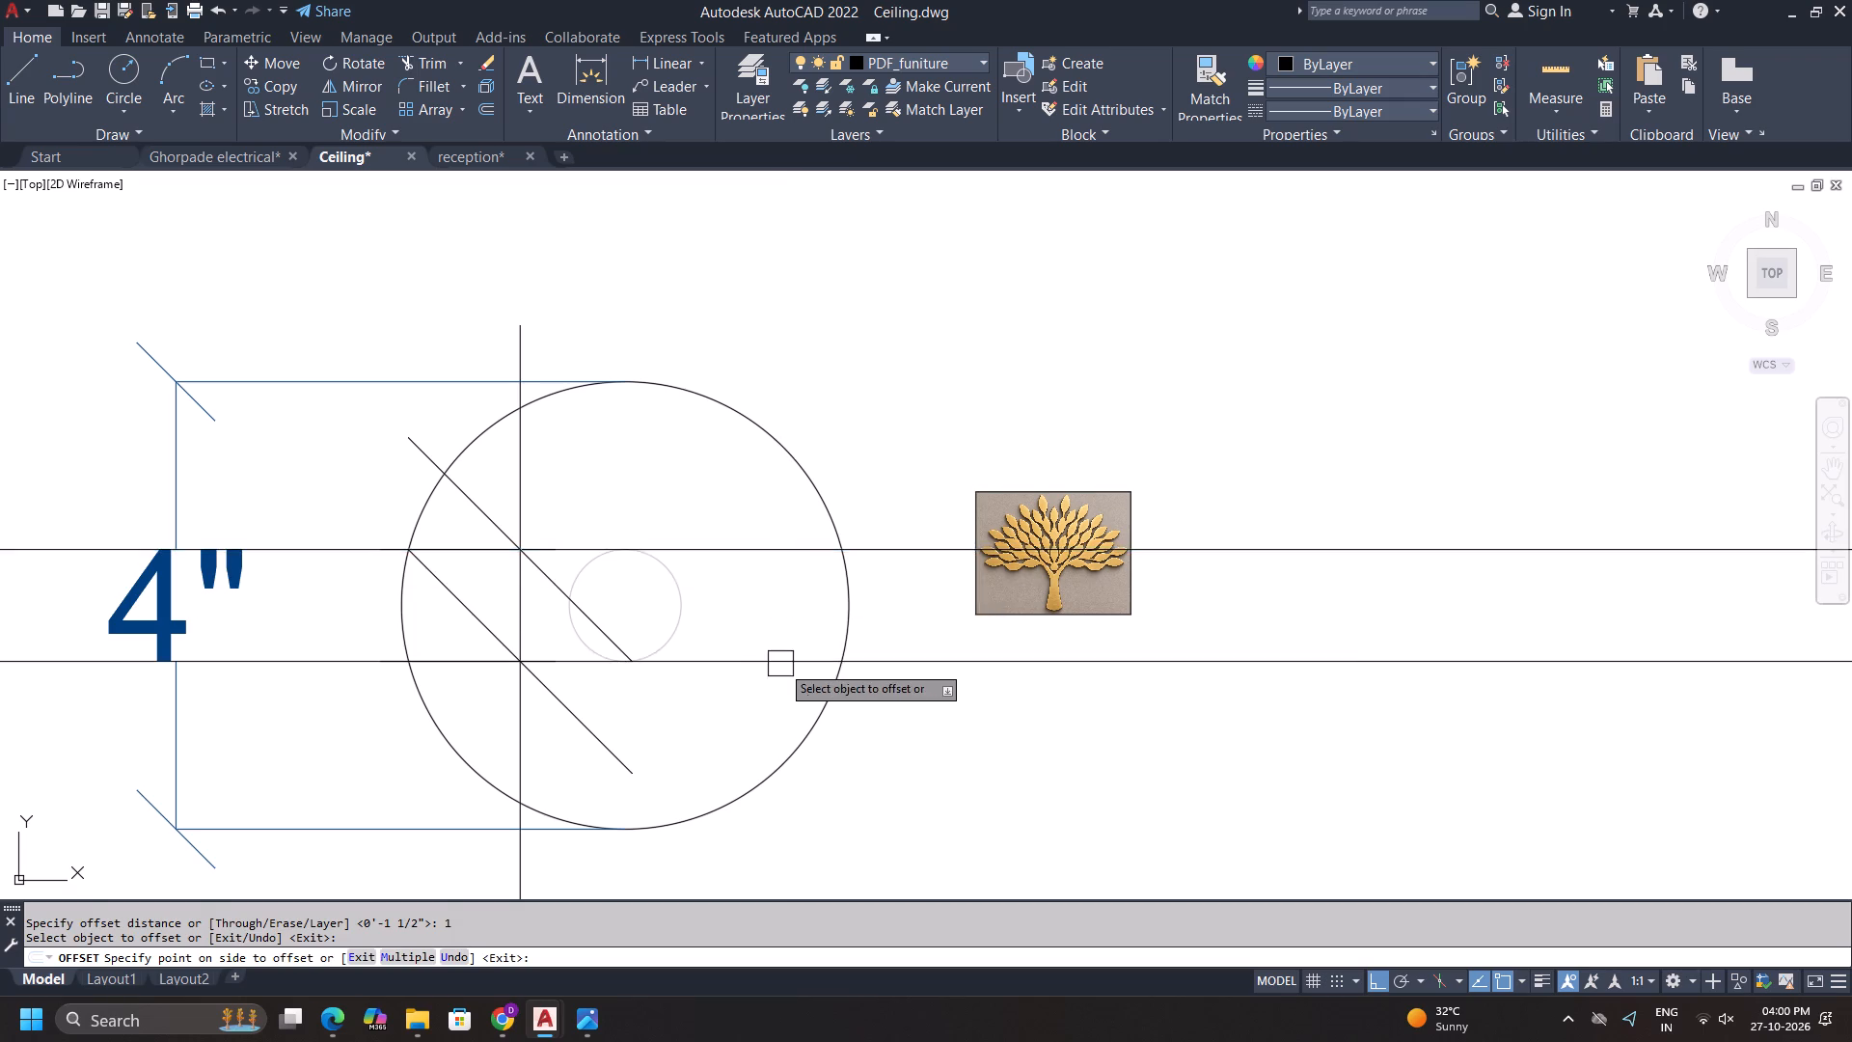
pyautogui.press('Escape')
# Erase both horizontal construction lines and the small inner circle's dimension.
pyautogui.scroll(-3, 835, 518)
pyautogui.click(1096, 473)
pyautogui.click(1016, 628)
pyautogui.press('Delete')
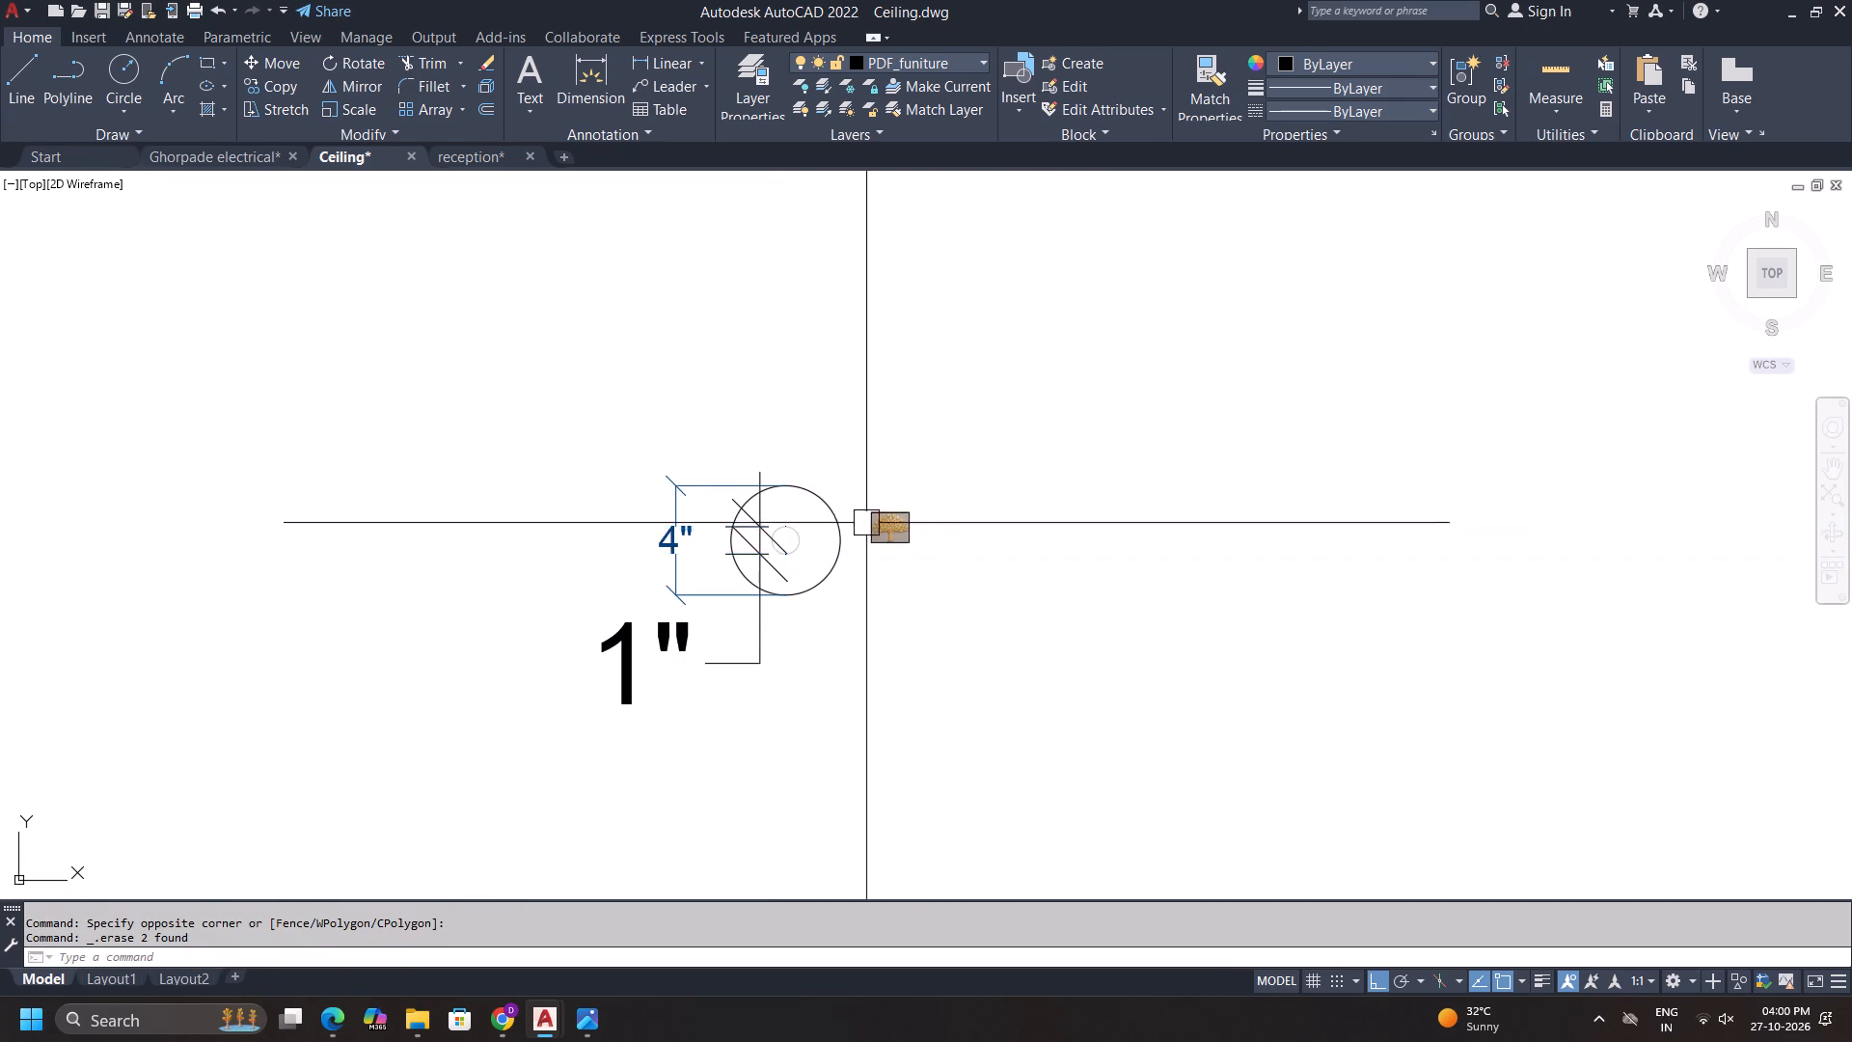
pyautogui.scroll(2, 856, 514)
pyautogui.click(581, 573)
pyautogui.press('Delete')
# Capture a screen snip of the two circles with the 4" dimension, leaving out the tree image, and only copy it.
pyautogui.moveTo(899, 535); pyautogui.dragTo(988, 530, button='middle')
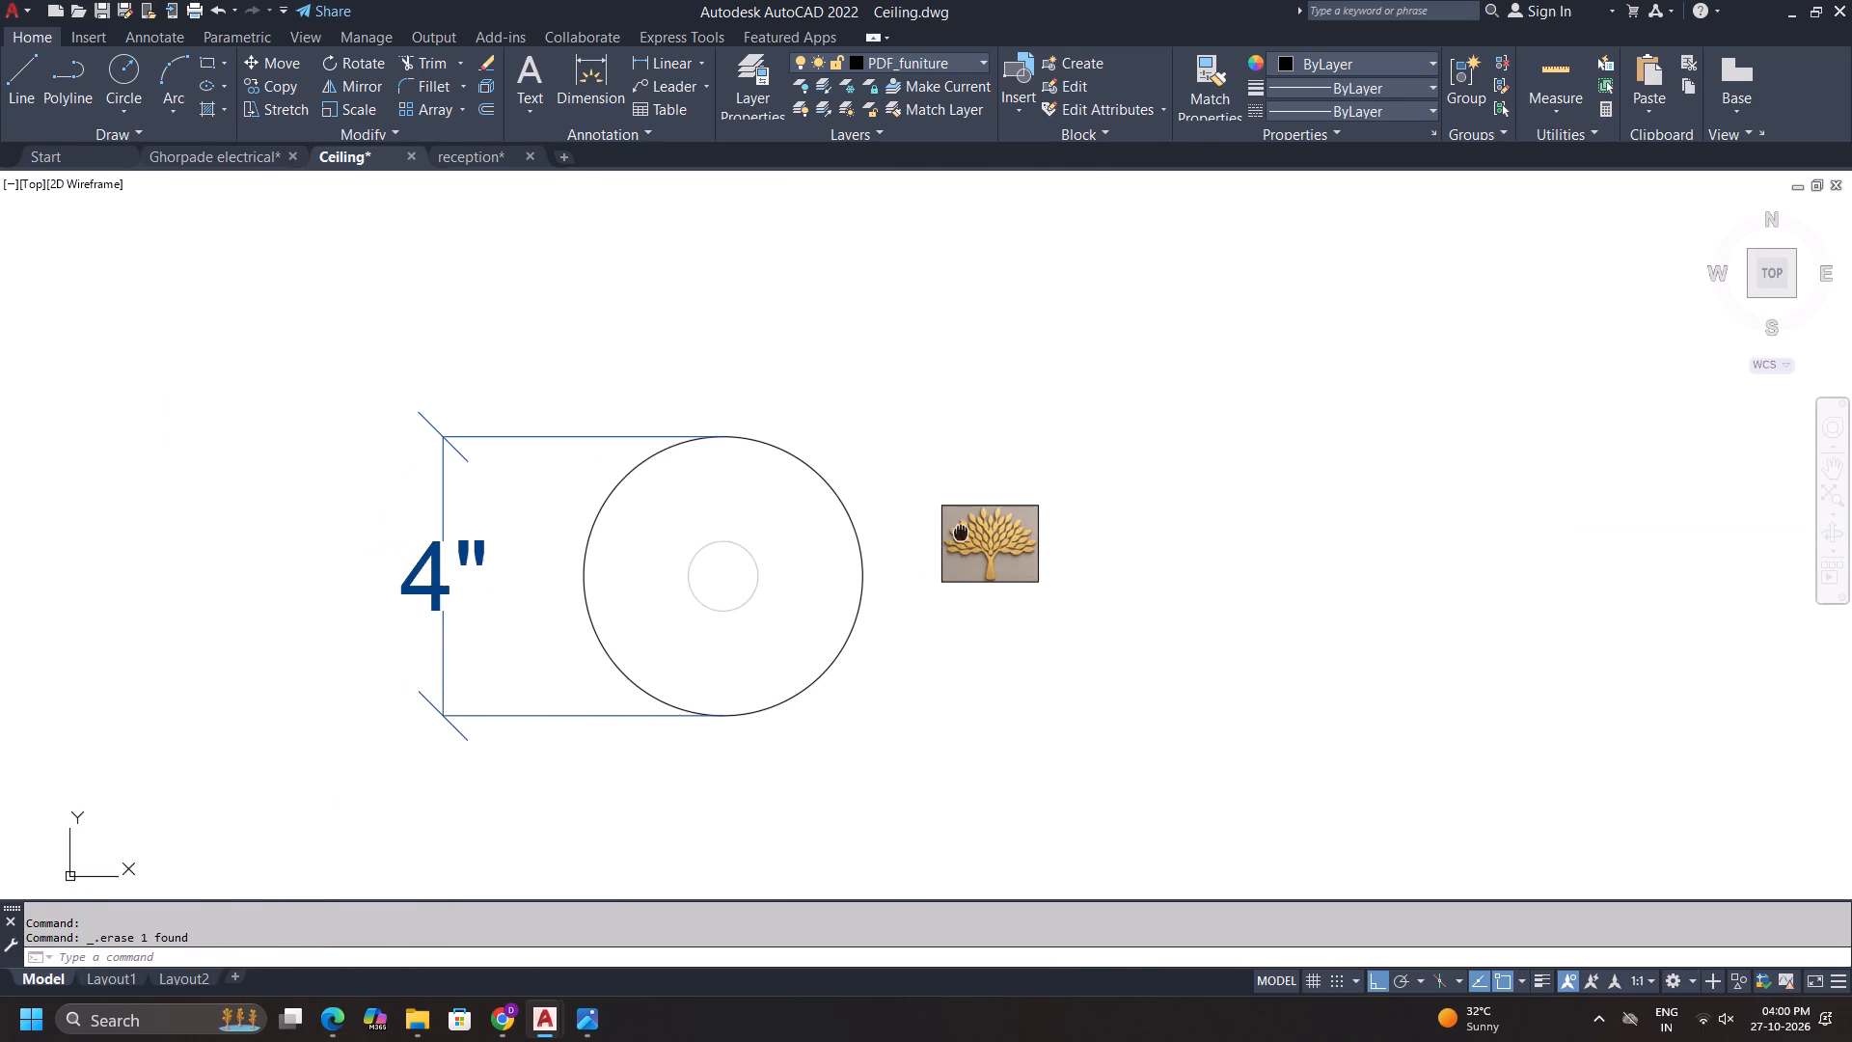
pyautogui.moveTo(988, 530); pyautogui.dragTo(989, 530, button='middle')
pyautogui.scroll(1, 865, 518)
pyautogui.moveTo(869, 509); pyautogui.dragTo(1060, 428, button='middle')
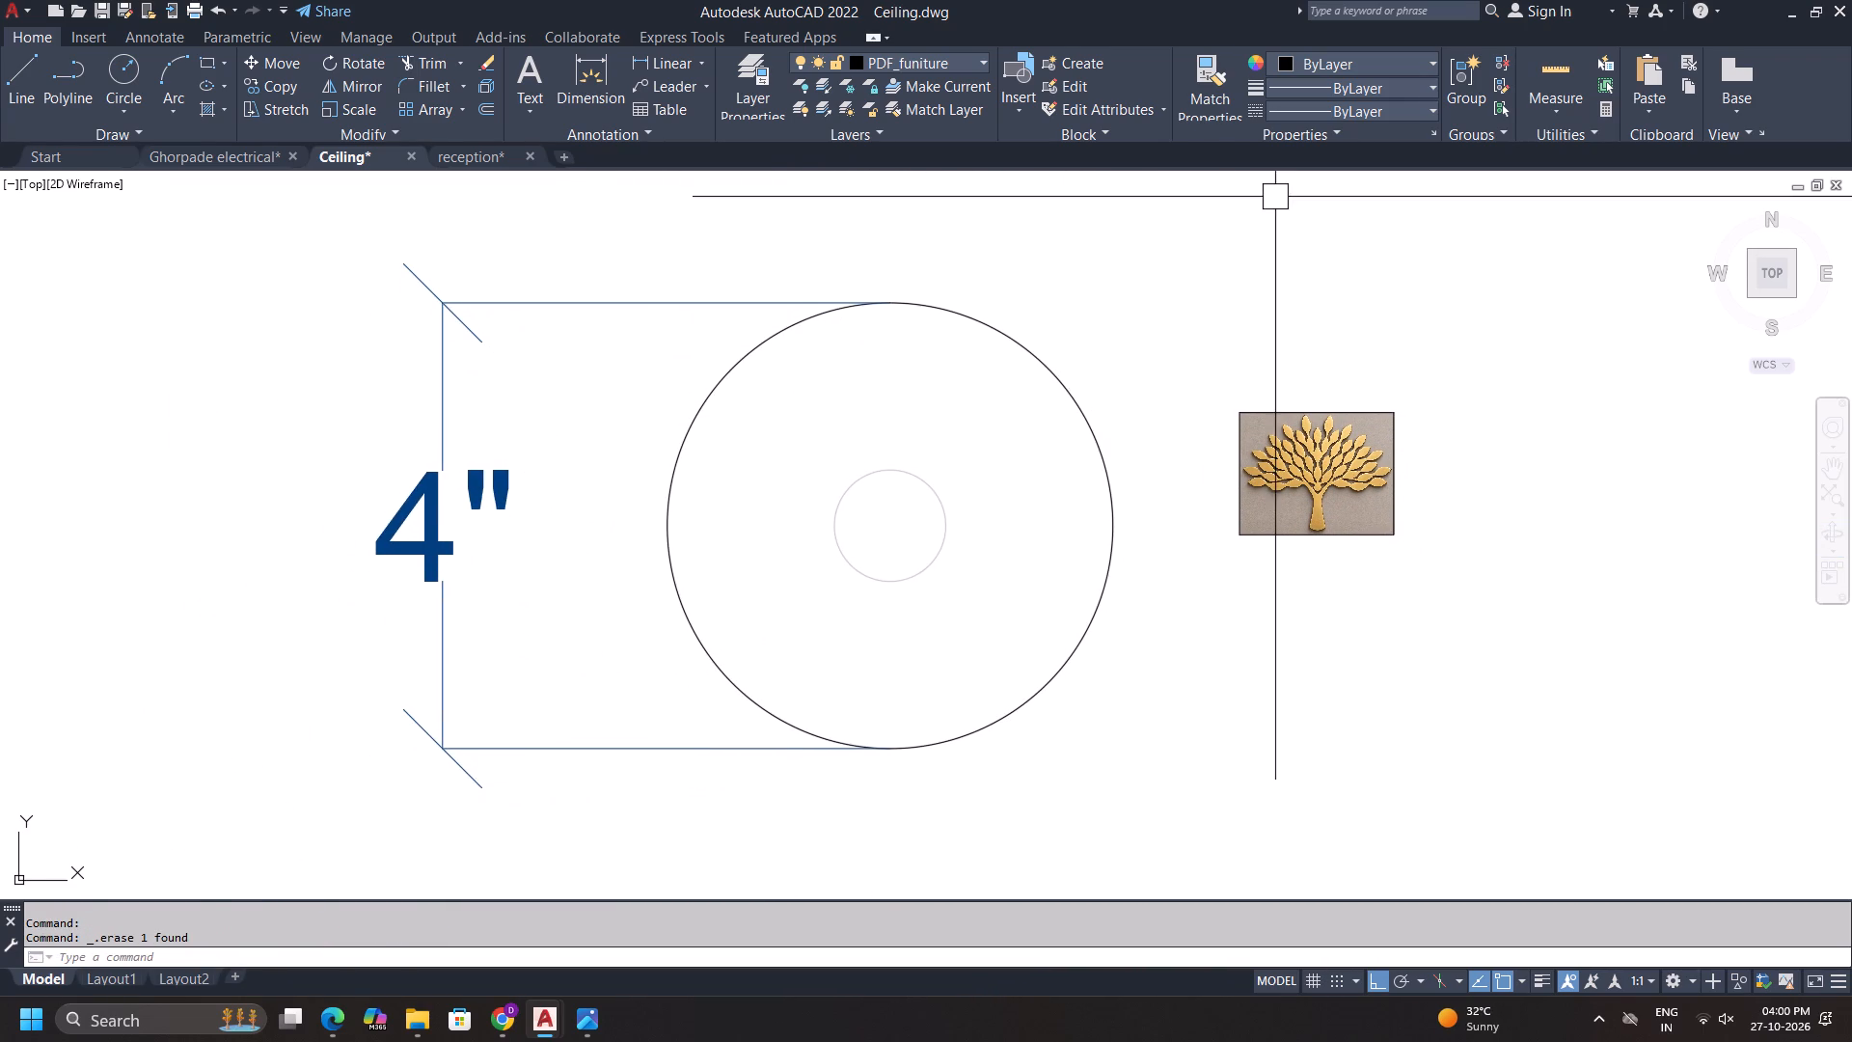
pyautogui.moveTo(1278, 209); pyautogui.dragTo(1265, 213, button='middle')
pyautogui.press('Print')
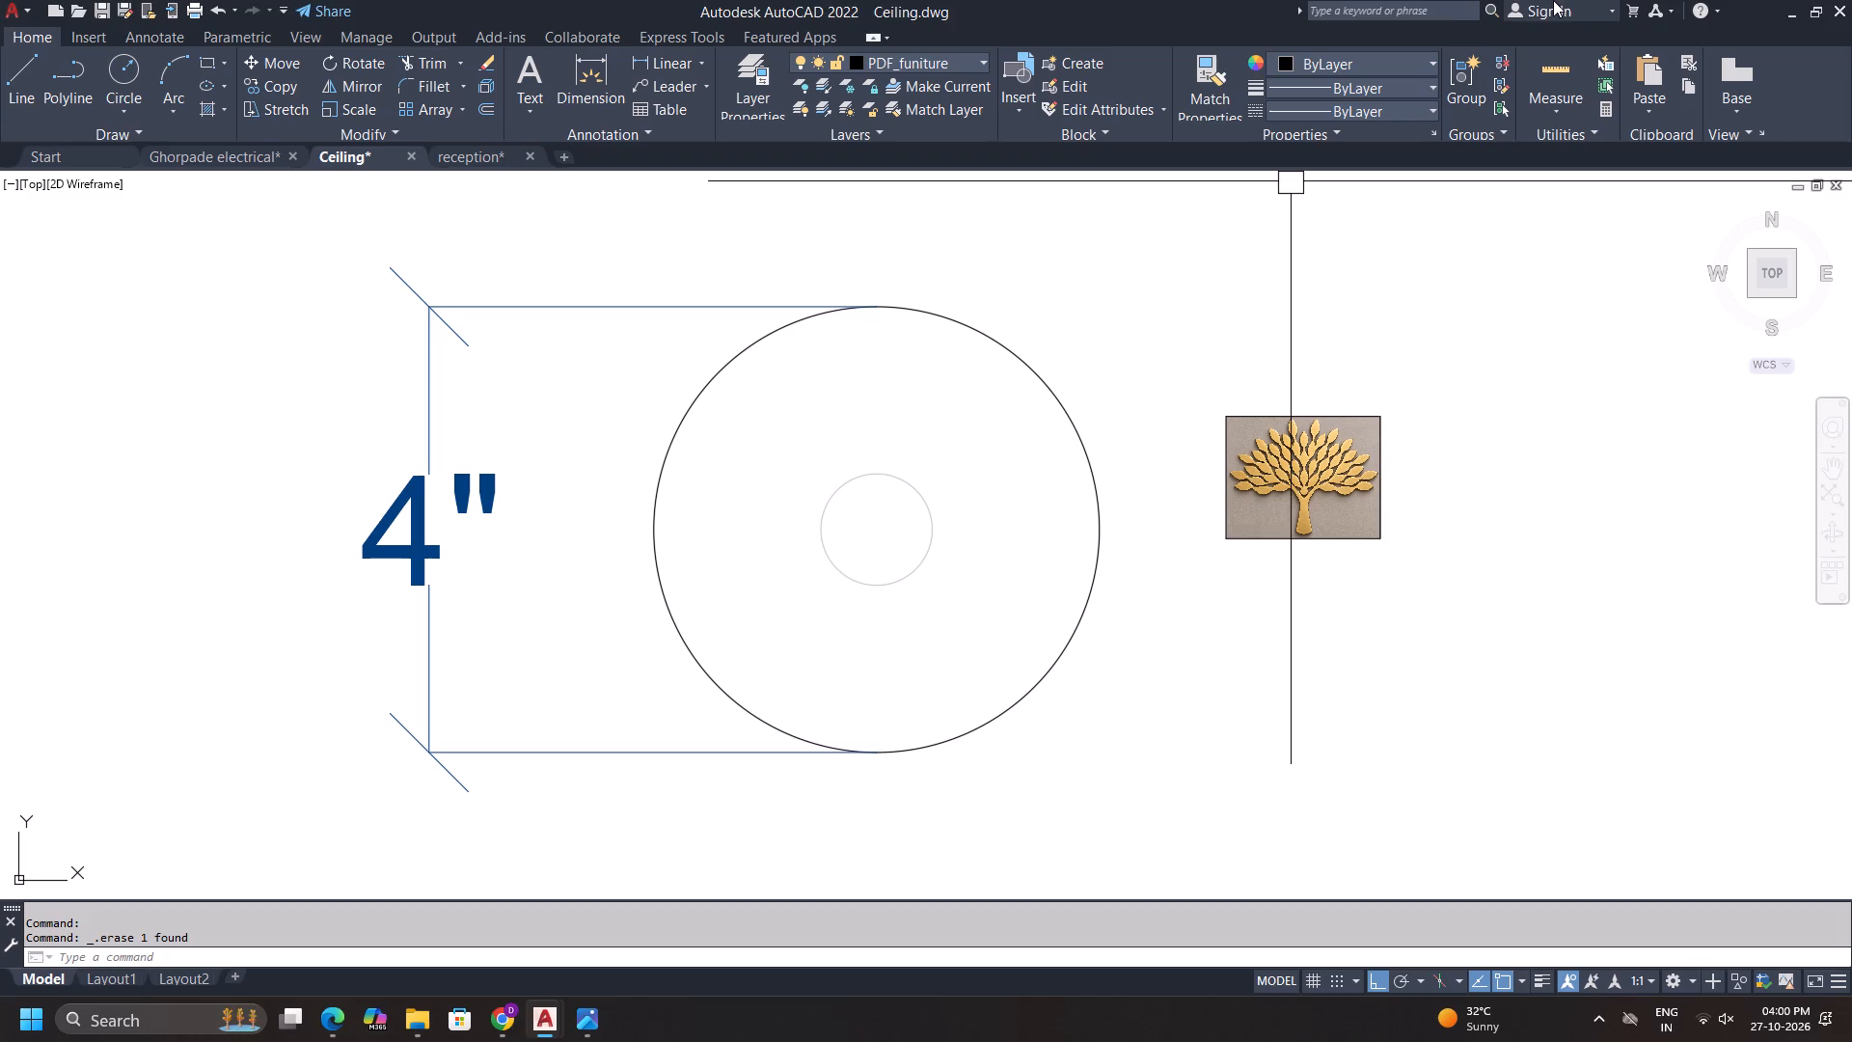
pyautogui.moveTo(272, 228); pyautogui.dragTo(1160, 842)
pyautogui.click(536, 872)
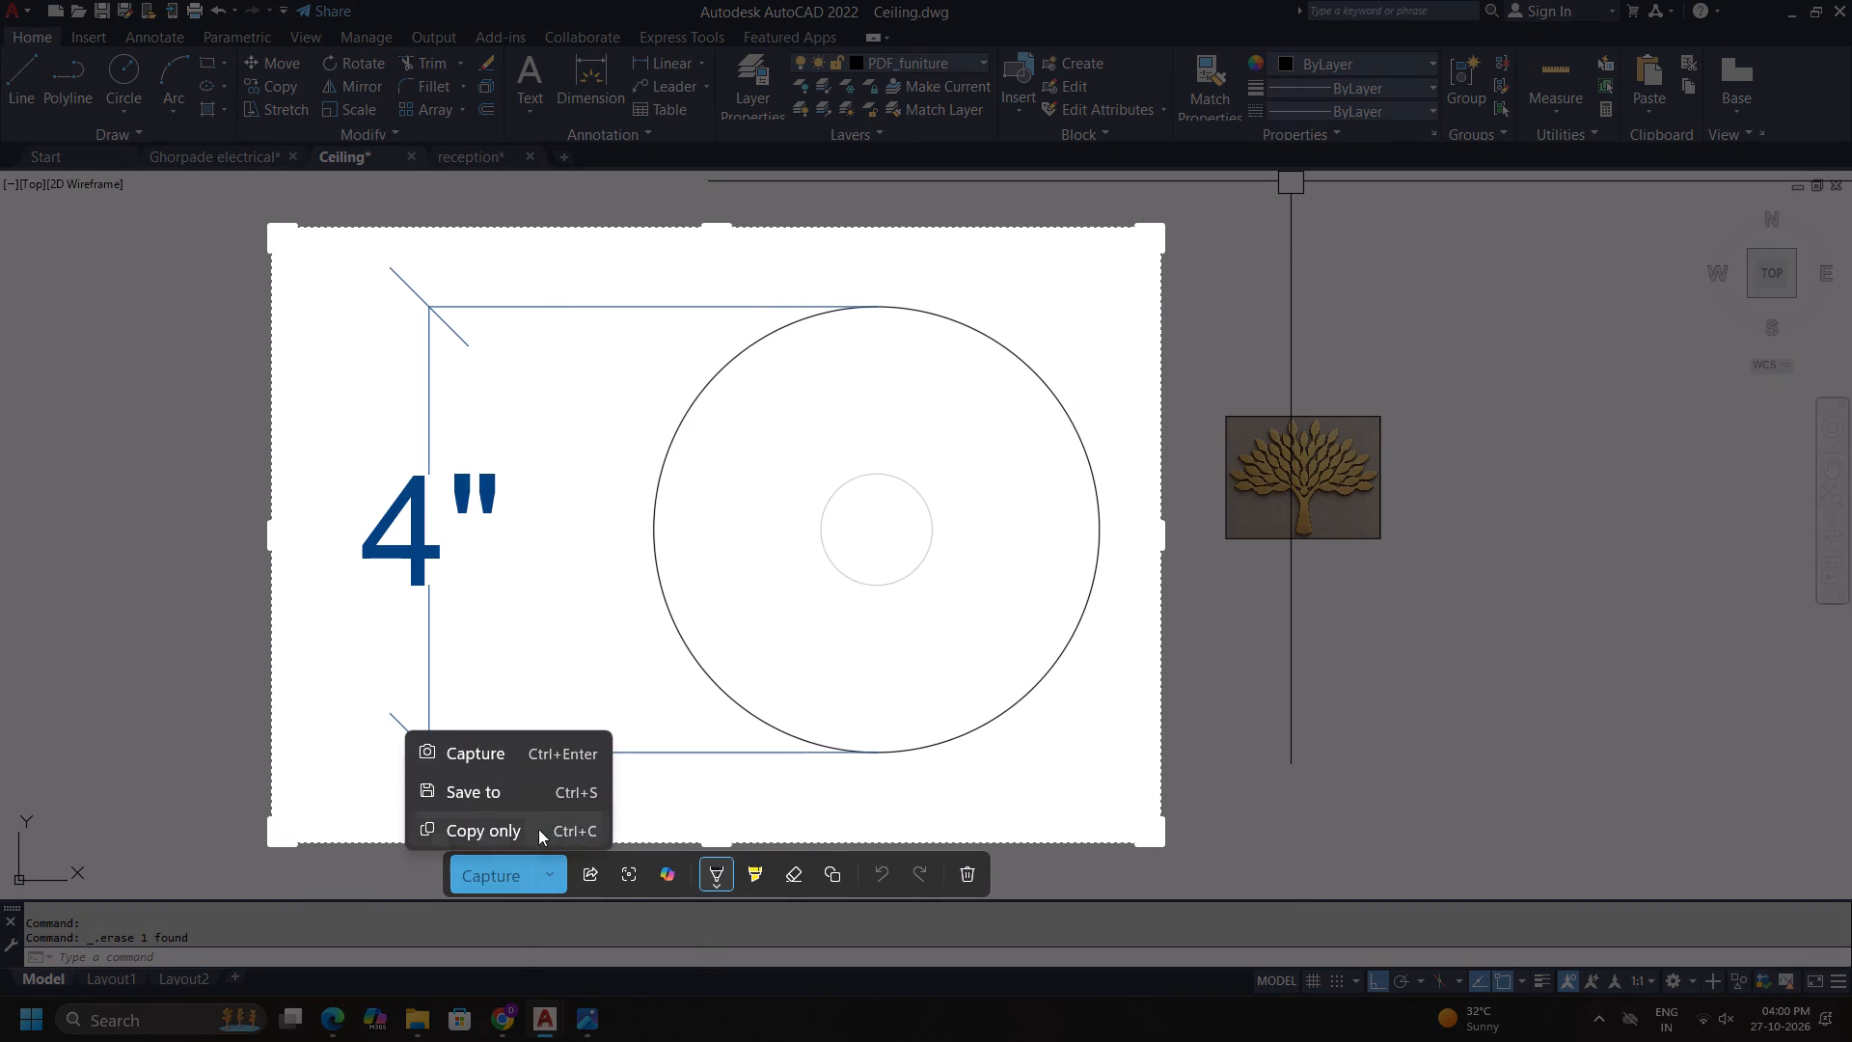
pyautogui.click(521, 833)
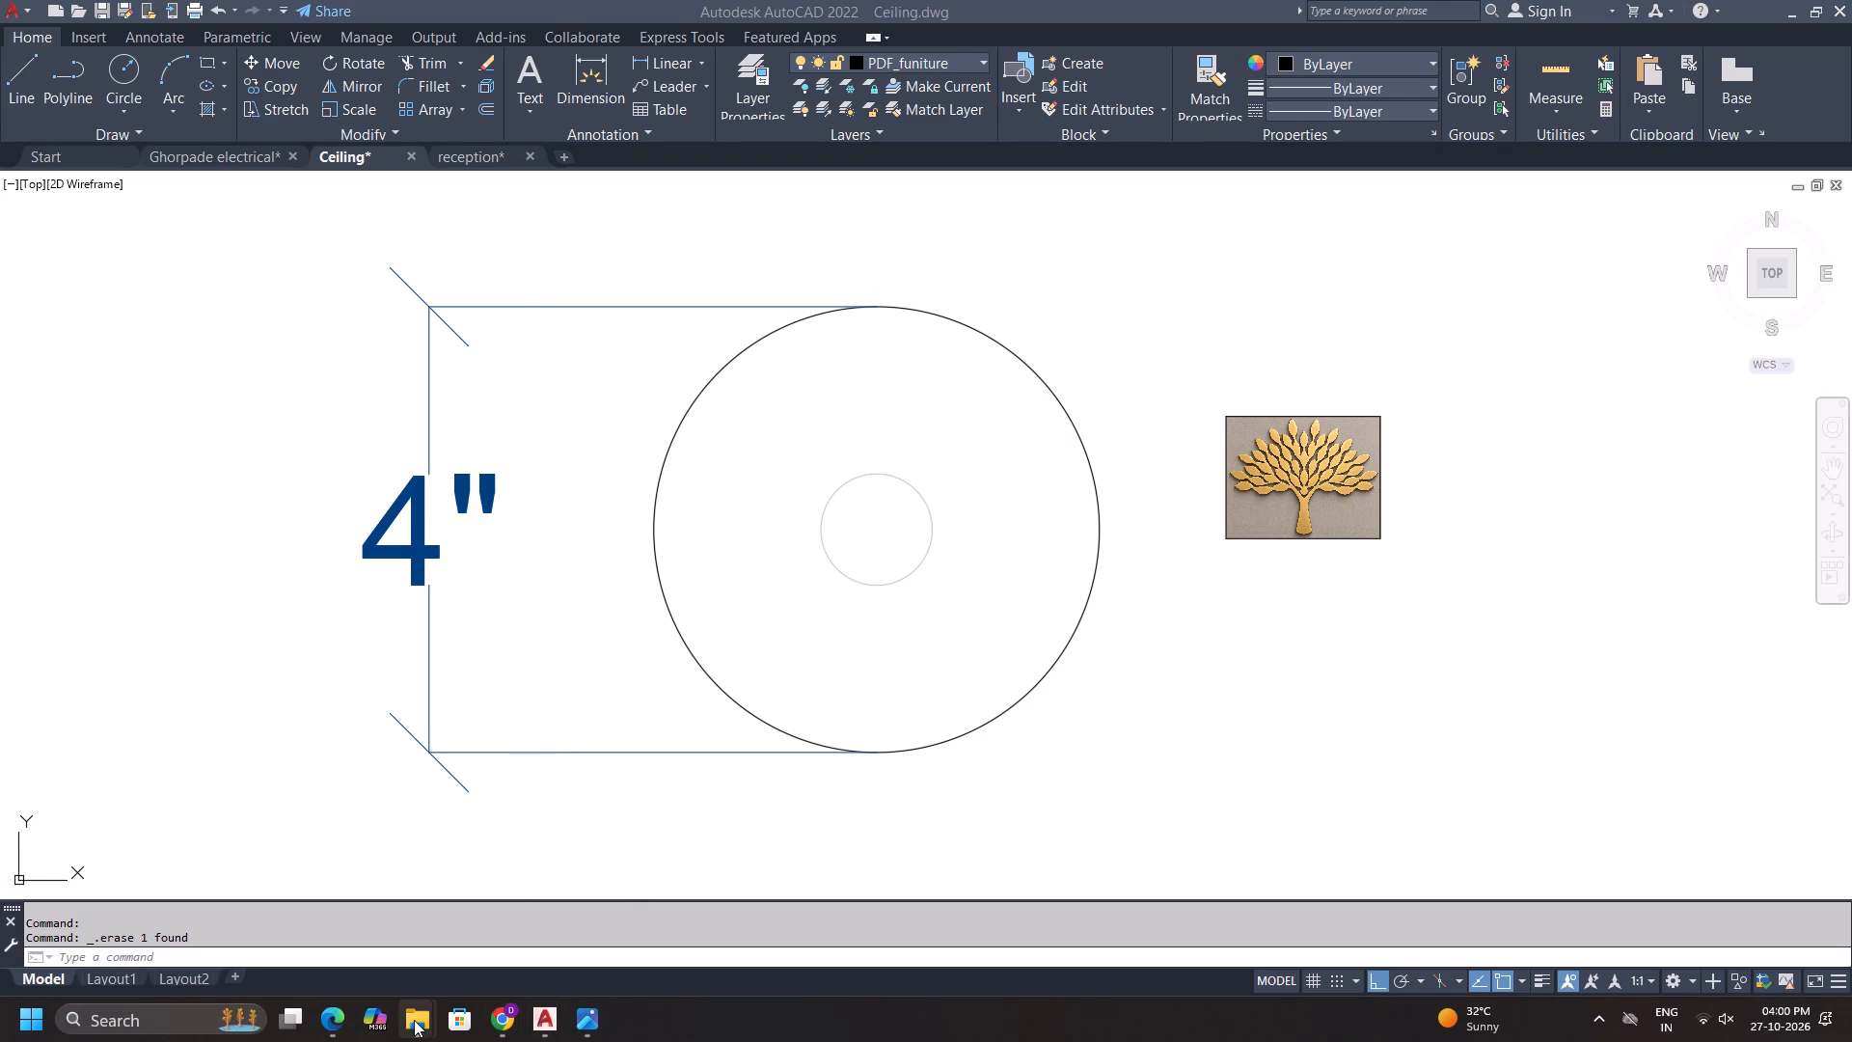
# Switch to File Explorer and look through the Downloads, Home and Videos locations.
pyautogui.click(414, 1020)
pyautogui.click(361, 933)
pyautogui.scroll(4, 766, 582)
pyautogui.click(107, 302)
pyautogui.scroll(-1, 1053, 659)
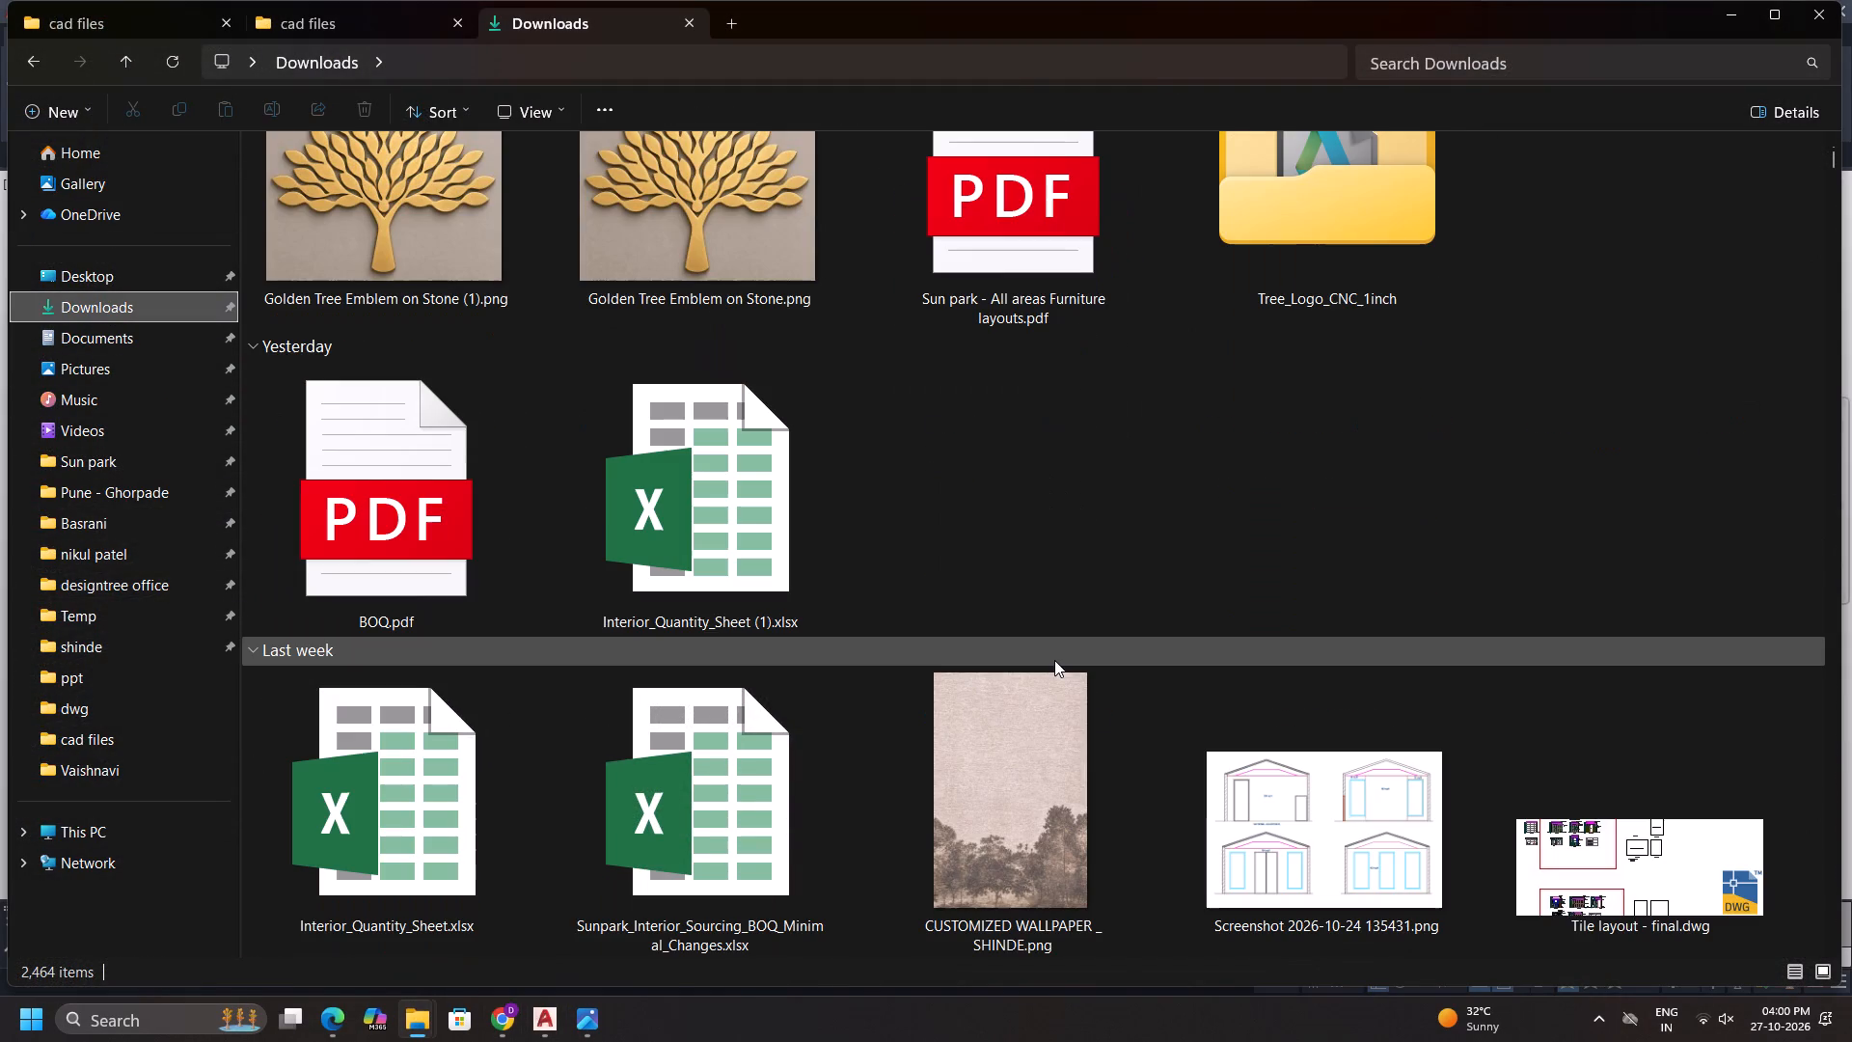
pyautogui.scroll(3, 793, 644)
pyautogui.scroll(-7, 792, 641)
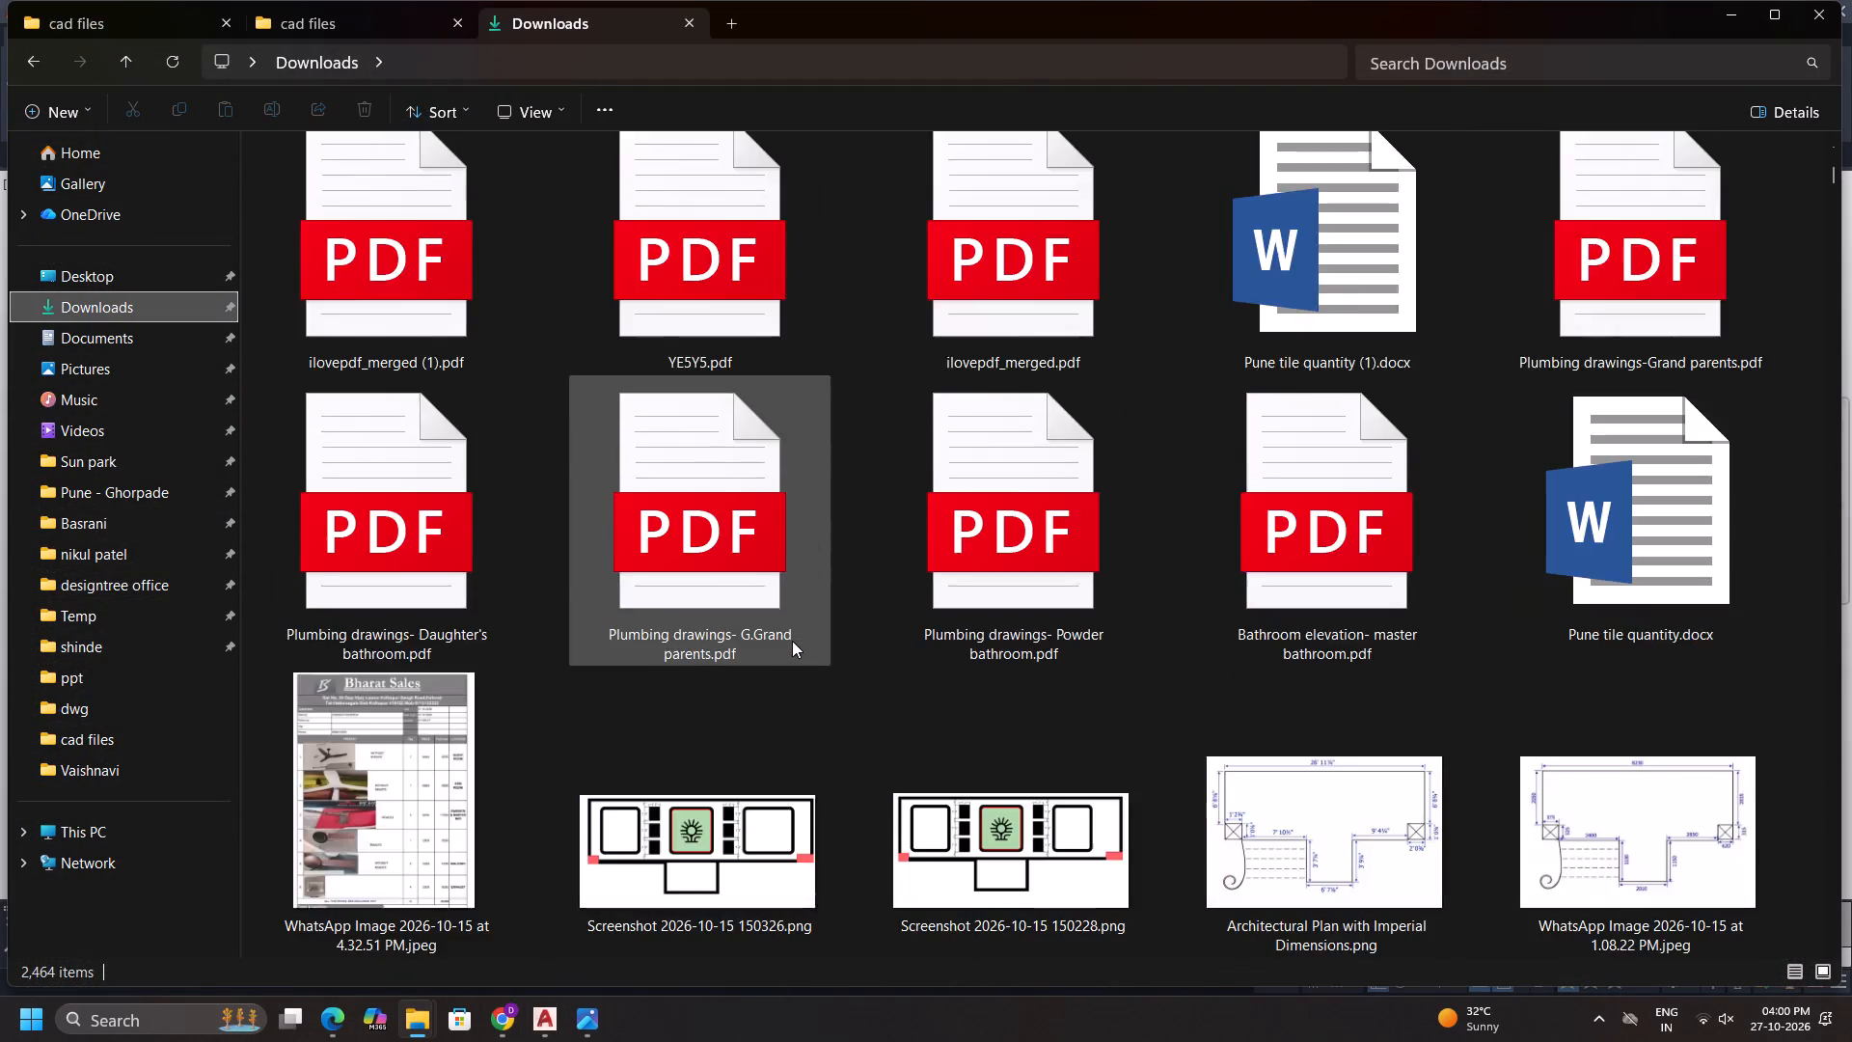
pyautogui.scroll(-3, 792, 641)
pyautogui.scroll(9, 792, 641)
pyautogui.click(82, 153)
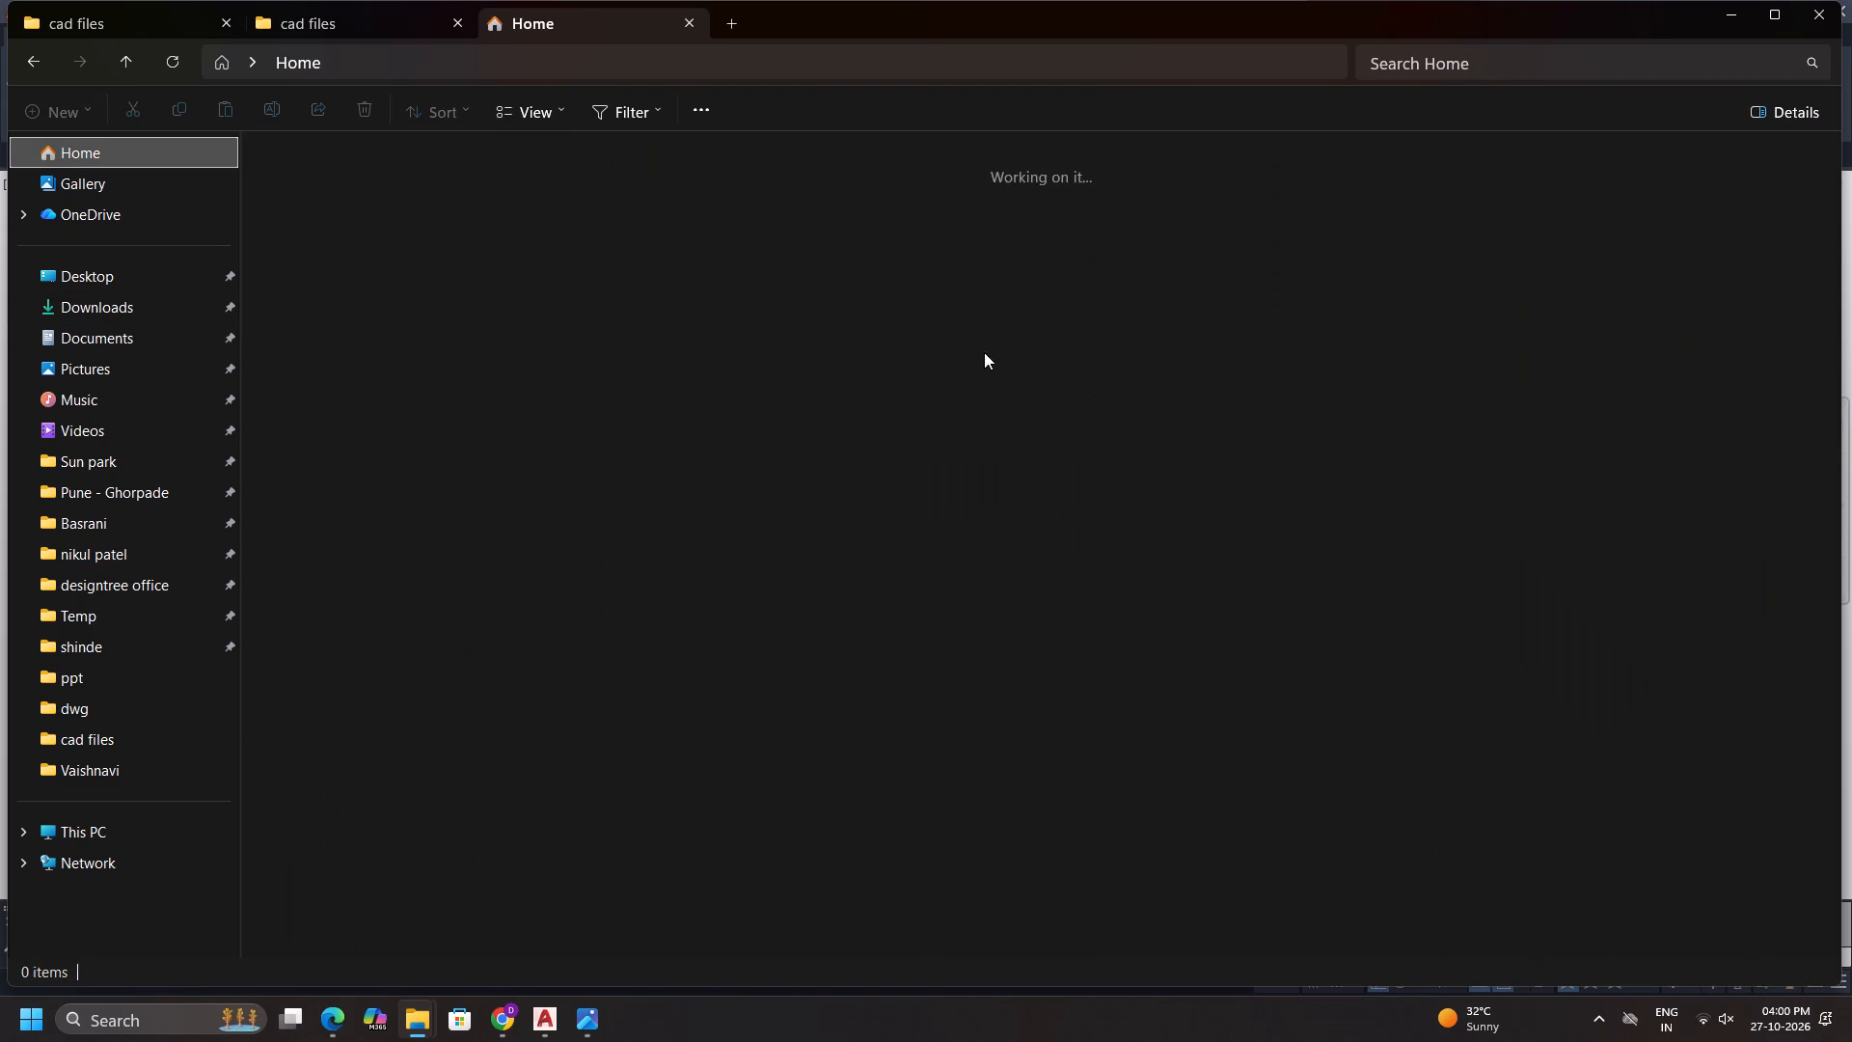
pyautogui.scroll(-3, 531, 646)
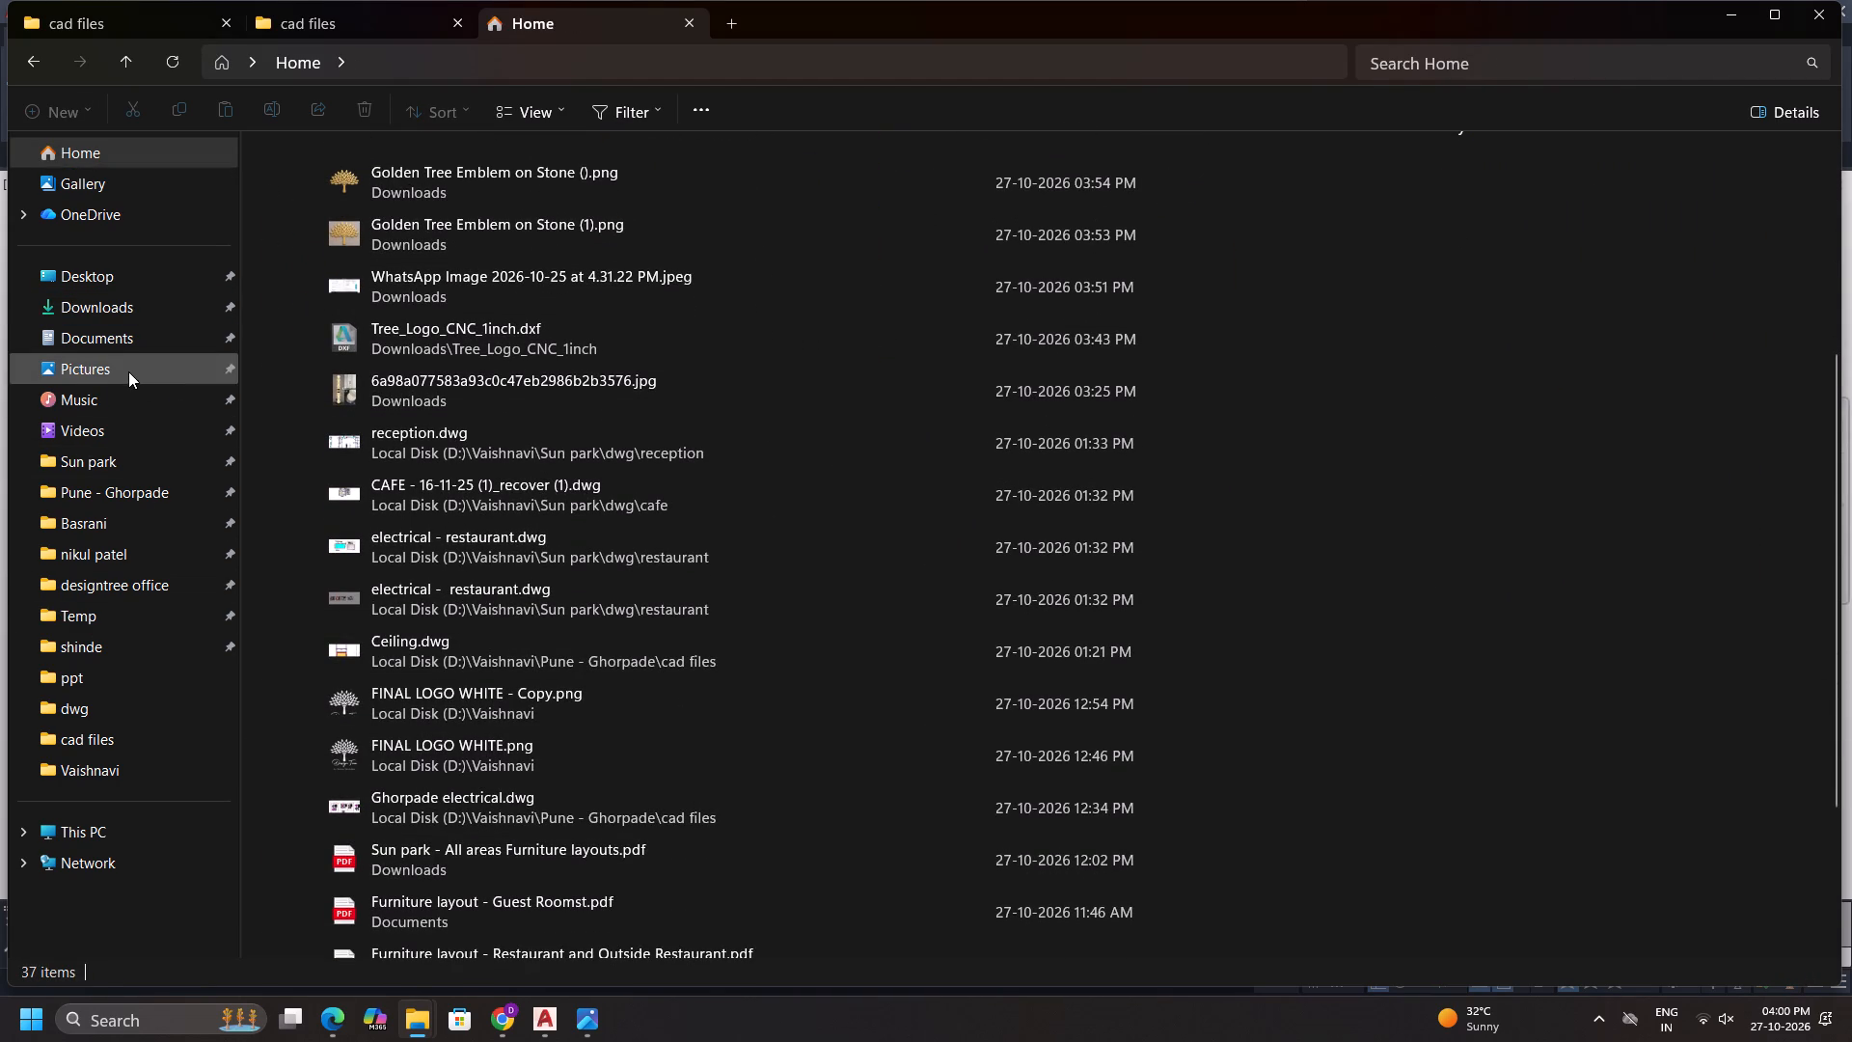
pyautogui.click(125, 345)
pyautogui.click(109, 439)
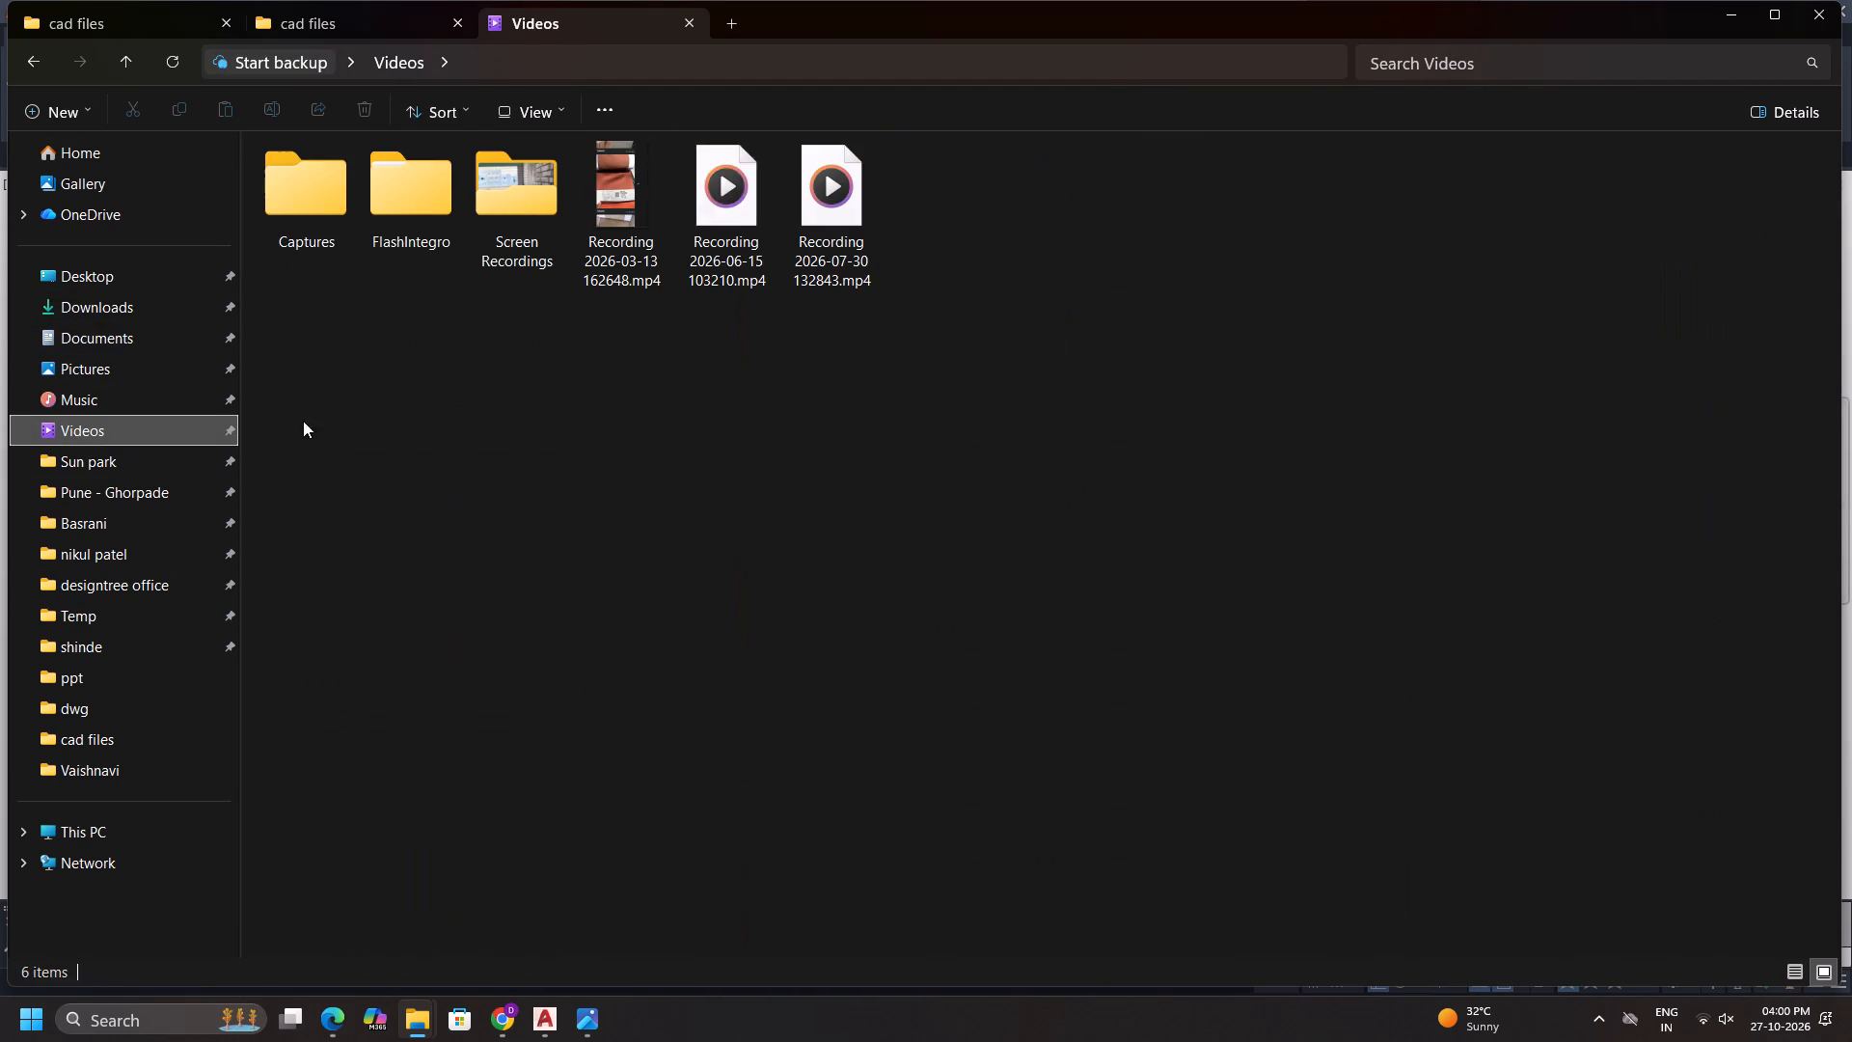
# Create a new Microsoft PowerPoint presentation in the Downloads folder and open it in PowerPoint.
pyautogui.click(135, 315)
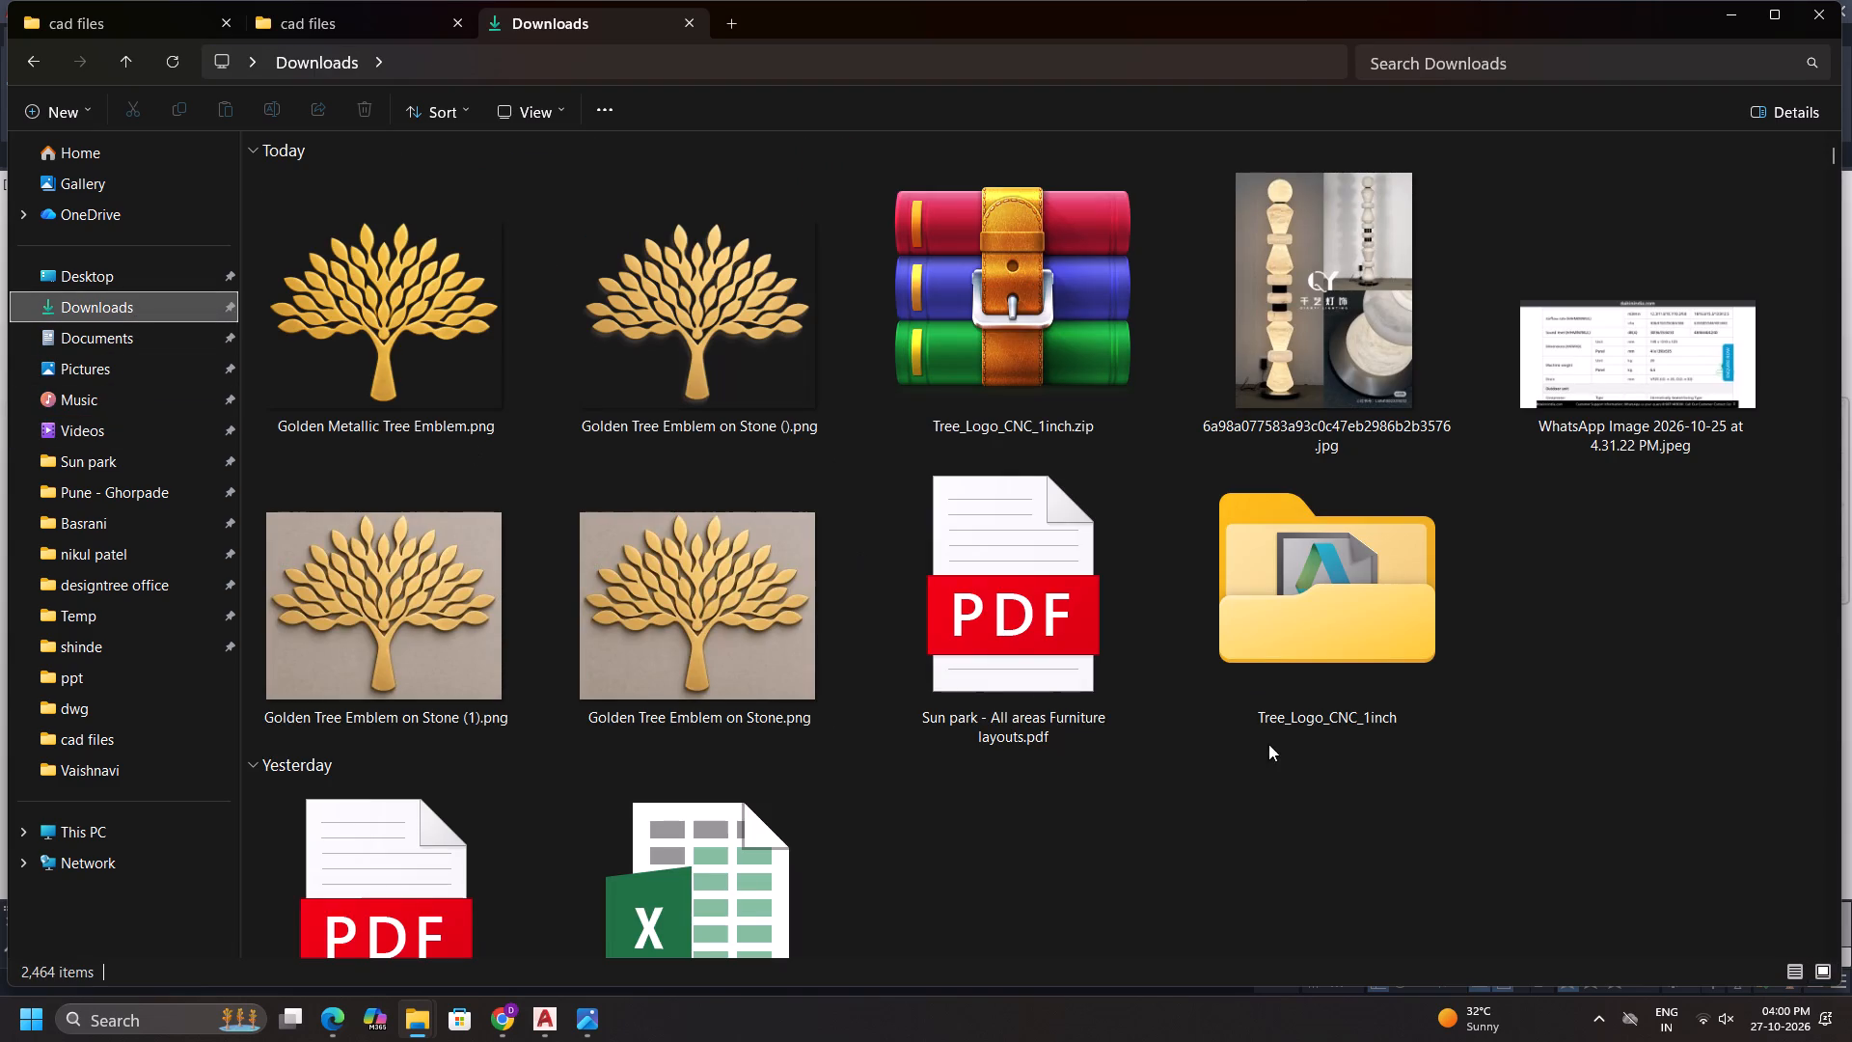
pyautogui.rightClick(1183, 814)
pyautogui.click(1268, 683)
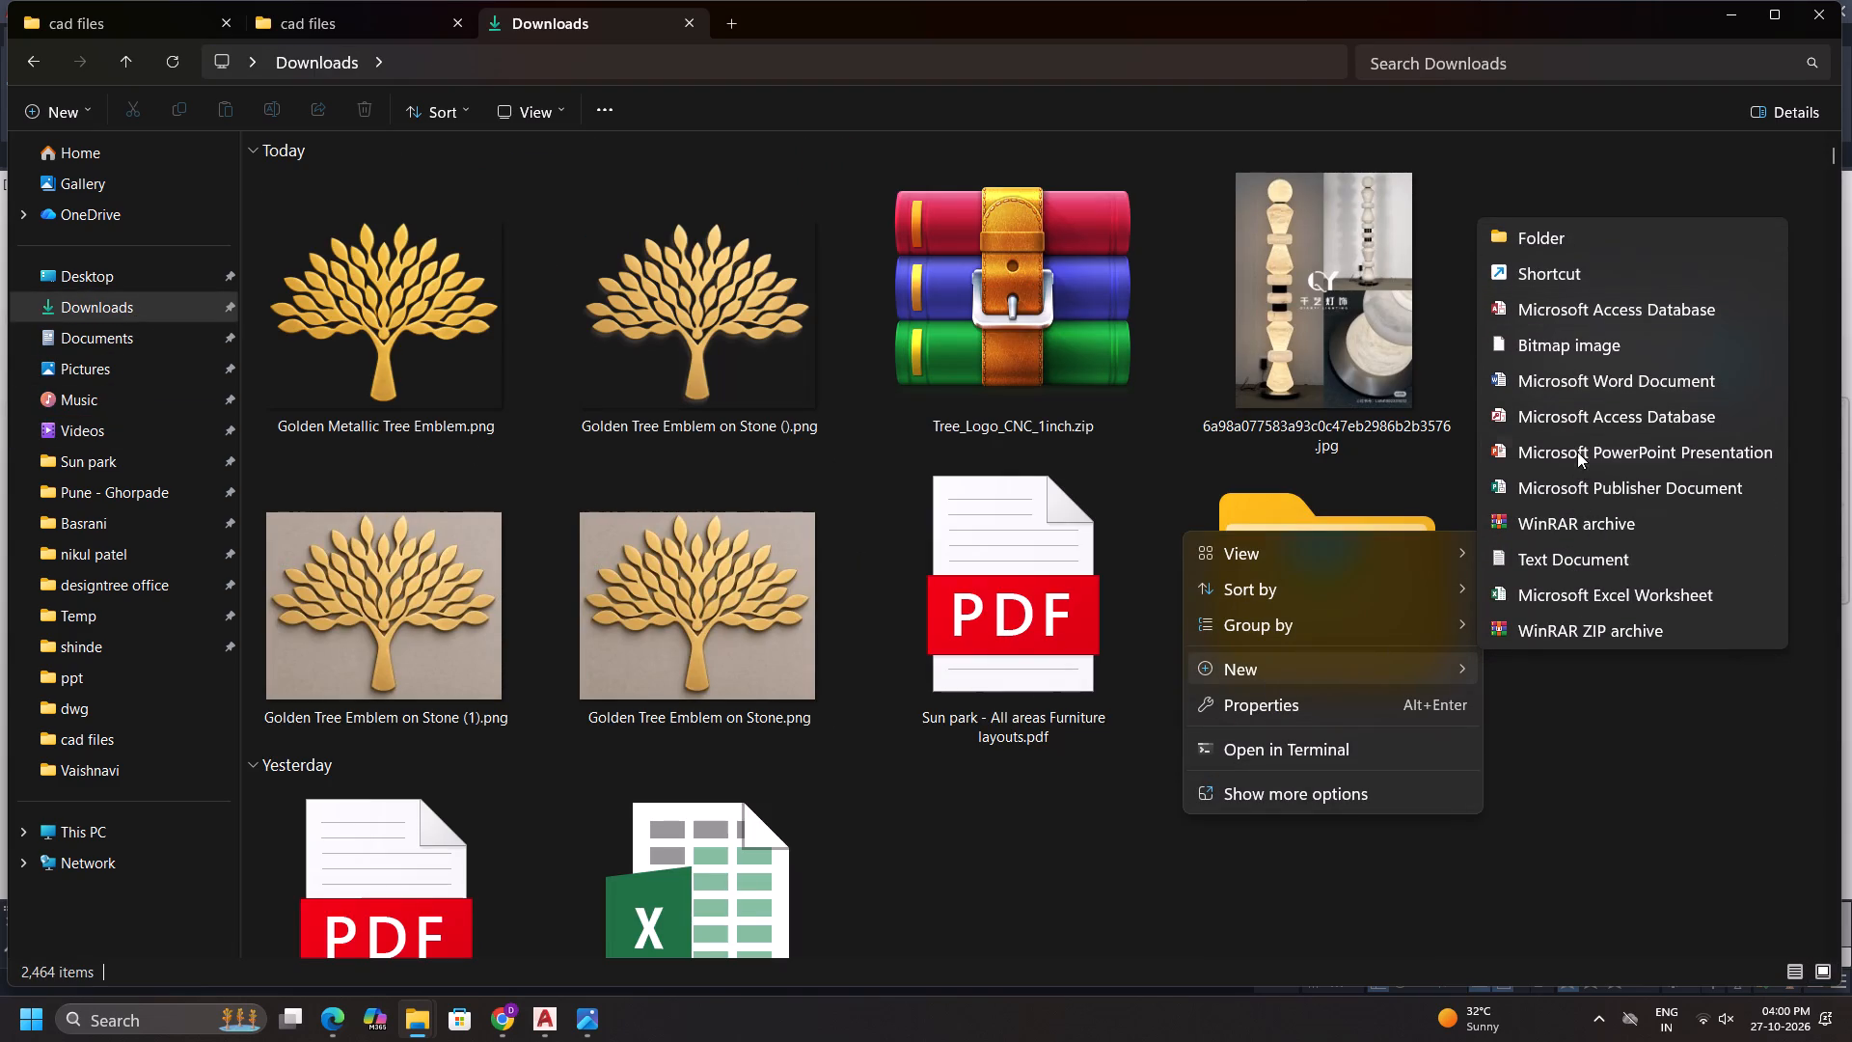
pyautogui.click(1577, 452)
pyautogui.doubleClick(1693, 583)
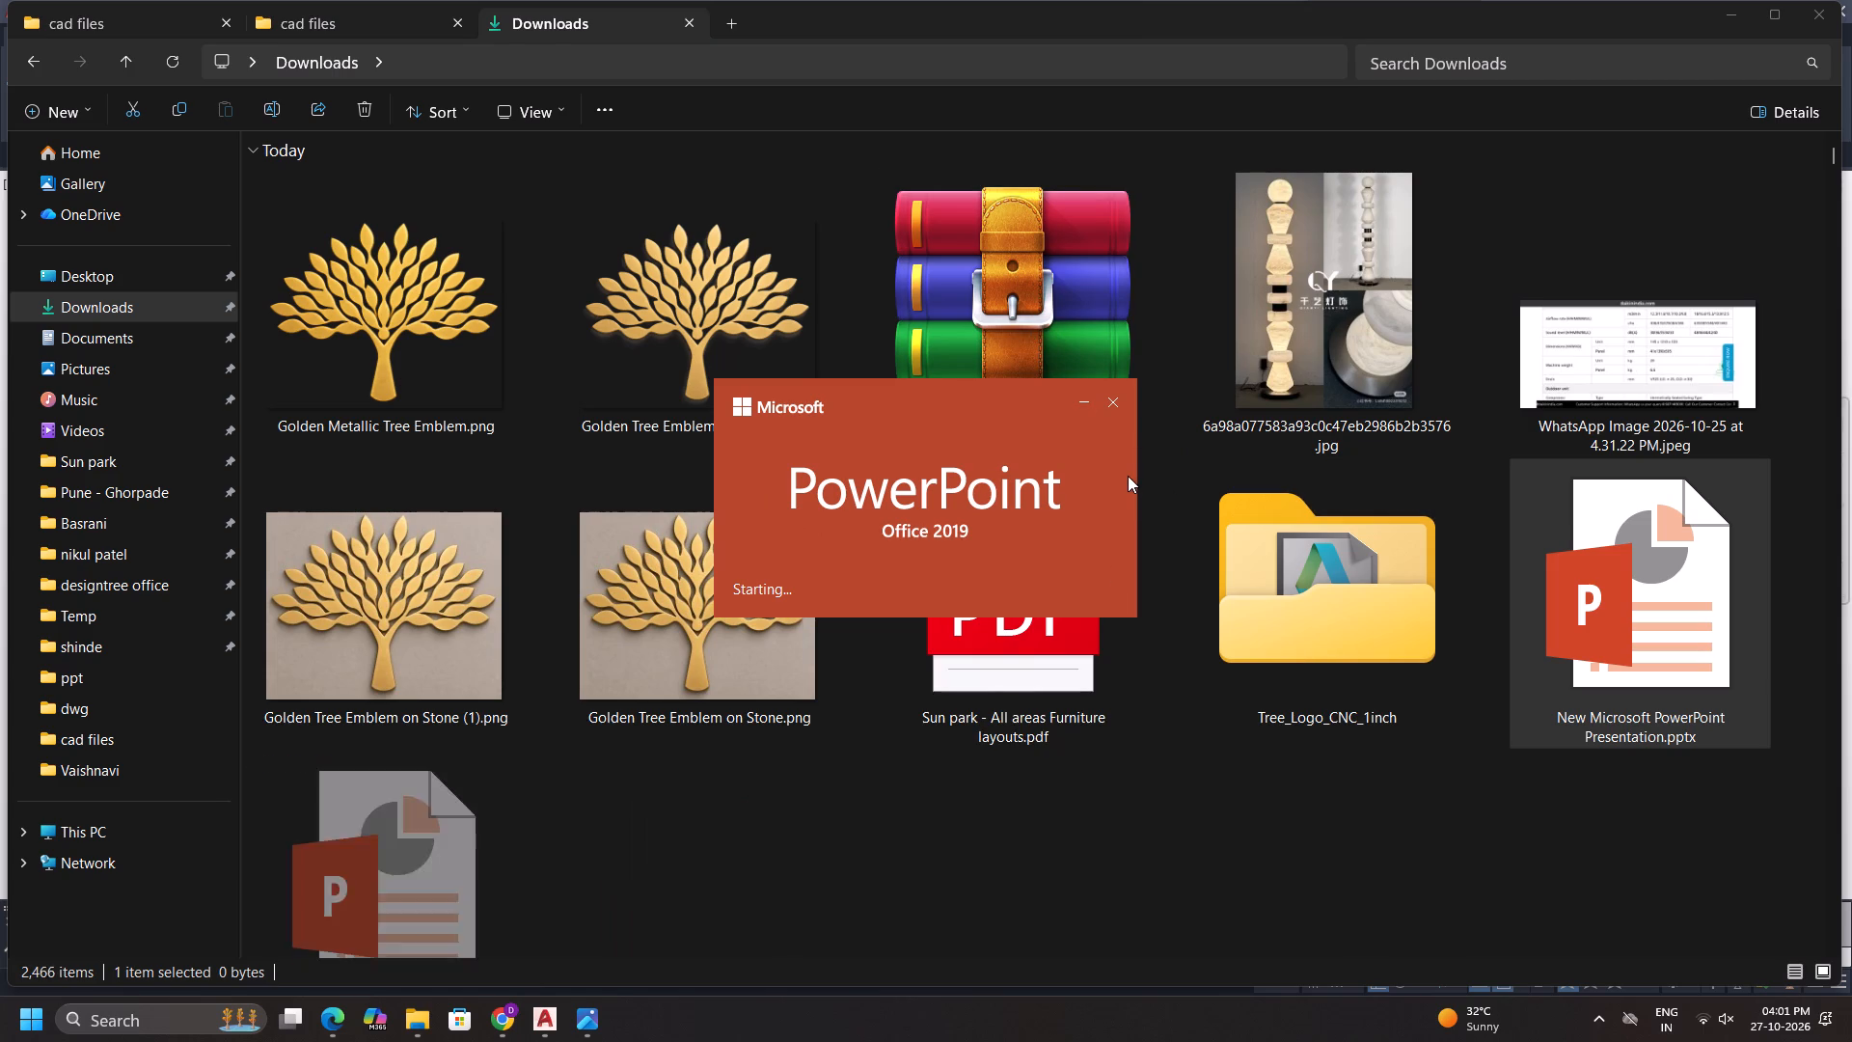
pyautogui.click(1072, 607)
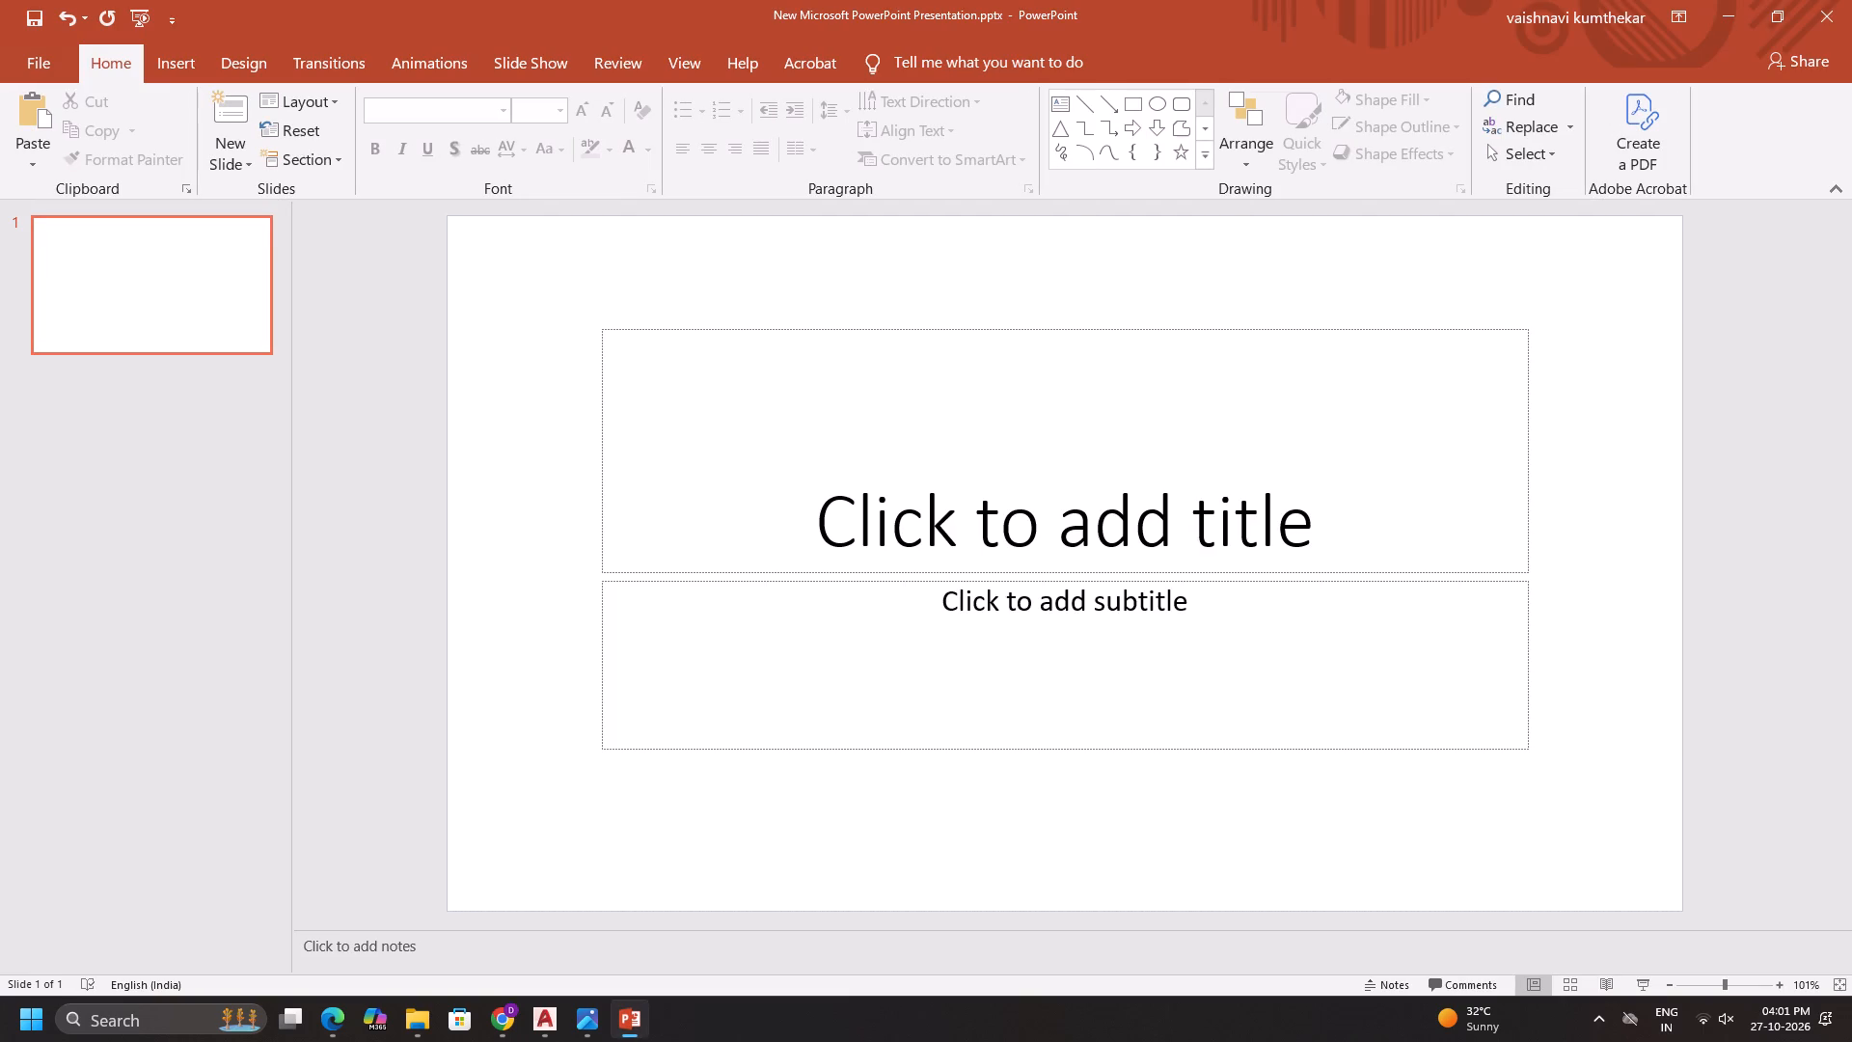
# Delete the title and subtitle placeholders from the first slide.
pyautogui.click(1033, 301)
pyautogui.click(1045, 327)
pyautogui.press('Delete')
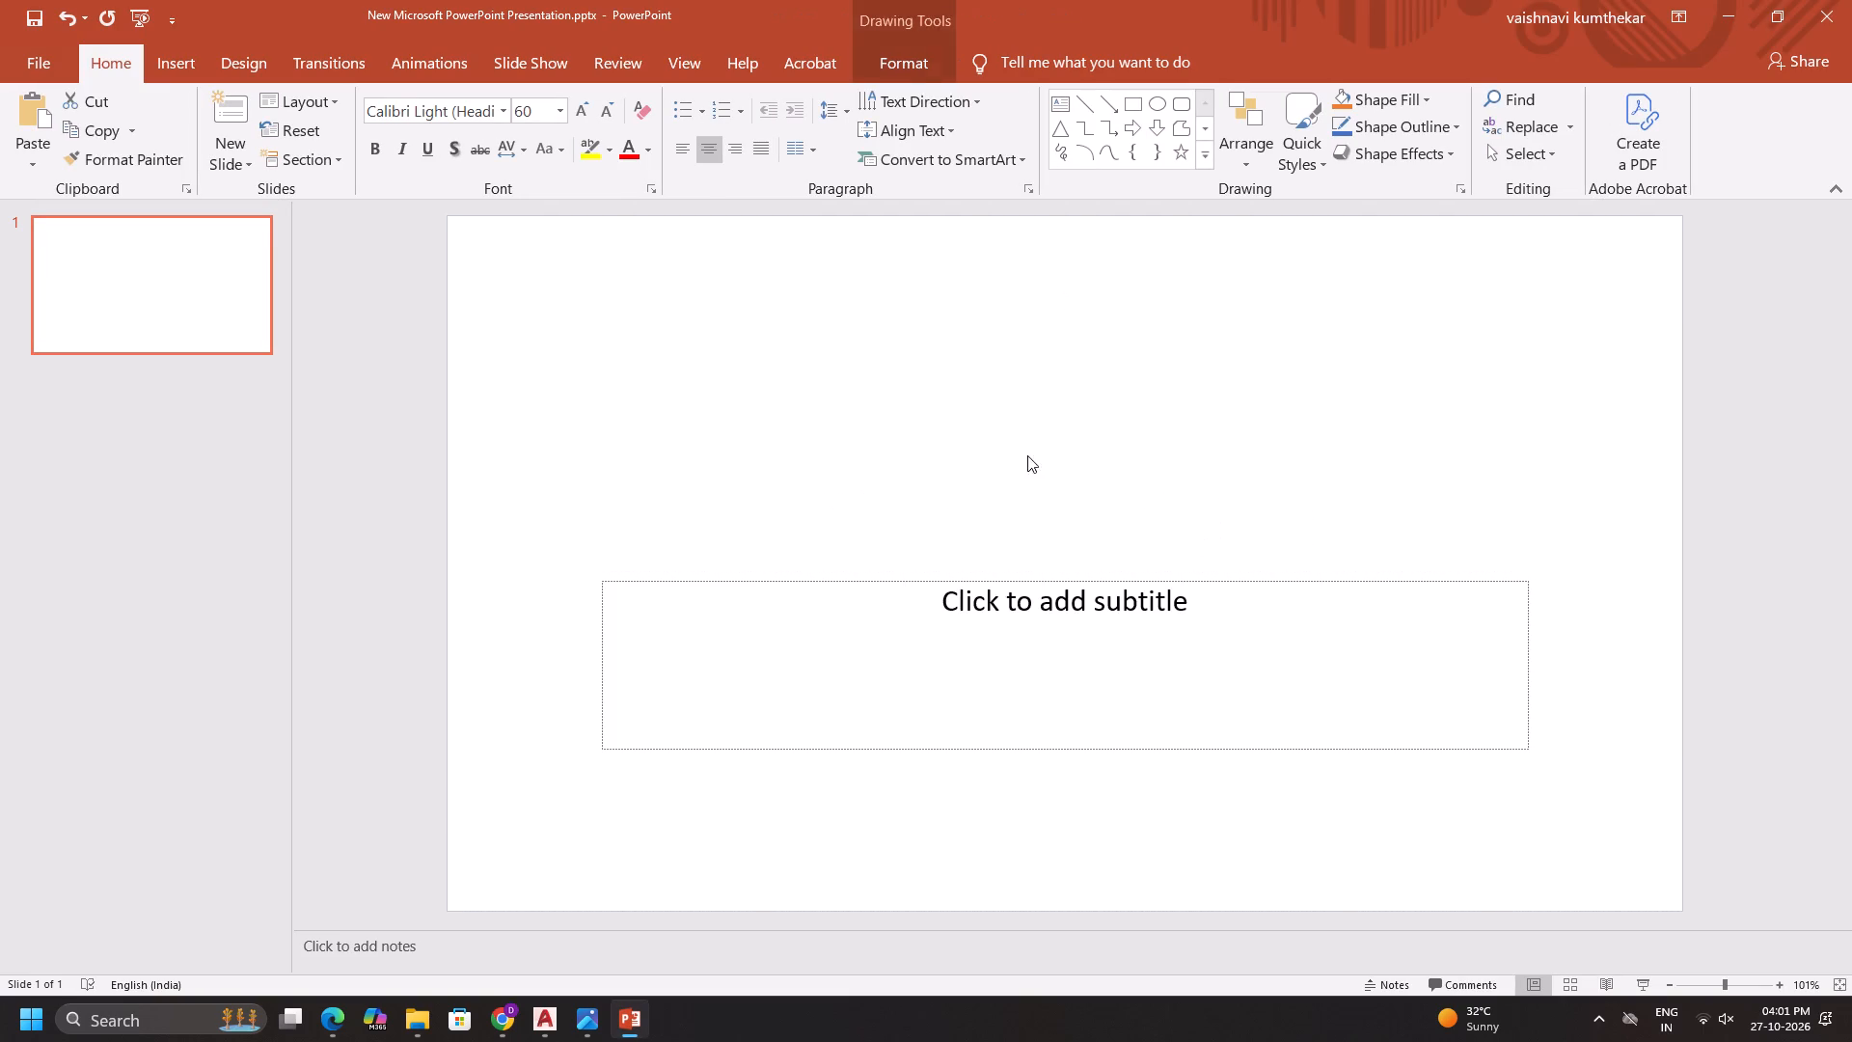
pyautogui.click(1006, 574)
pyautogui.press('Delete')
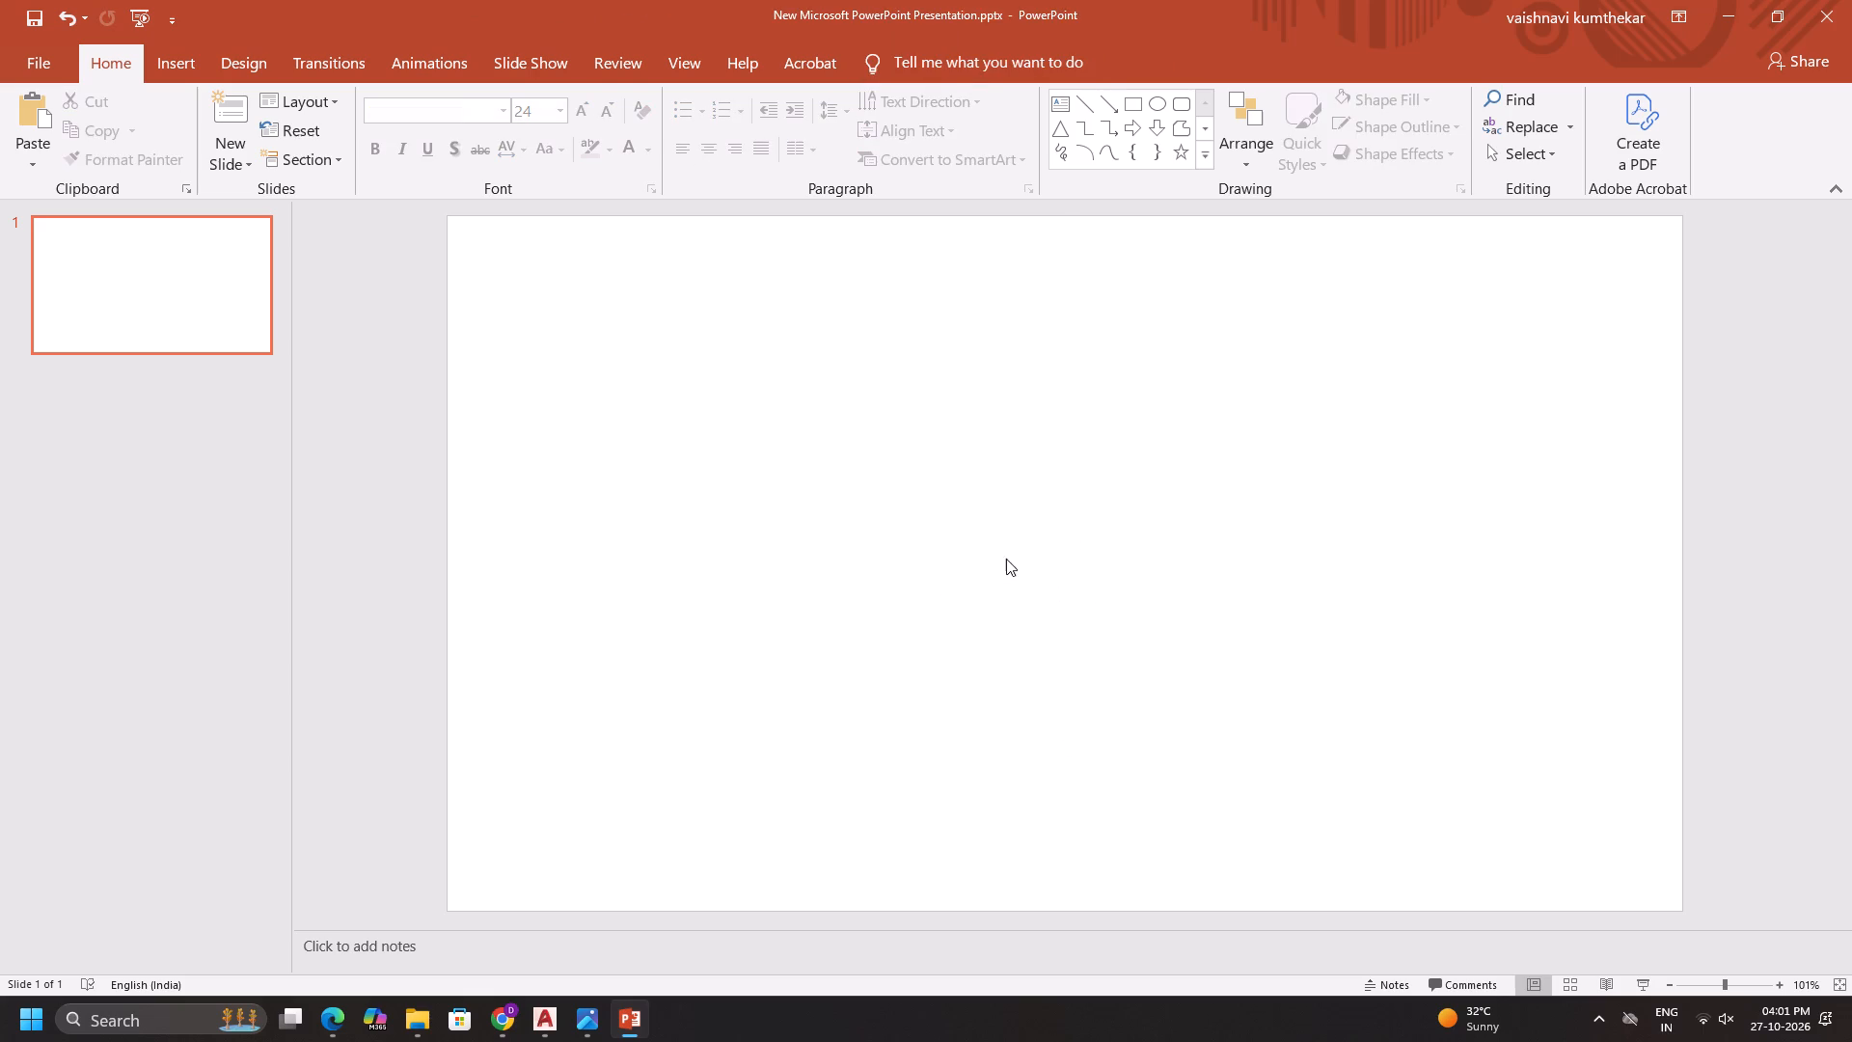
# Paste the captured circle drawing onto the slide, scale it down proportionally and move it near the slide's centre.
pyautogui.hotkey('ctrl', 'v')
pyautogui.click(1090, 553)
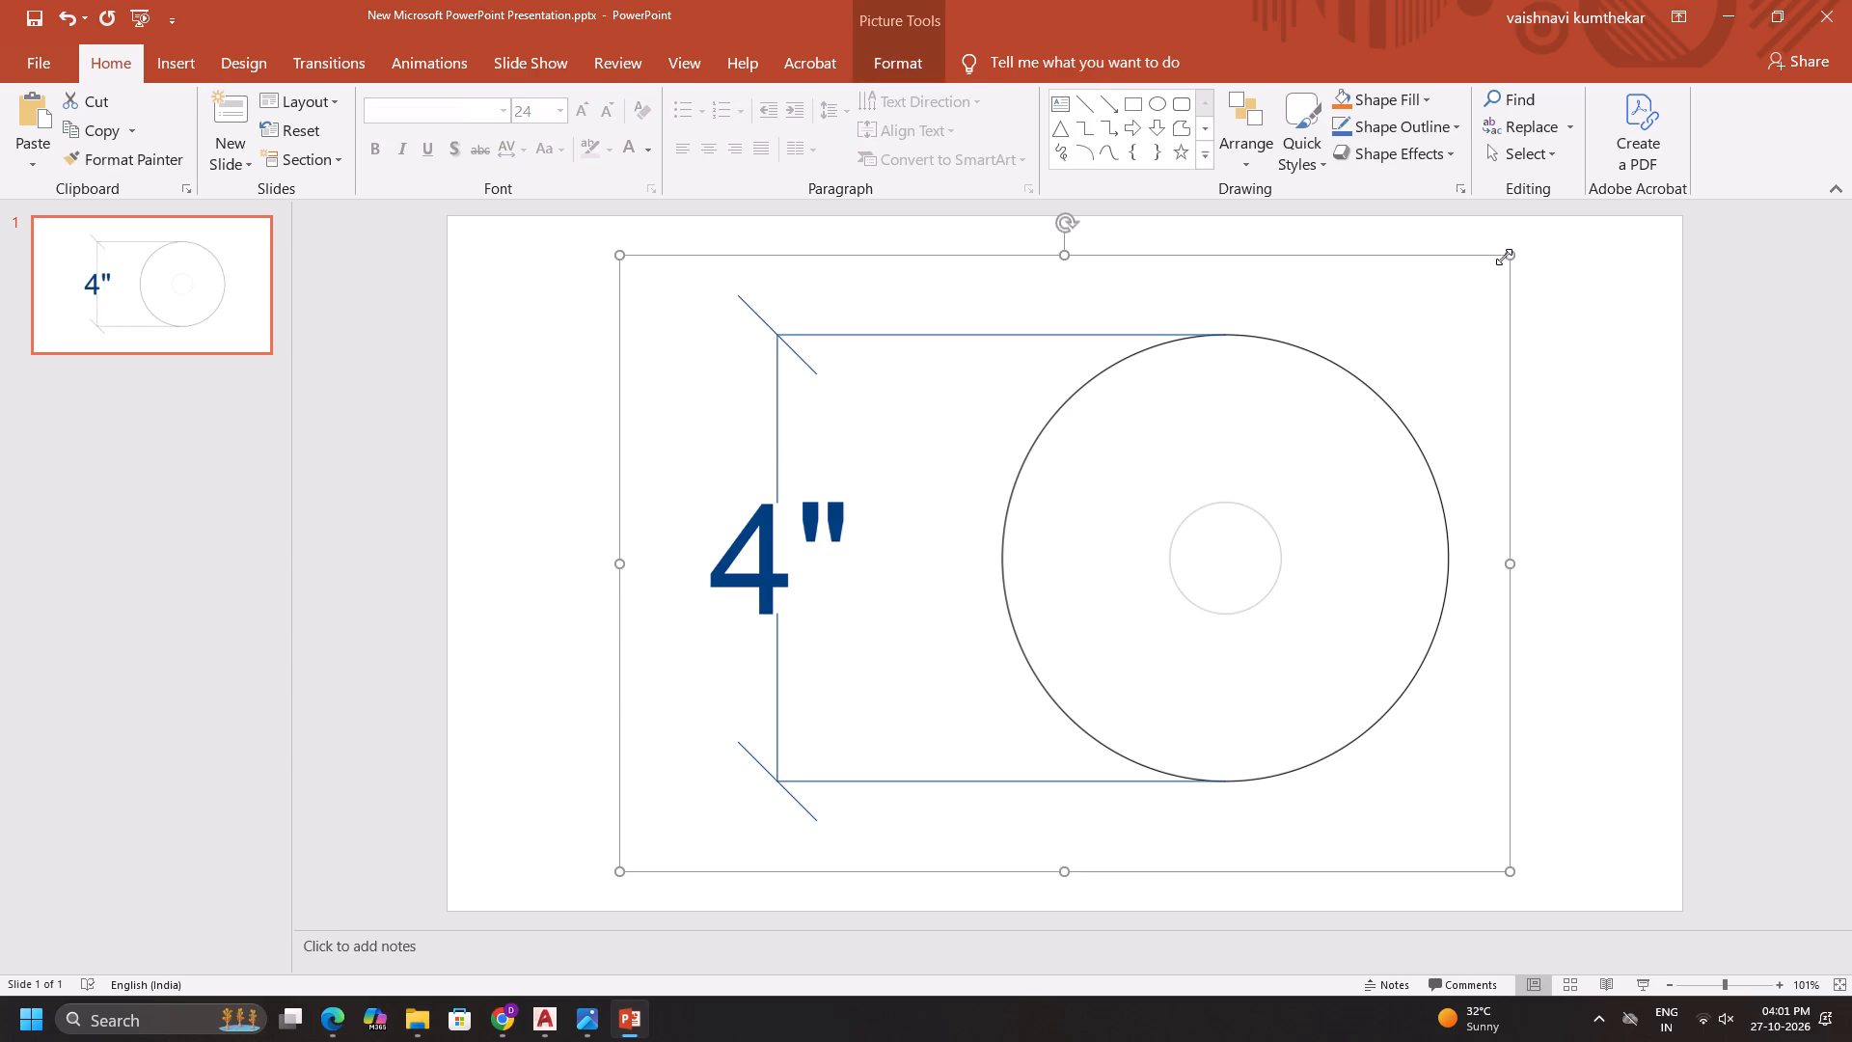
pyautogui.moveTo(1506, 256); pyautogui.dragTo(1243, 528)
pyautogui.moveTo(1129, 607); pyautogui.dragTo(1222, 495)
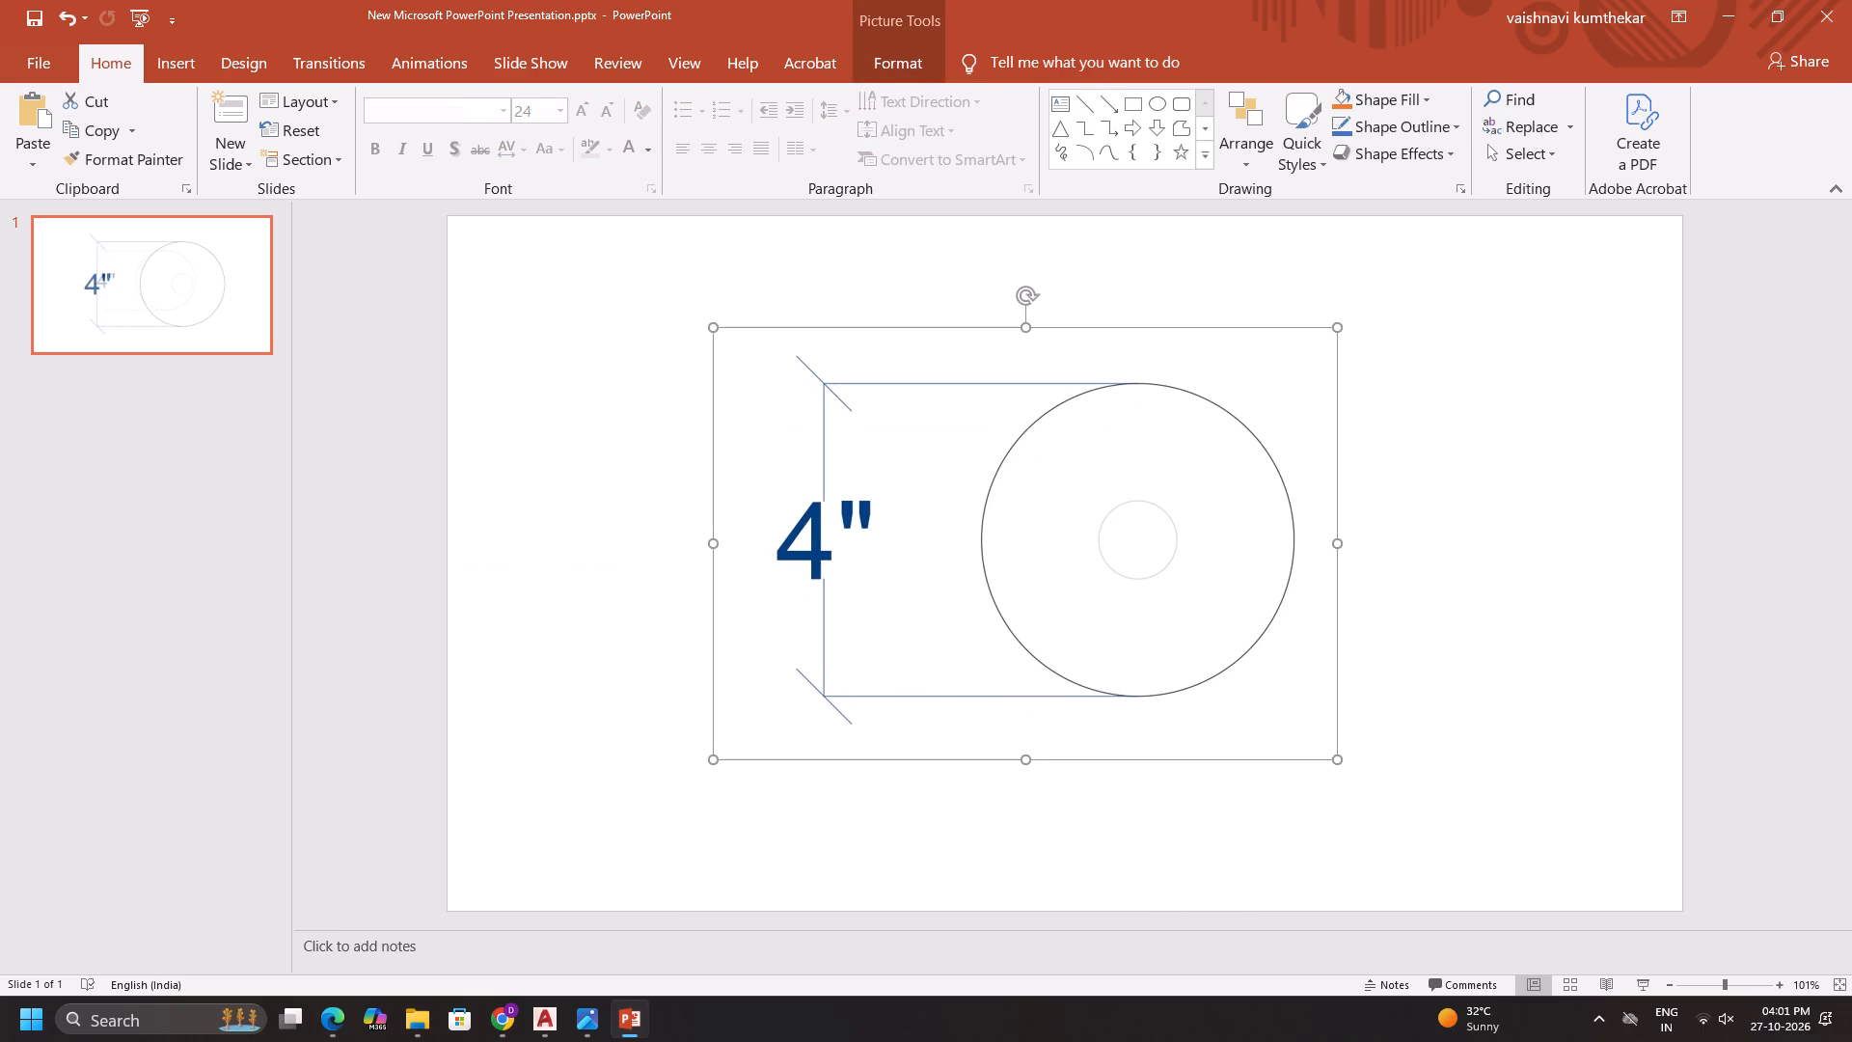
# Copy Golden Metallic Tree Emblem.png from Downloads in File Explorer and paste it onto the PowerPoint slide.
pyautogui.click(419, 1028)
pyautogui.click(328, 914)
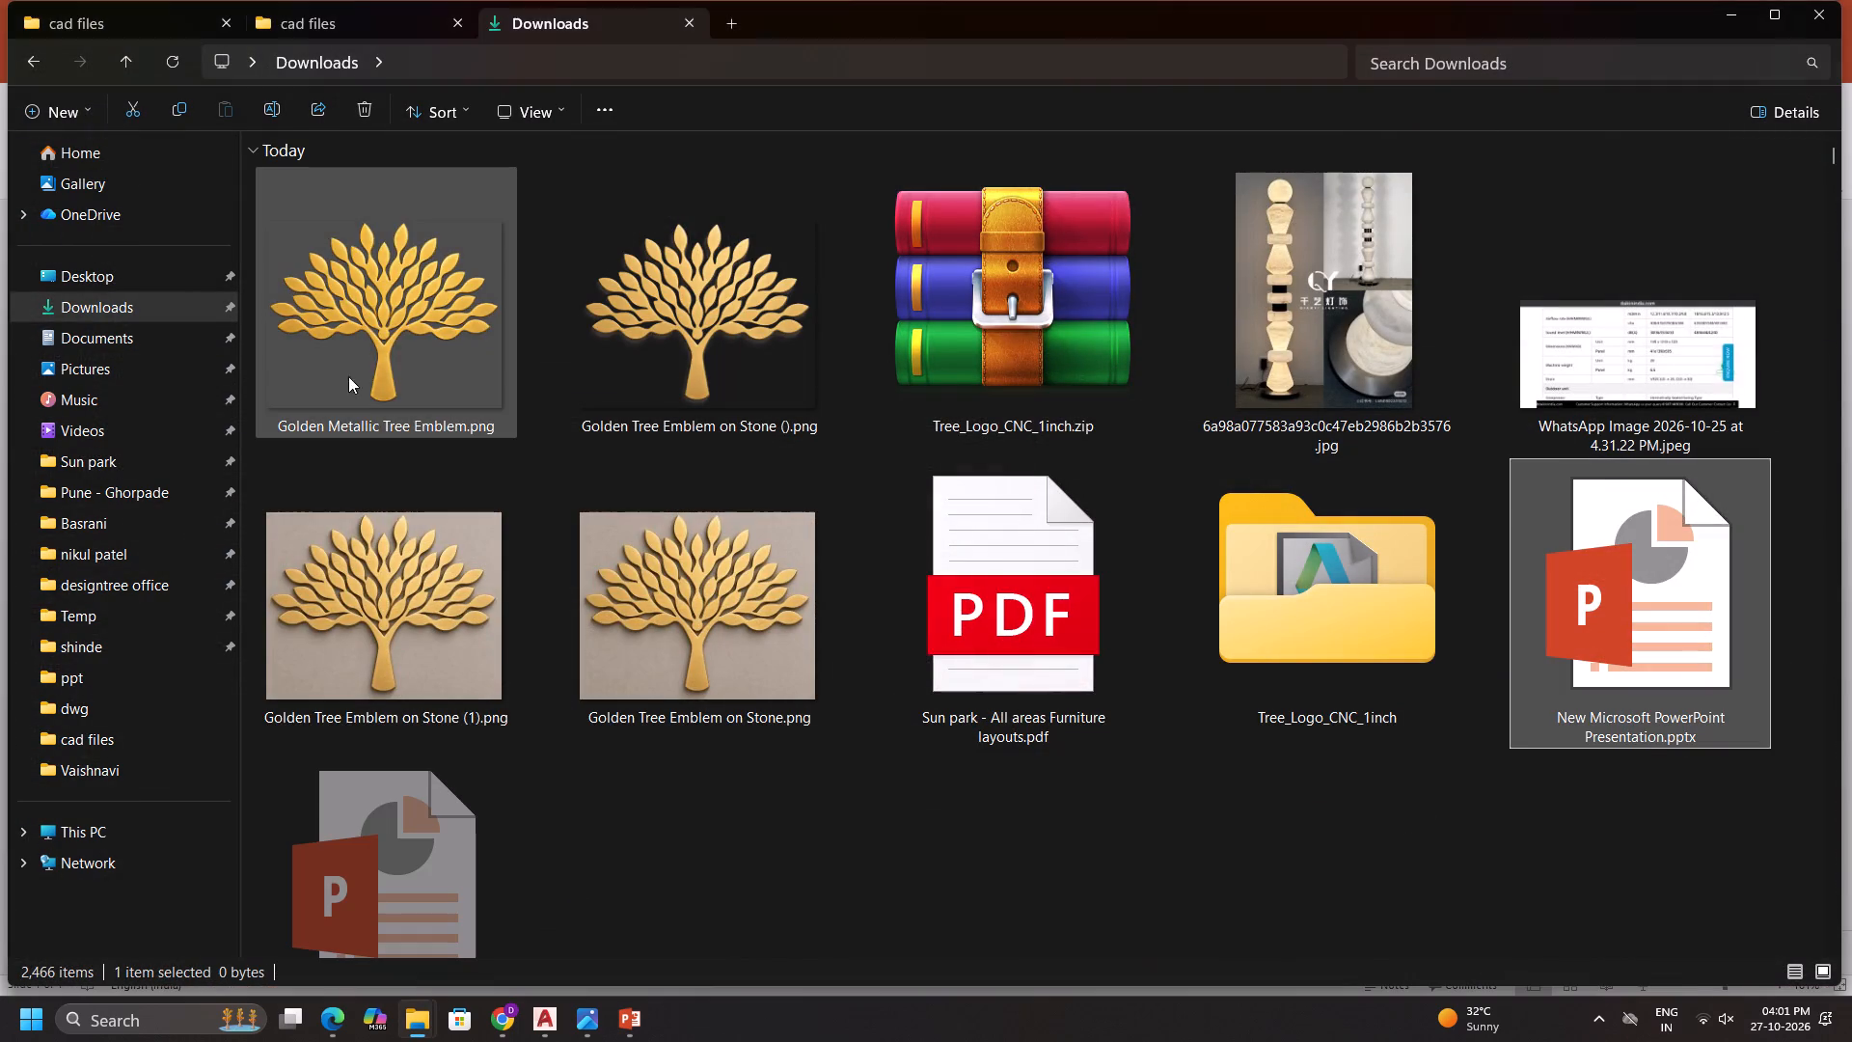
pyautogui.scroll(3, 345, 370)
pyautogui.click(371, 259)
pyautogui.hotkey('ctrl', 'c')
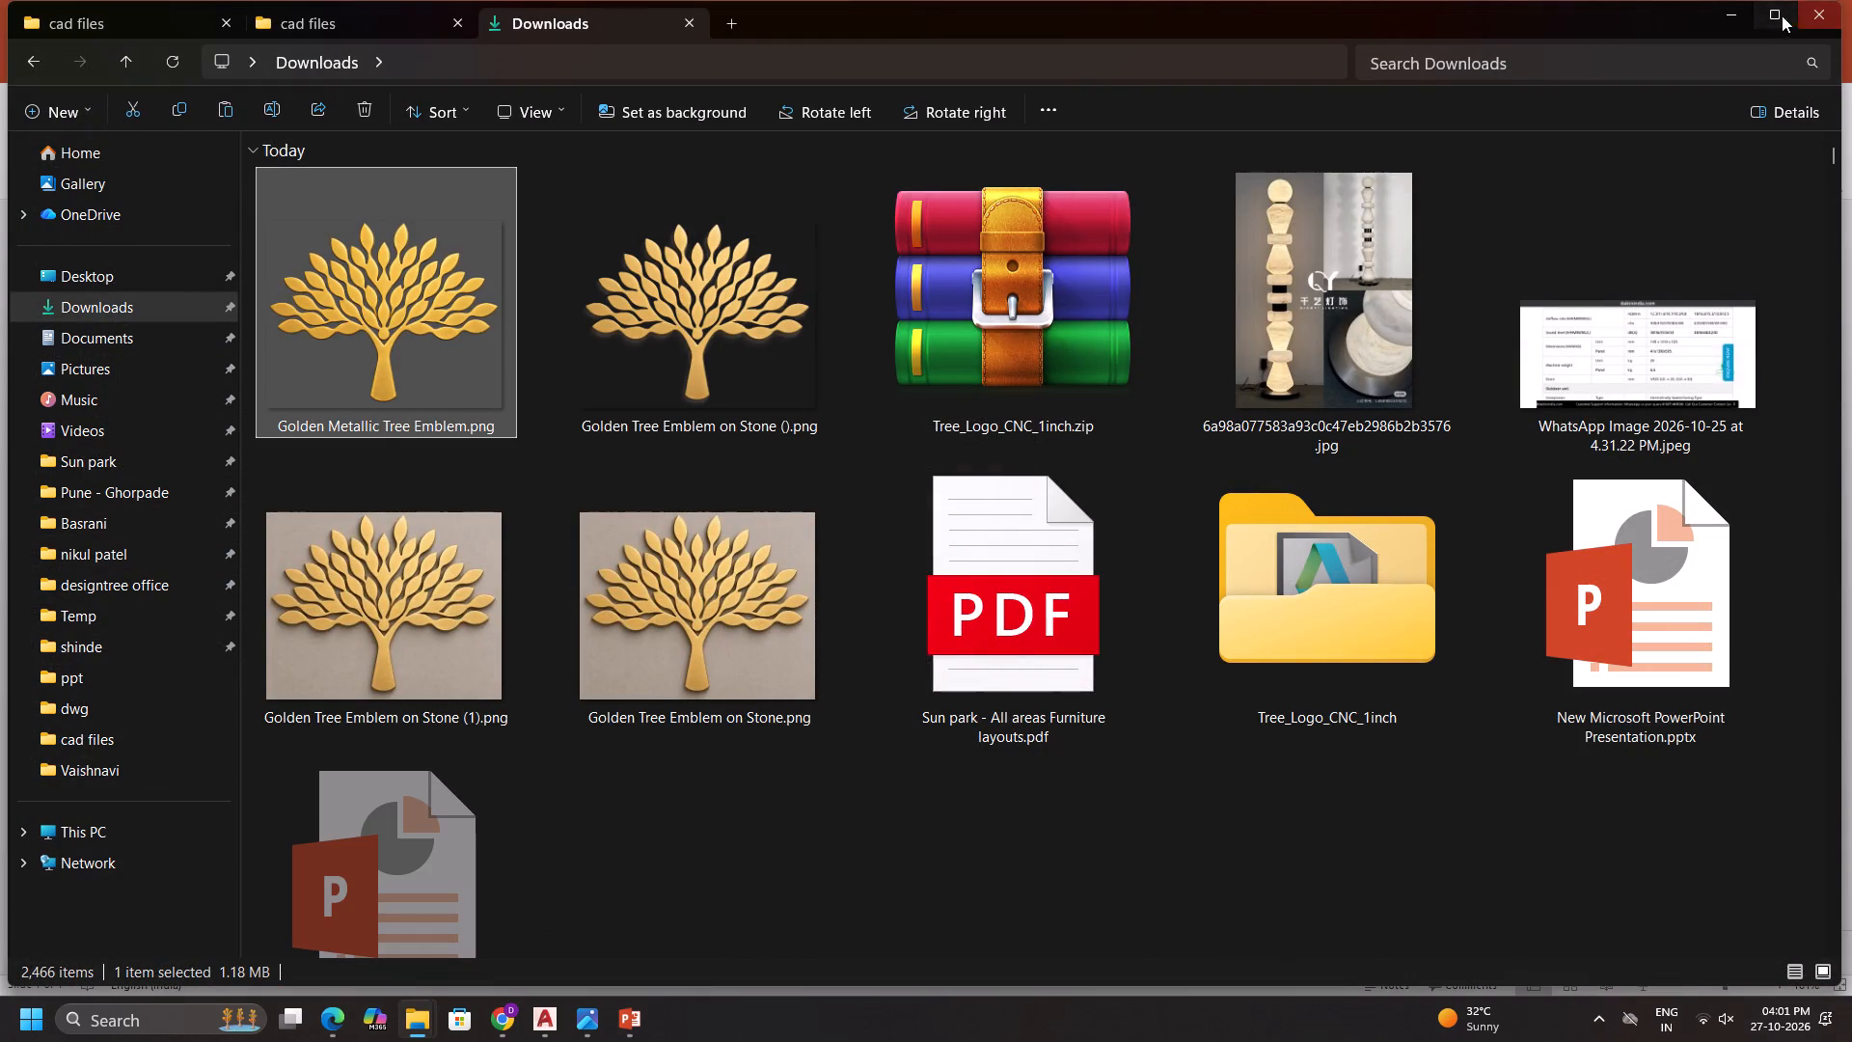
pyautogui.click(1737, 14)
pyautogui.hotkey('ctrl', 'v')
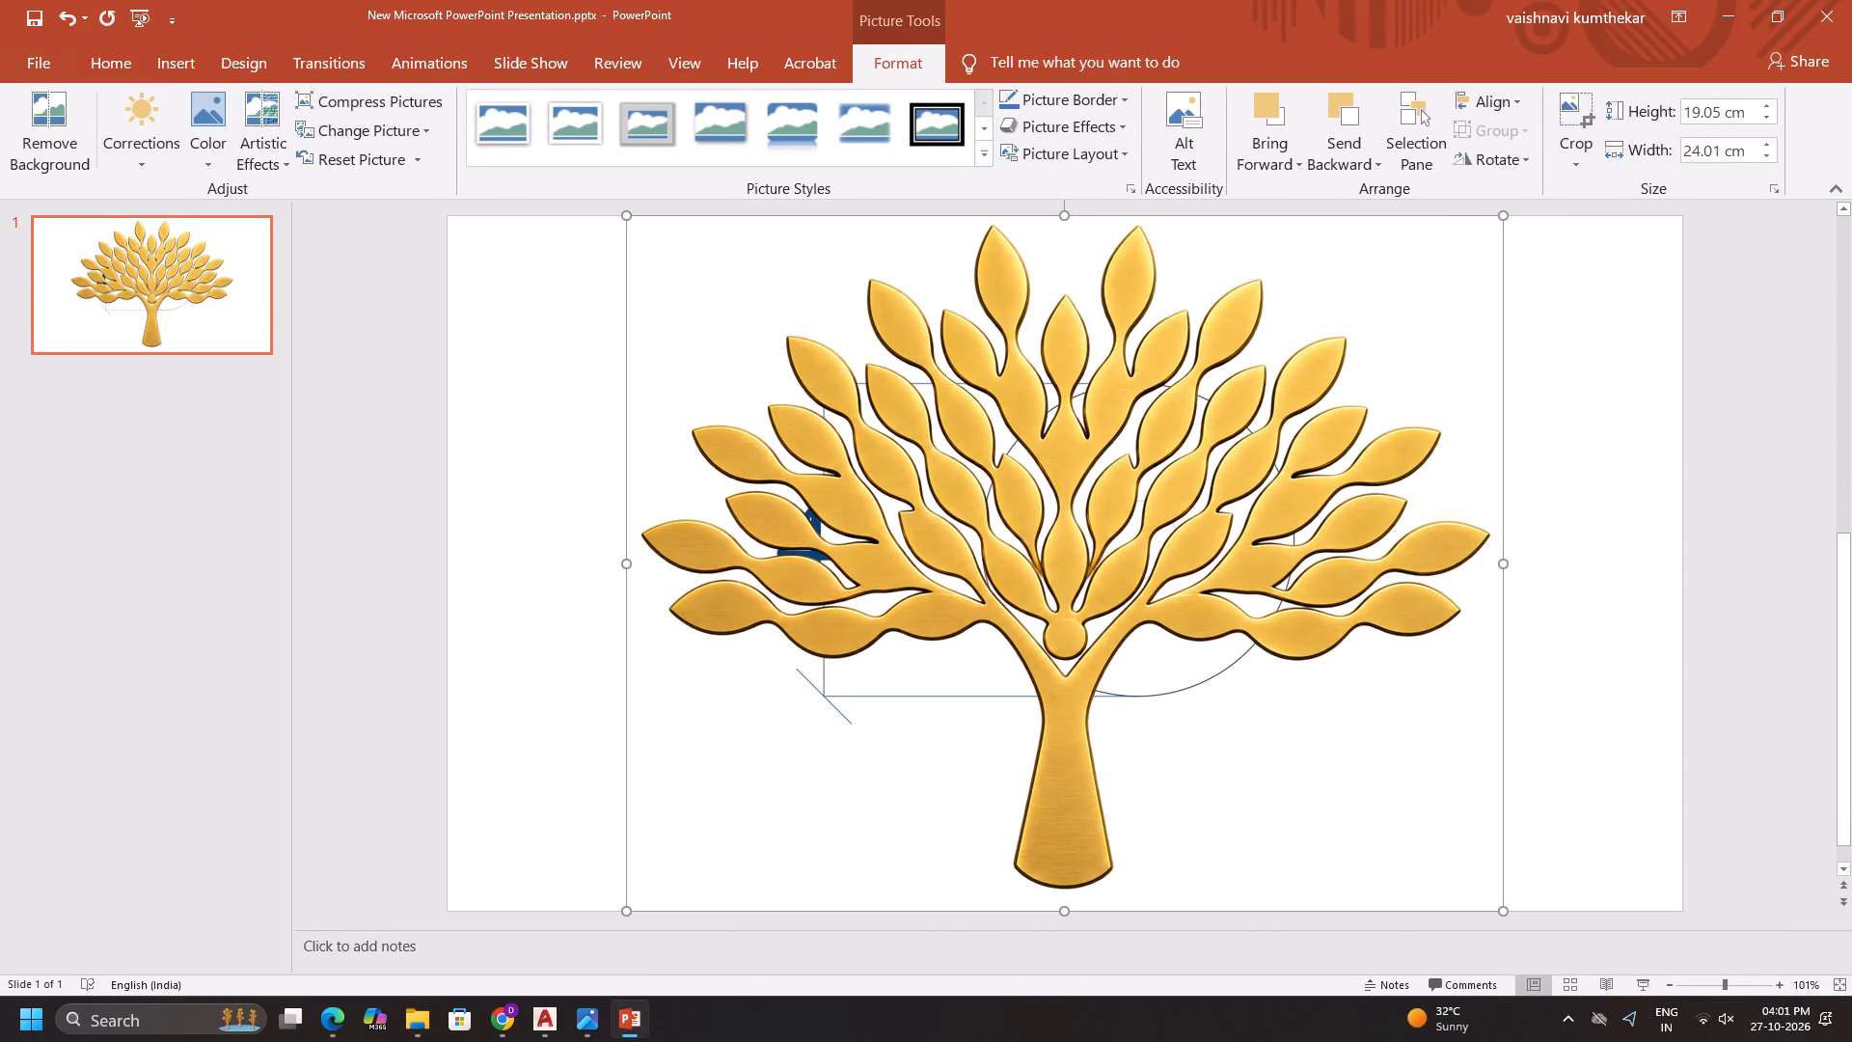
# Scale the tree emblem down proportionally and centre it within the small inner circle of the drawing.
pyautogui.moveTo(1505, 211); pyautogui.dragTo(724, 798)
pyautogui.moveTo(693, 850); pyautogui.dragTo(1135, 546)
pyautogui.click(1127, 537)
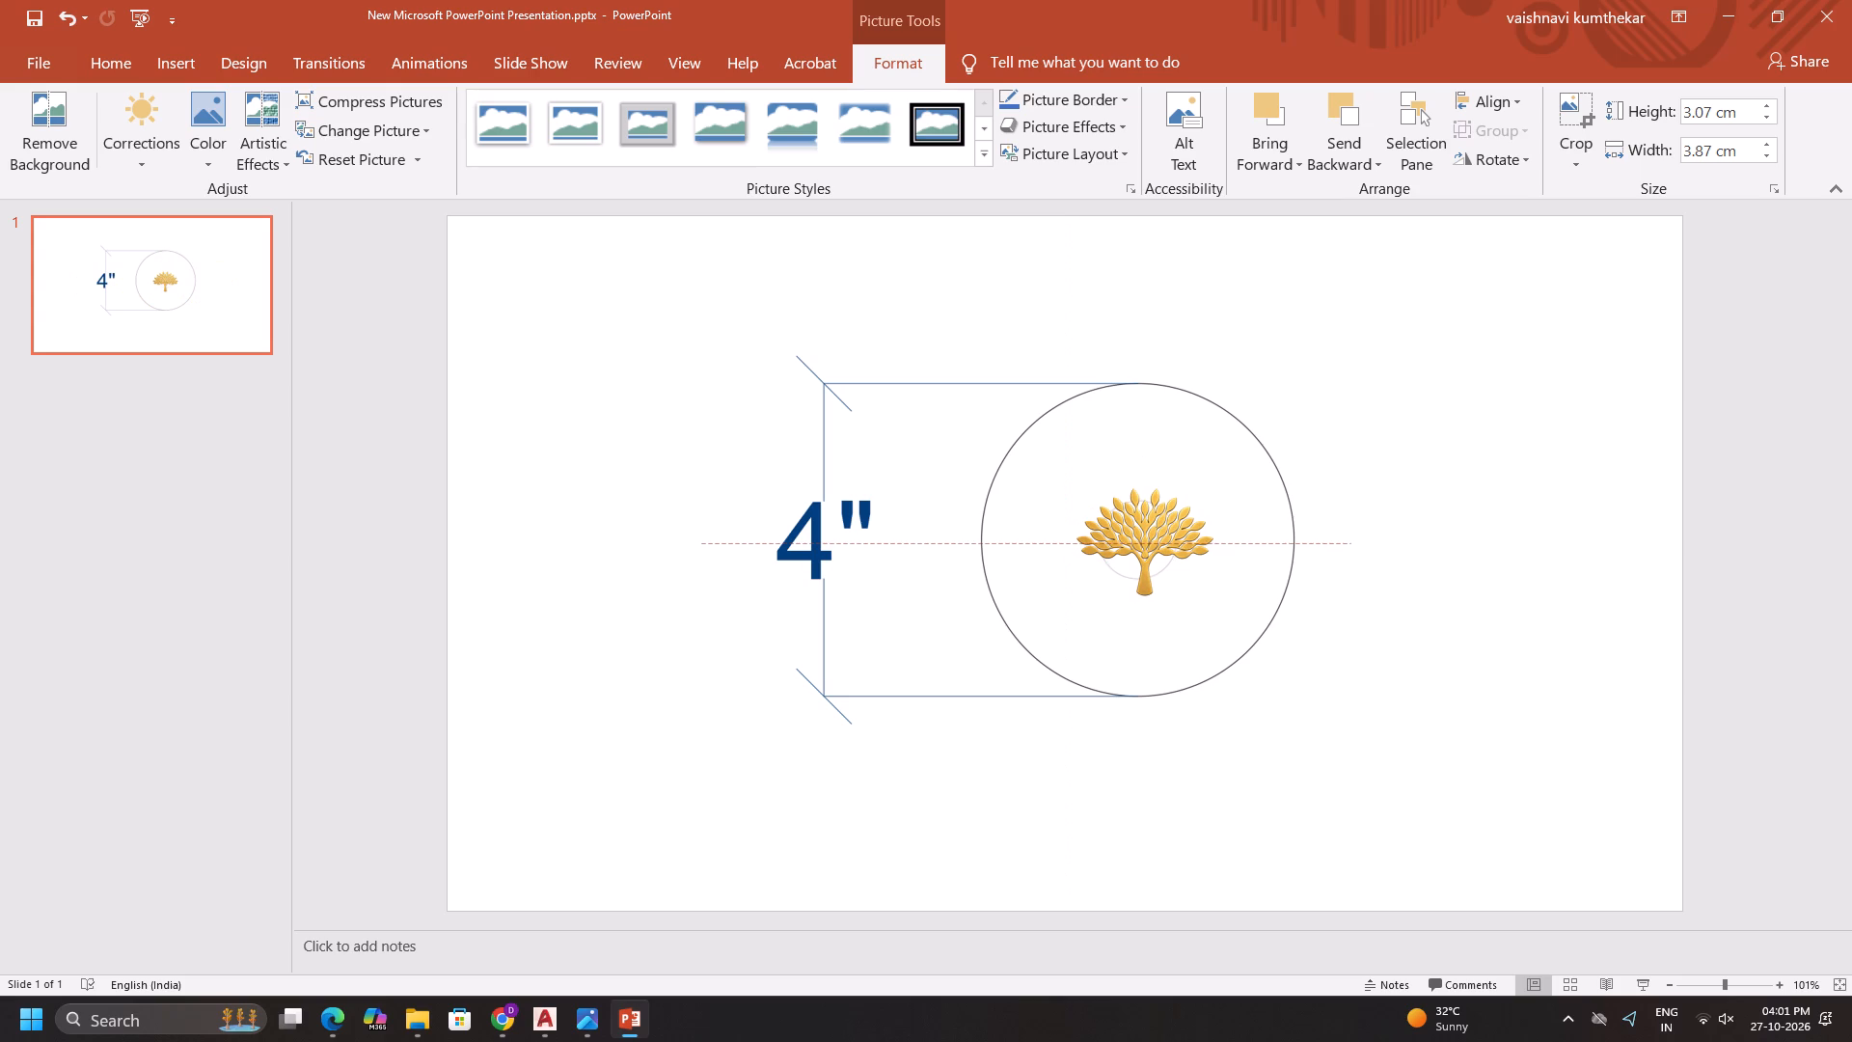
pyautogui.moveTo(1212, 602); pyautogui.dragTo(1148, 546)
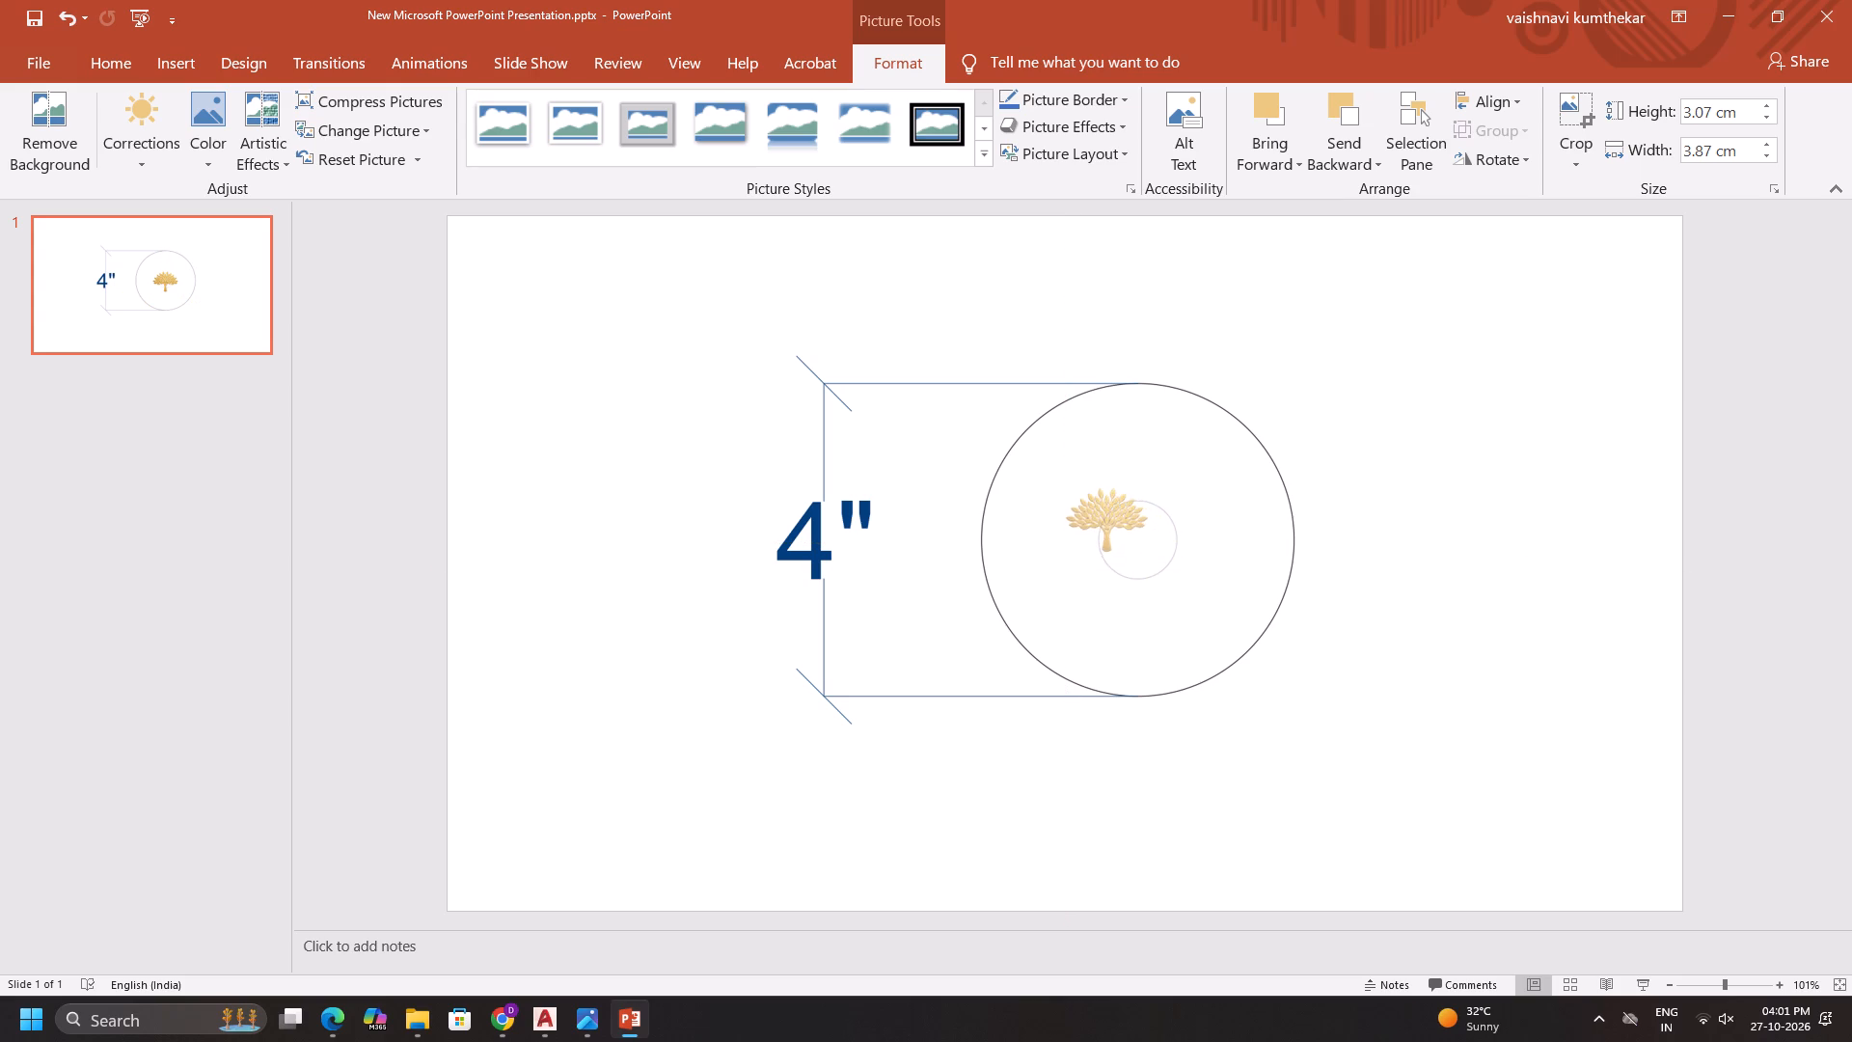
pyautogui.moveTo(1110, 518); pyautogui.dragTo(1145, 536)
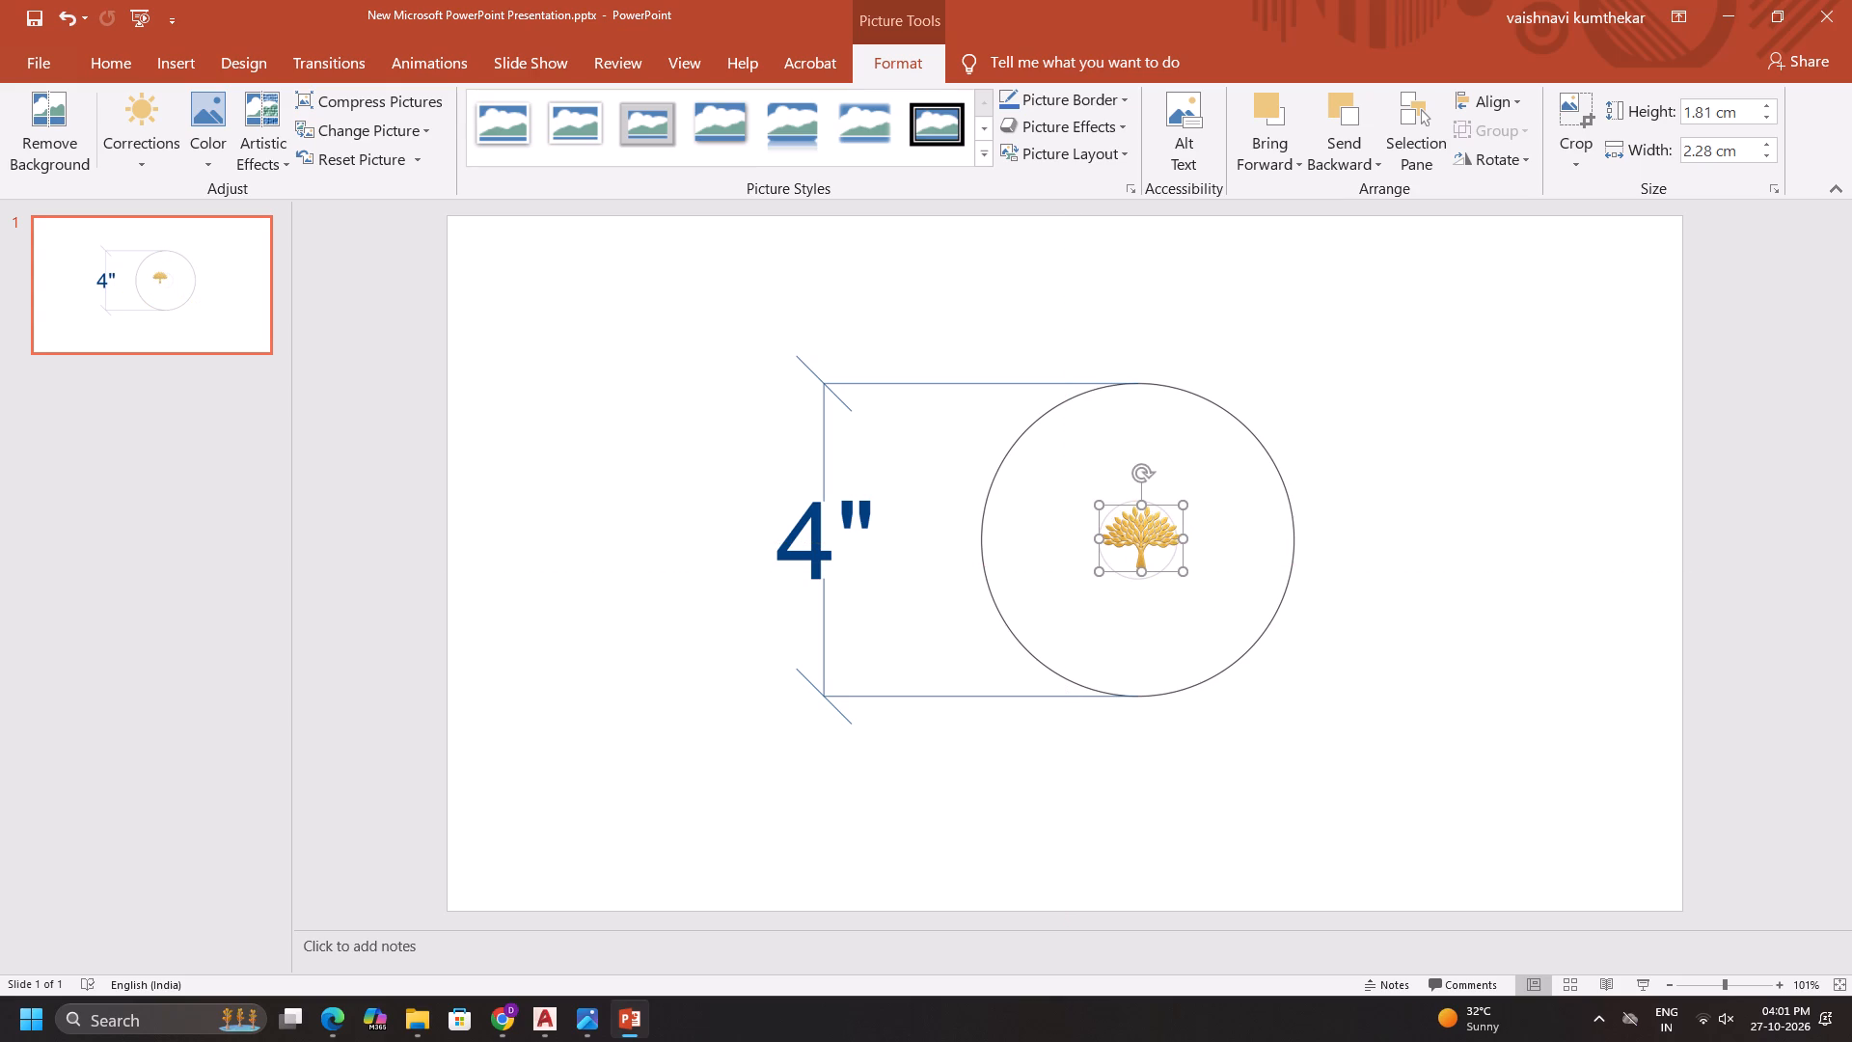
pyautogui.click(1187, 572)
pyautogui.click(1158, 545)
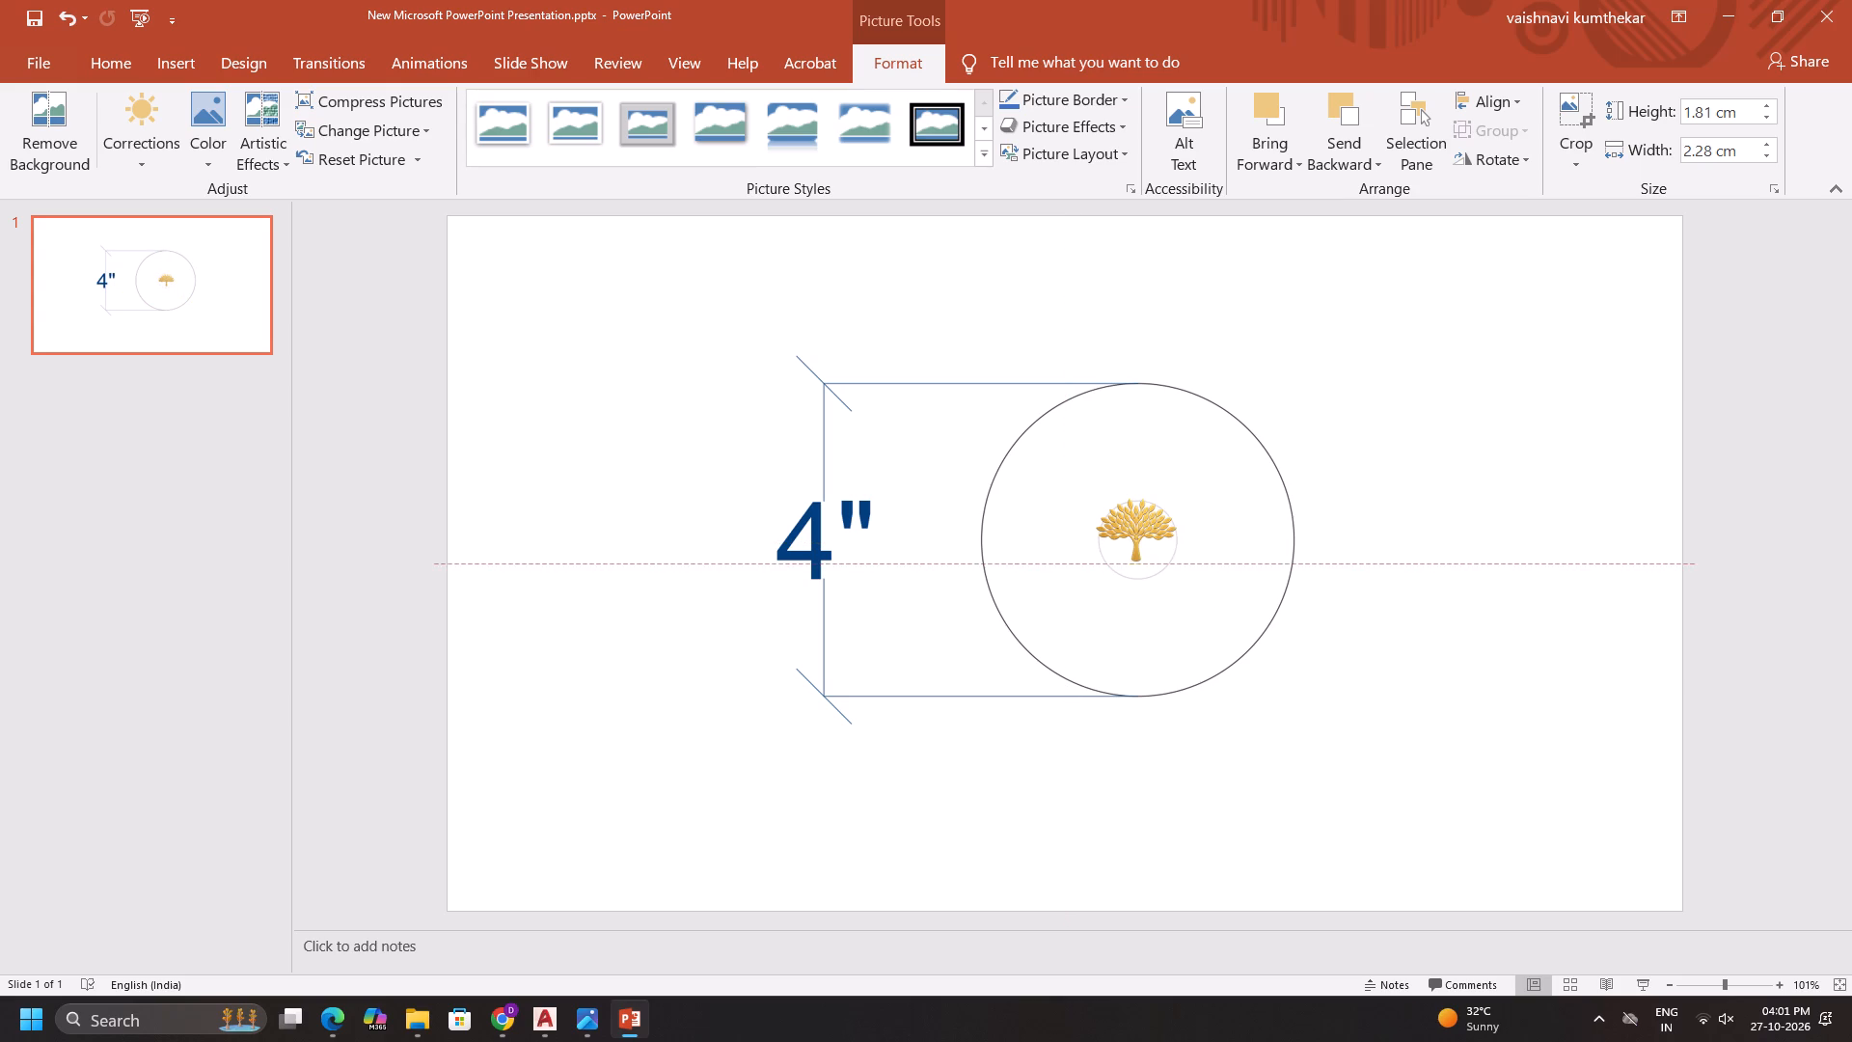
pyautogui.click(1422, 595)
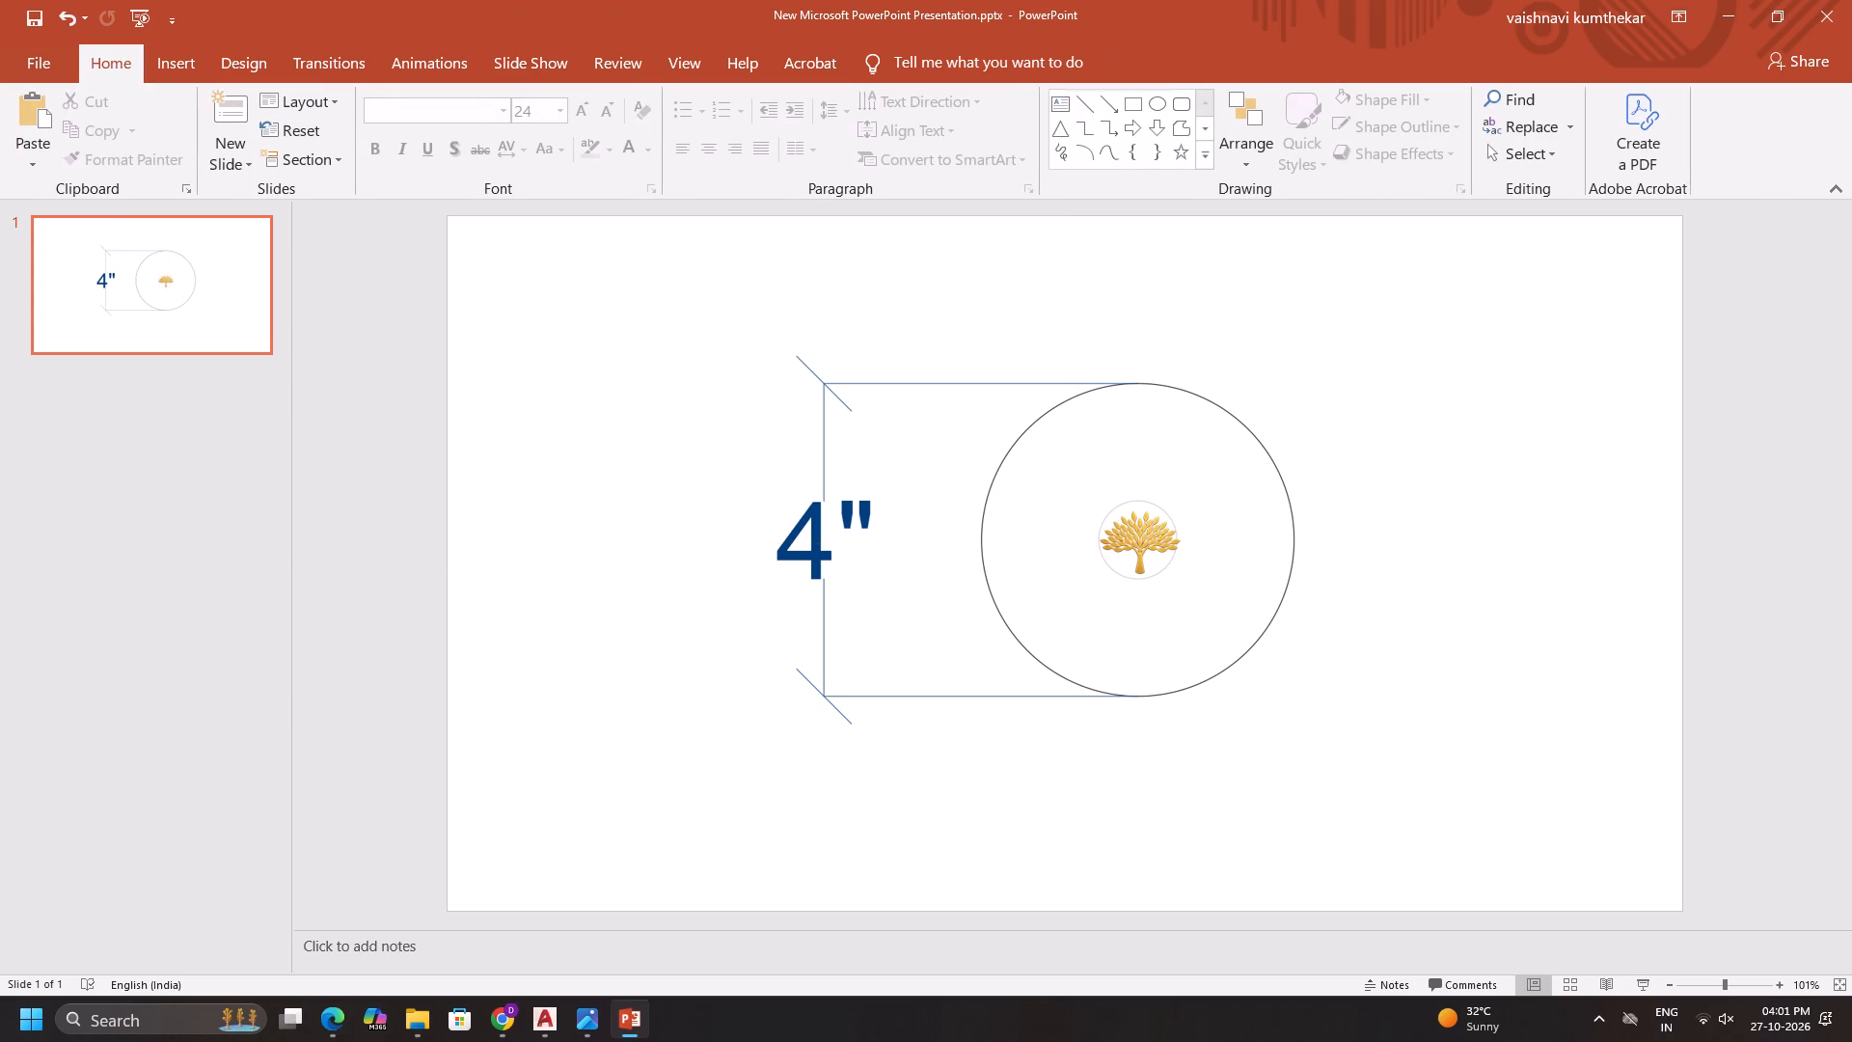
# Duplicate the slide and remove the tree emblem from the duplicate.
pyautogui.rightClick(167, 304)
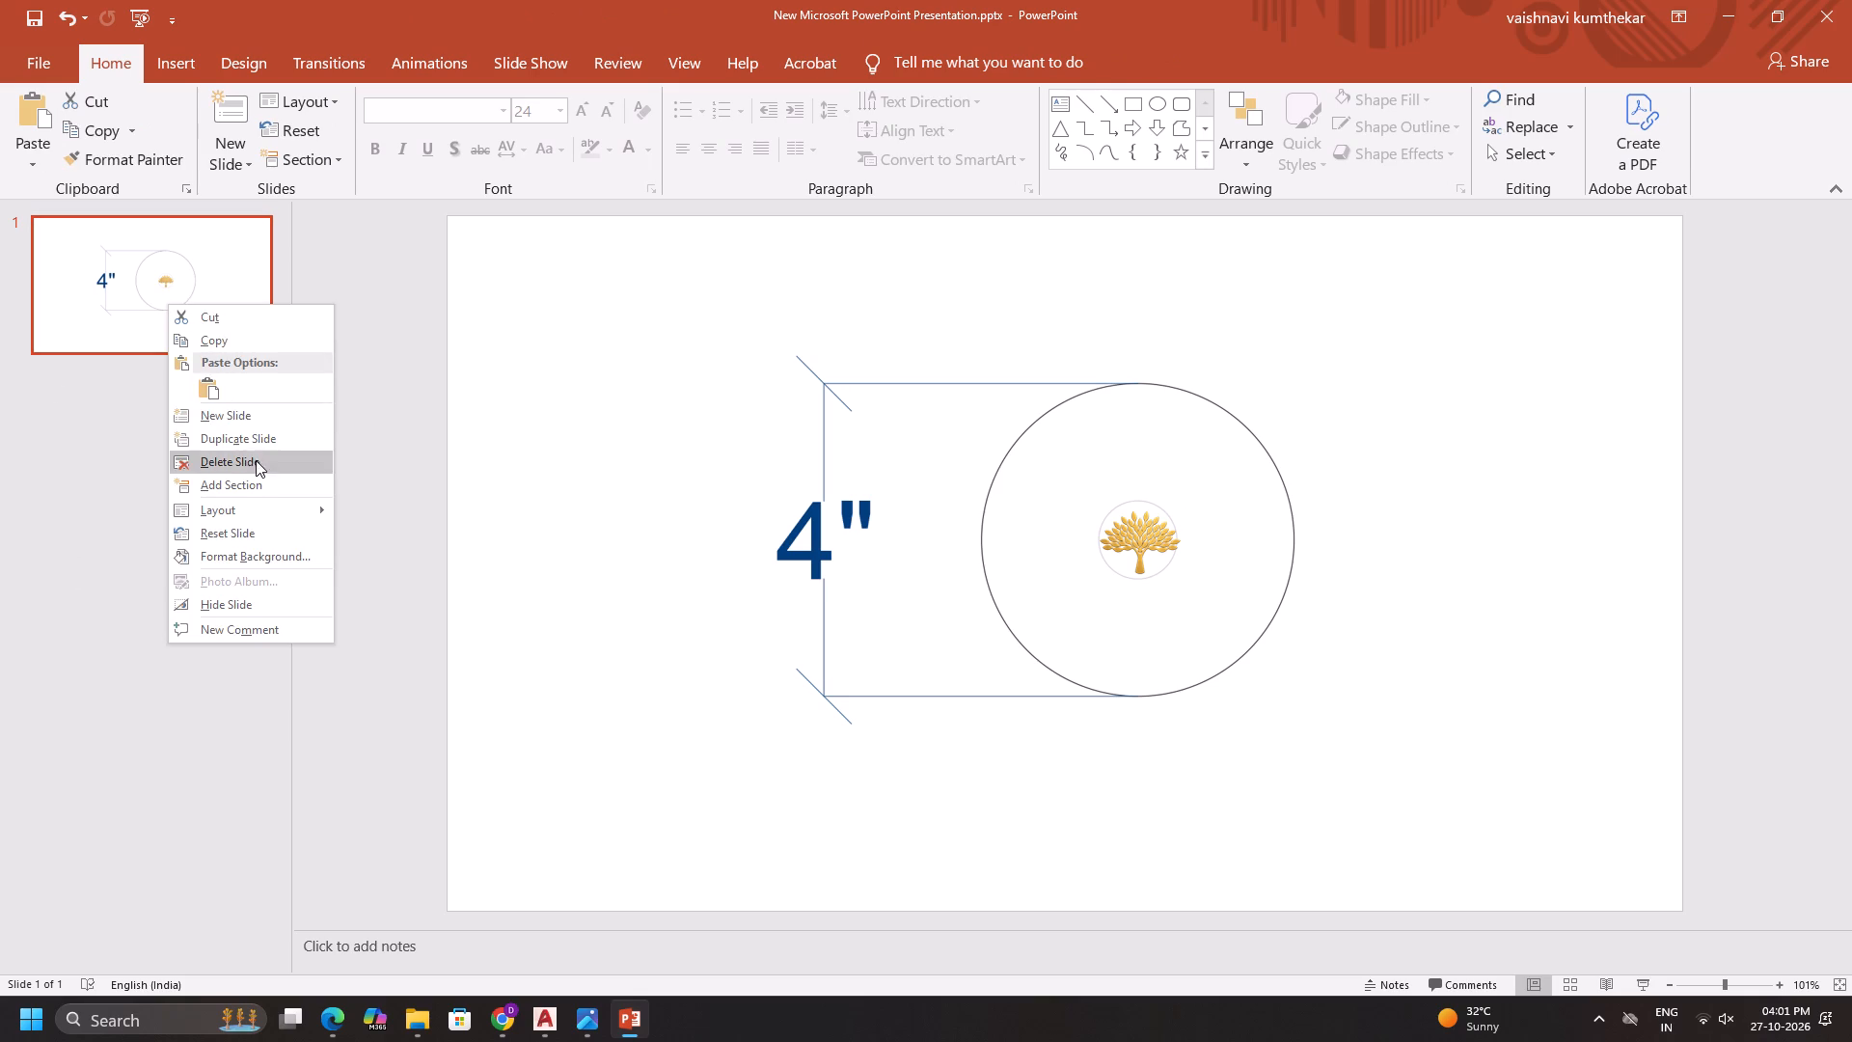
pyautogui.click(262, 435)
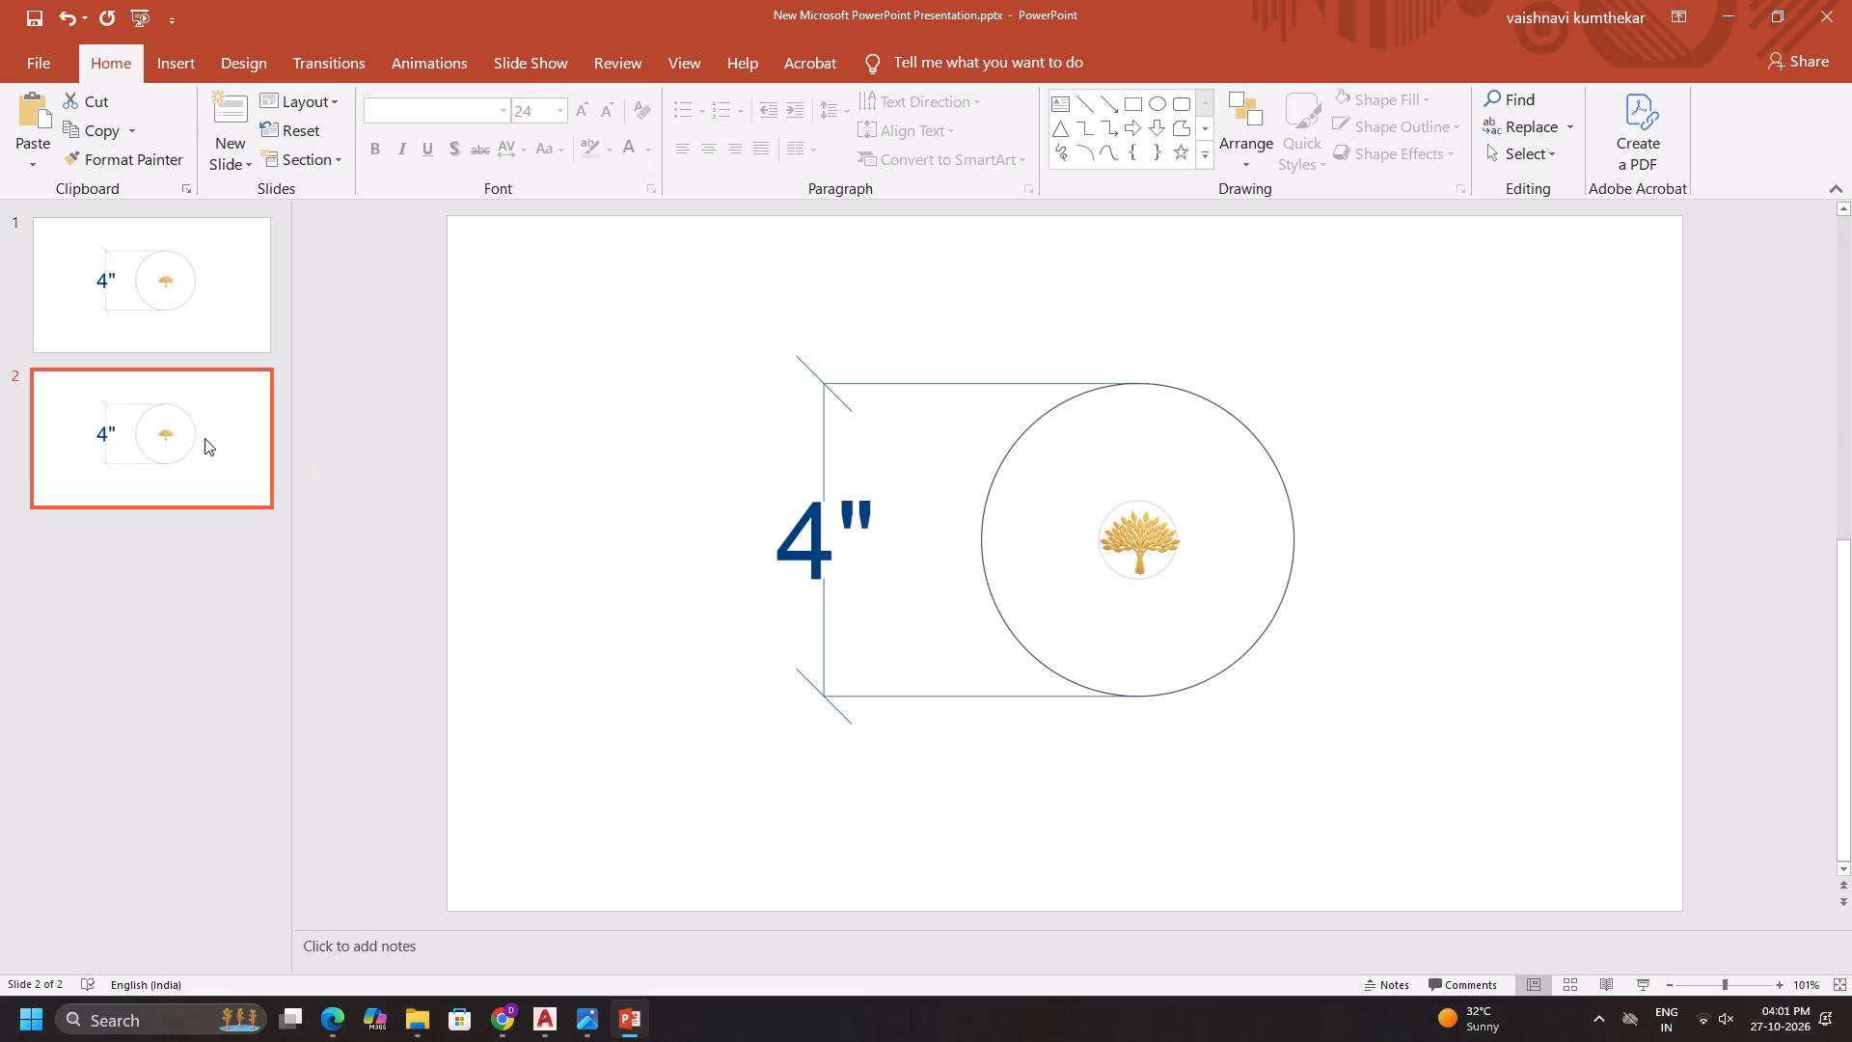
pyautogui.click(1155, 540)
pyautogui.press('Delete')
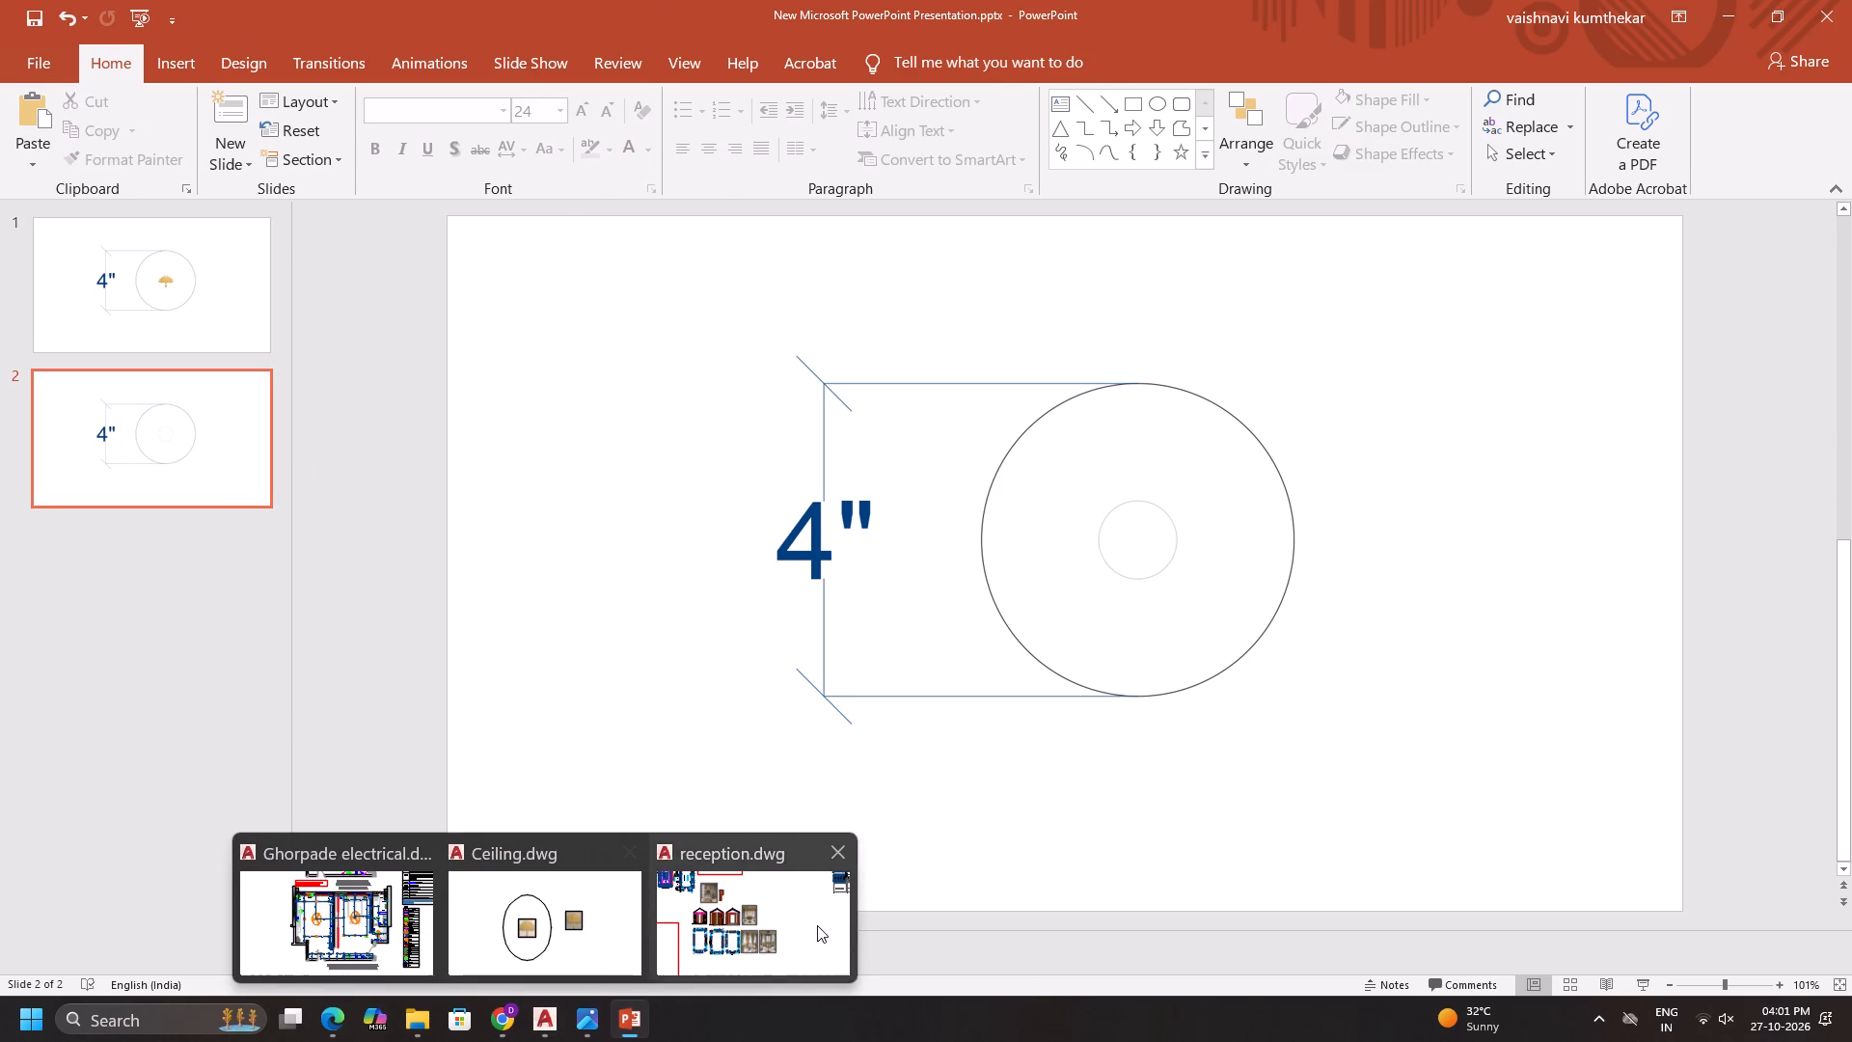
# In AutoCAD's Ceiling.dwg, replace the inner circle with a copy offset 0.25" outward, erasing the original inner circle.
pyautogui.click(568, 916)
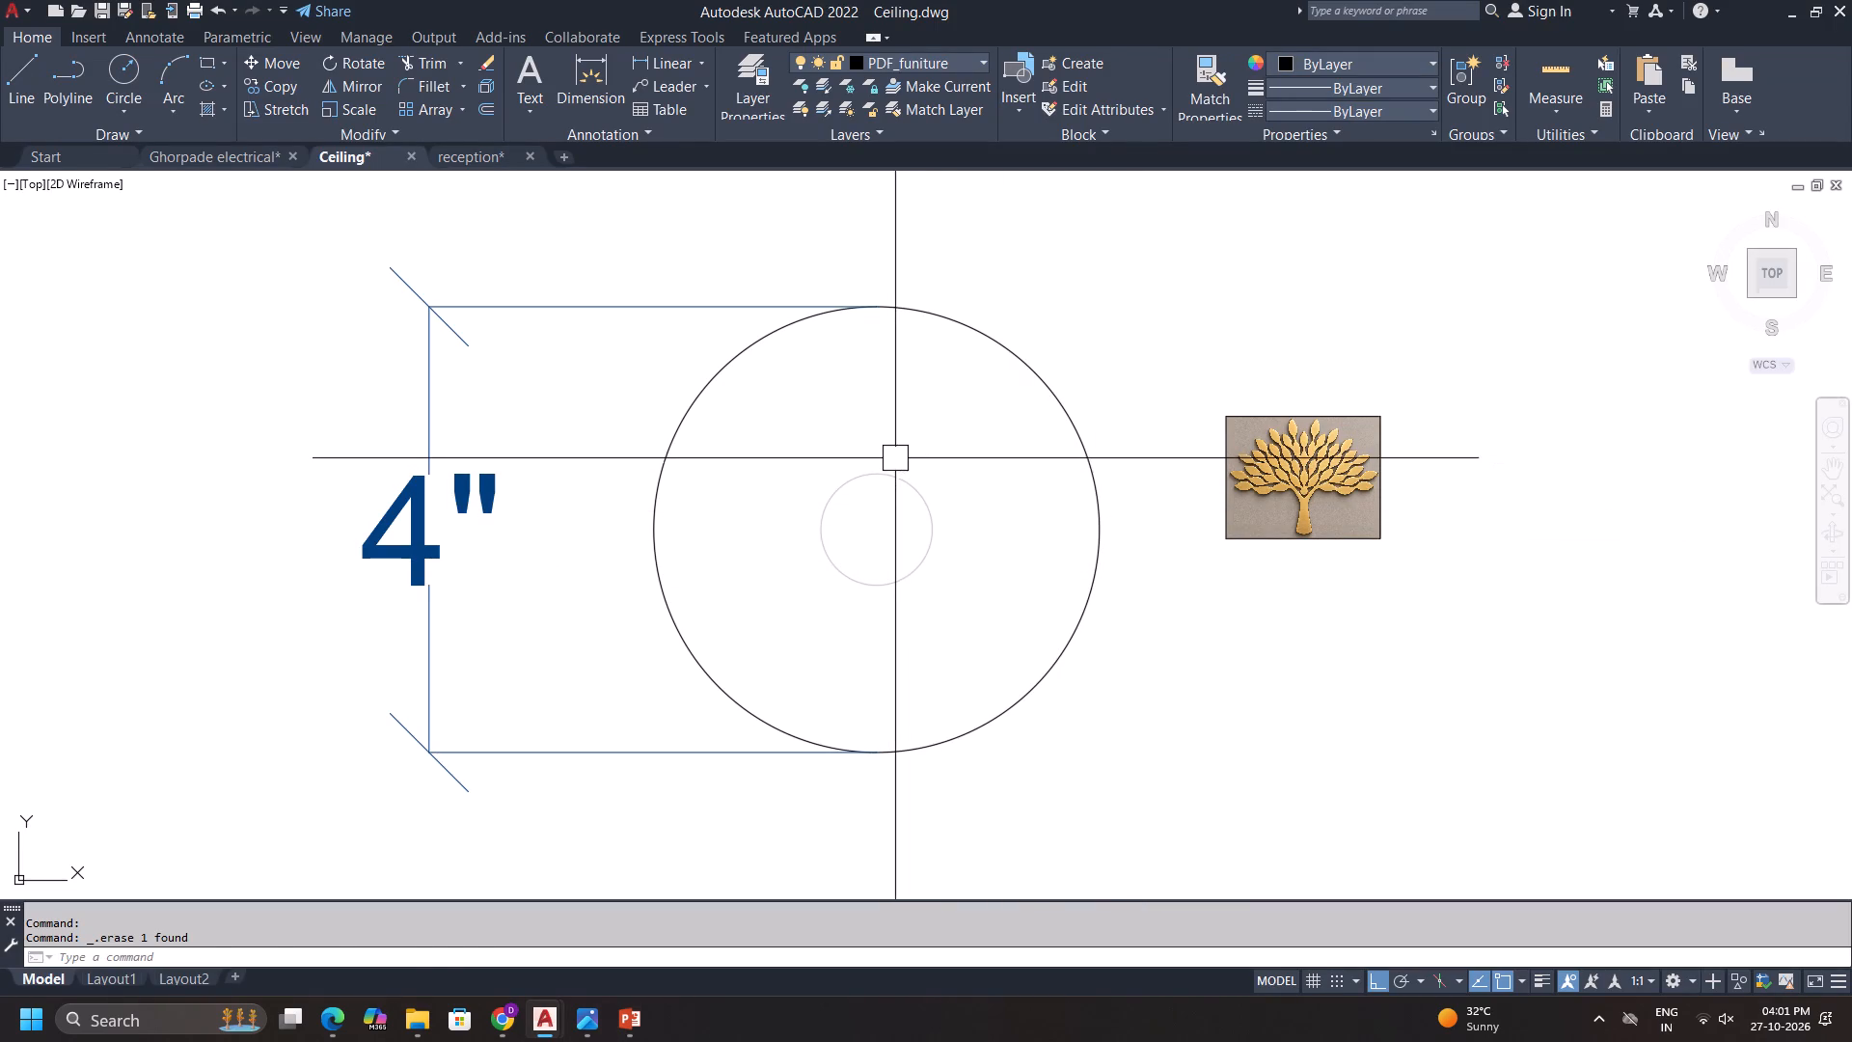
pyautogui.write('o')
pyautogui.press('space')
pyautogui.press('.')
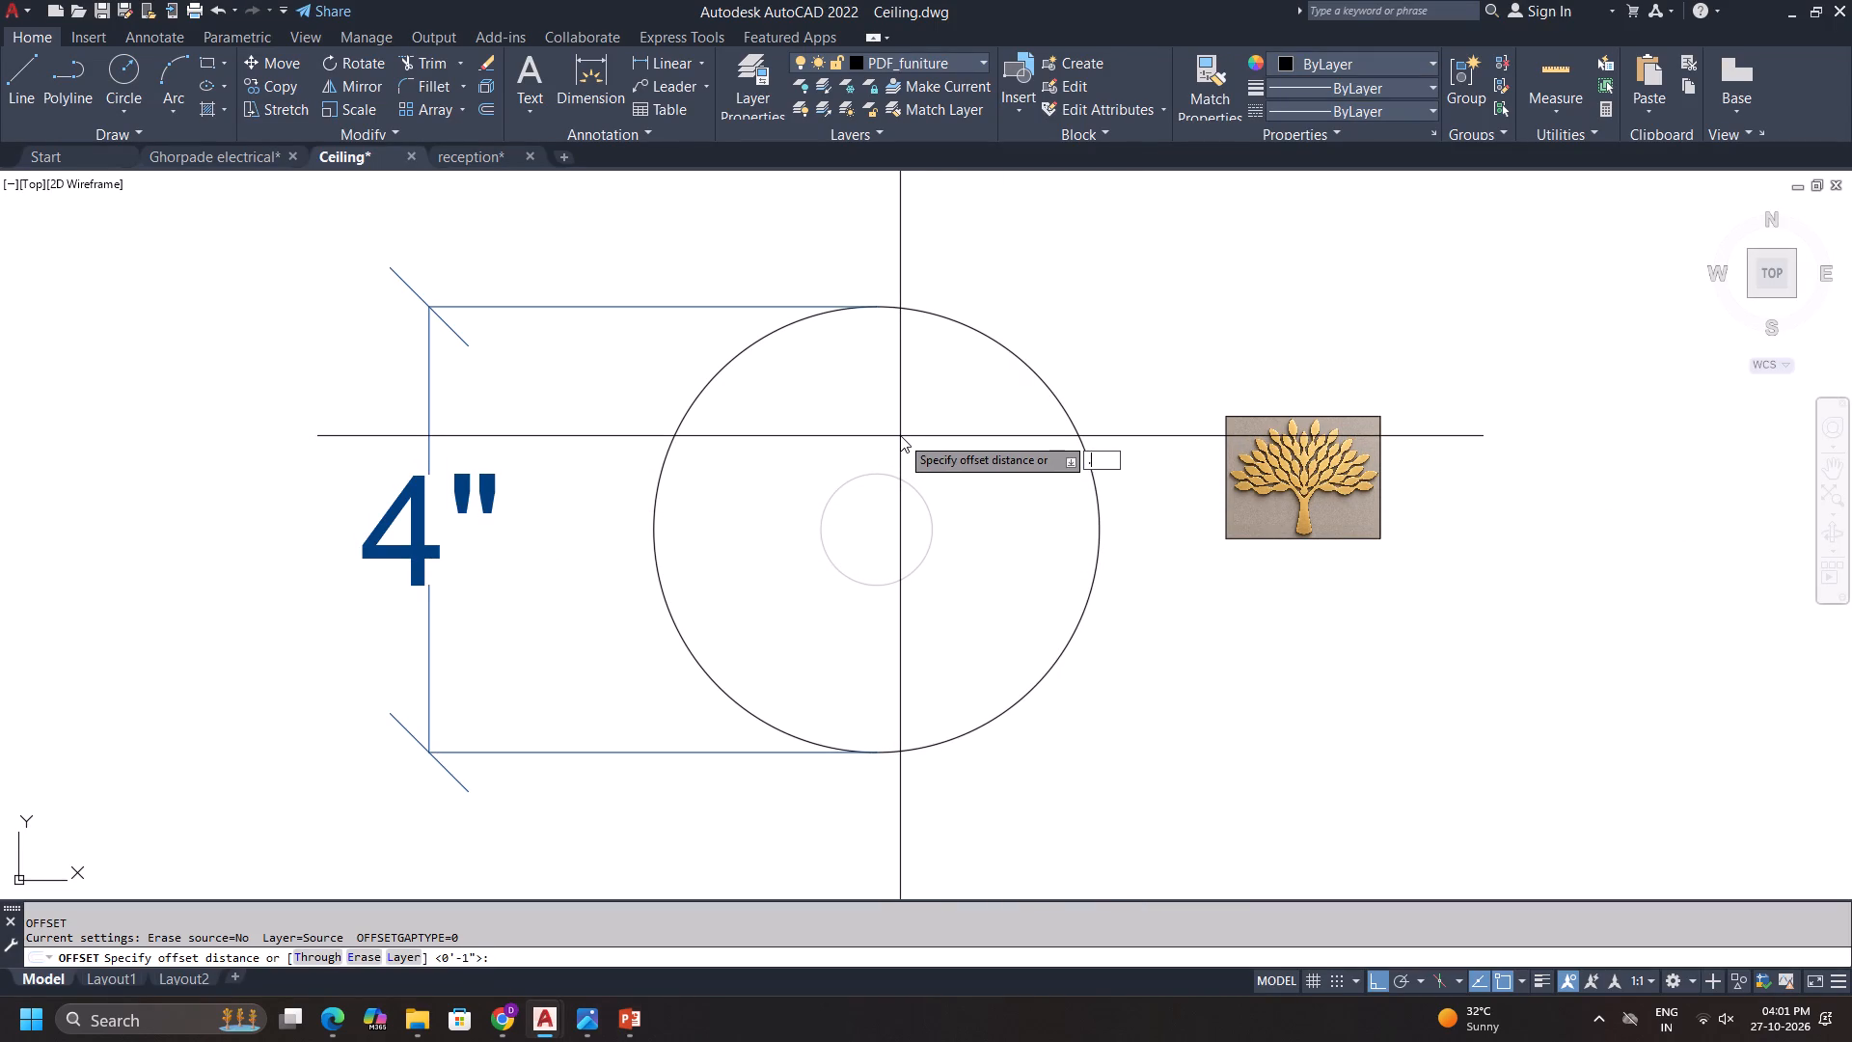
pyautogui.write('25')
pyautogui.press('space')
pyautogui.click(893, 472)
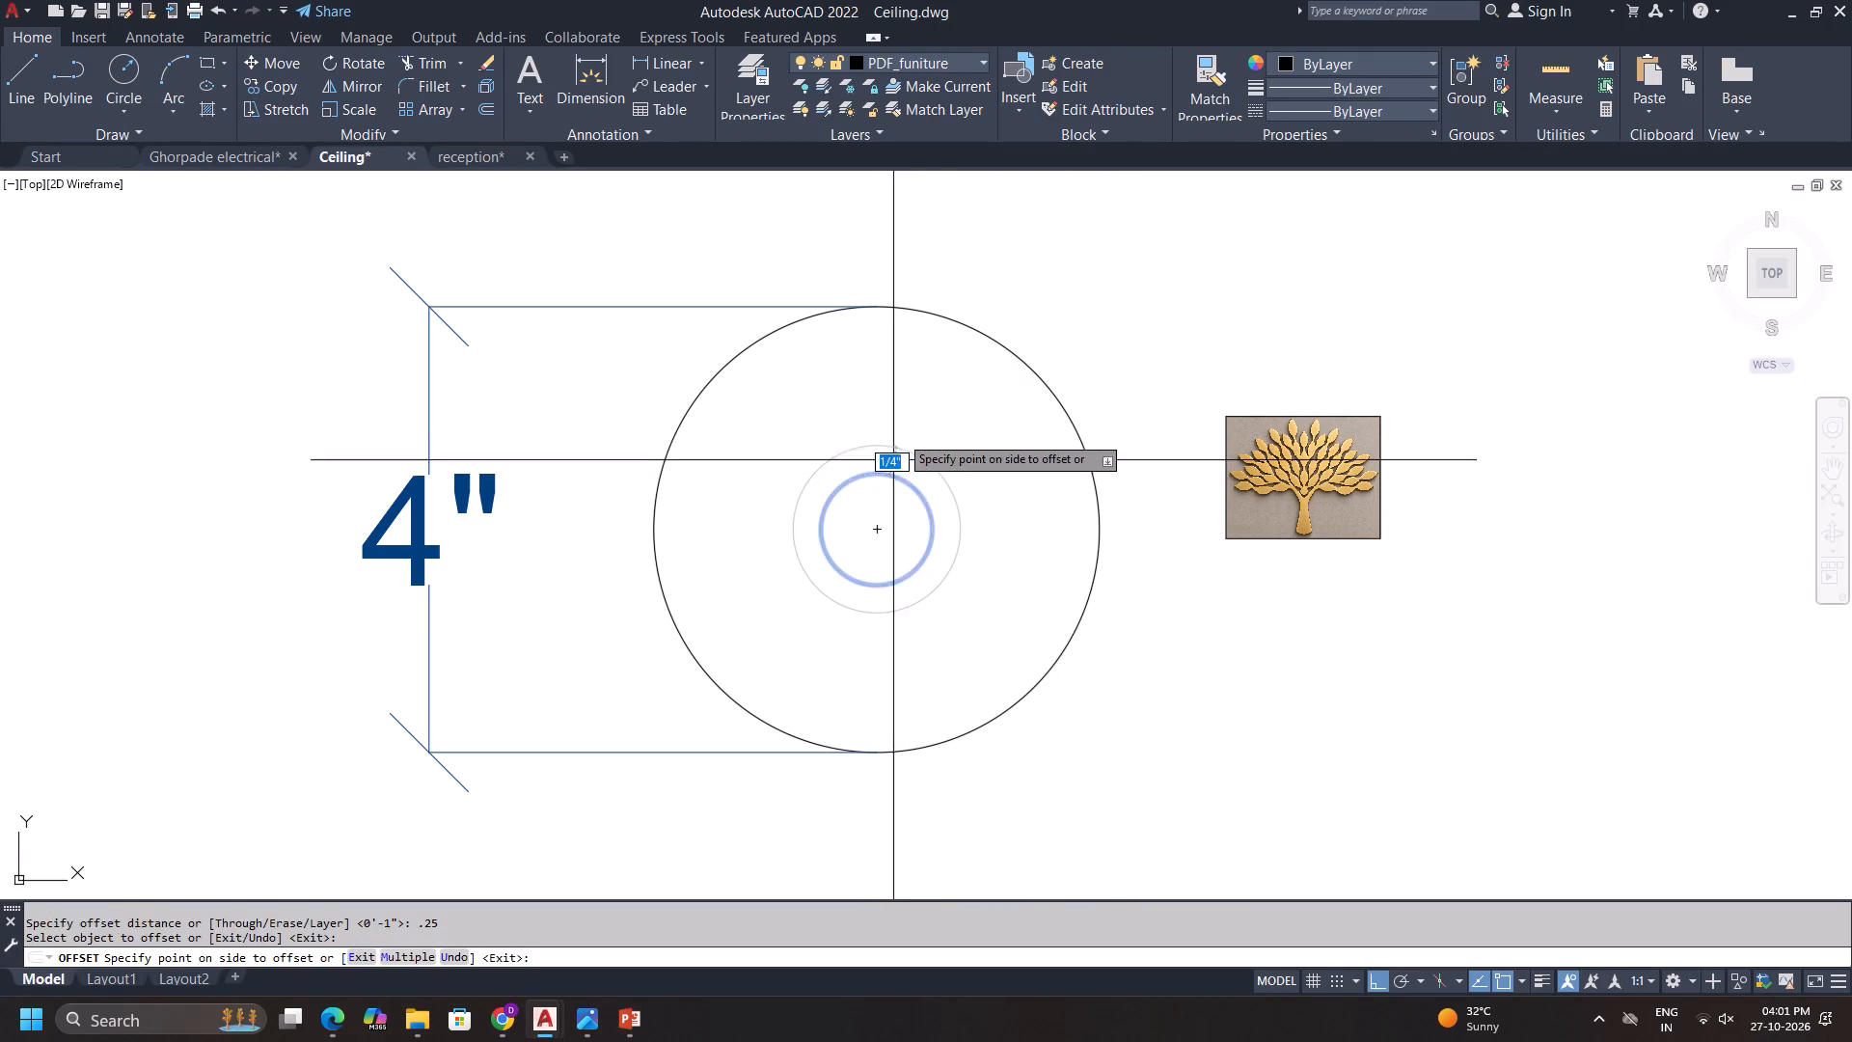
pyautogui.click(906, 415)
pyautogui.press('Escape')
pyautogui.click(898, 486)
pyautogui.press('Delete')
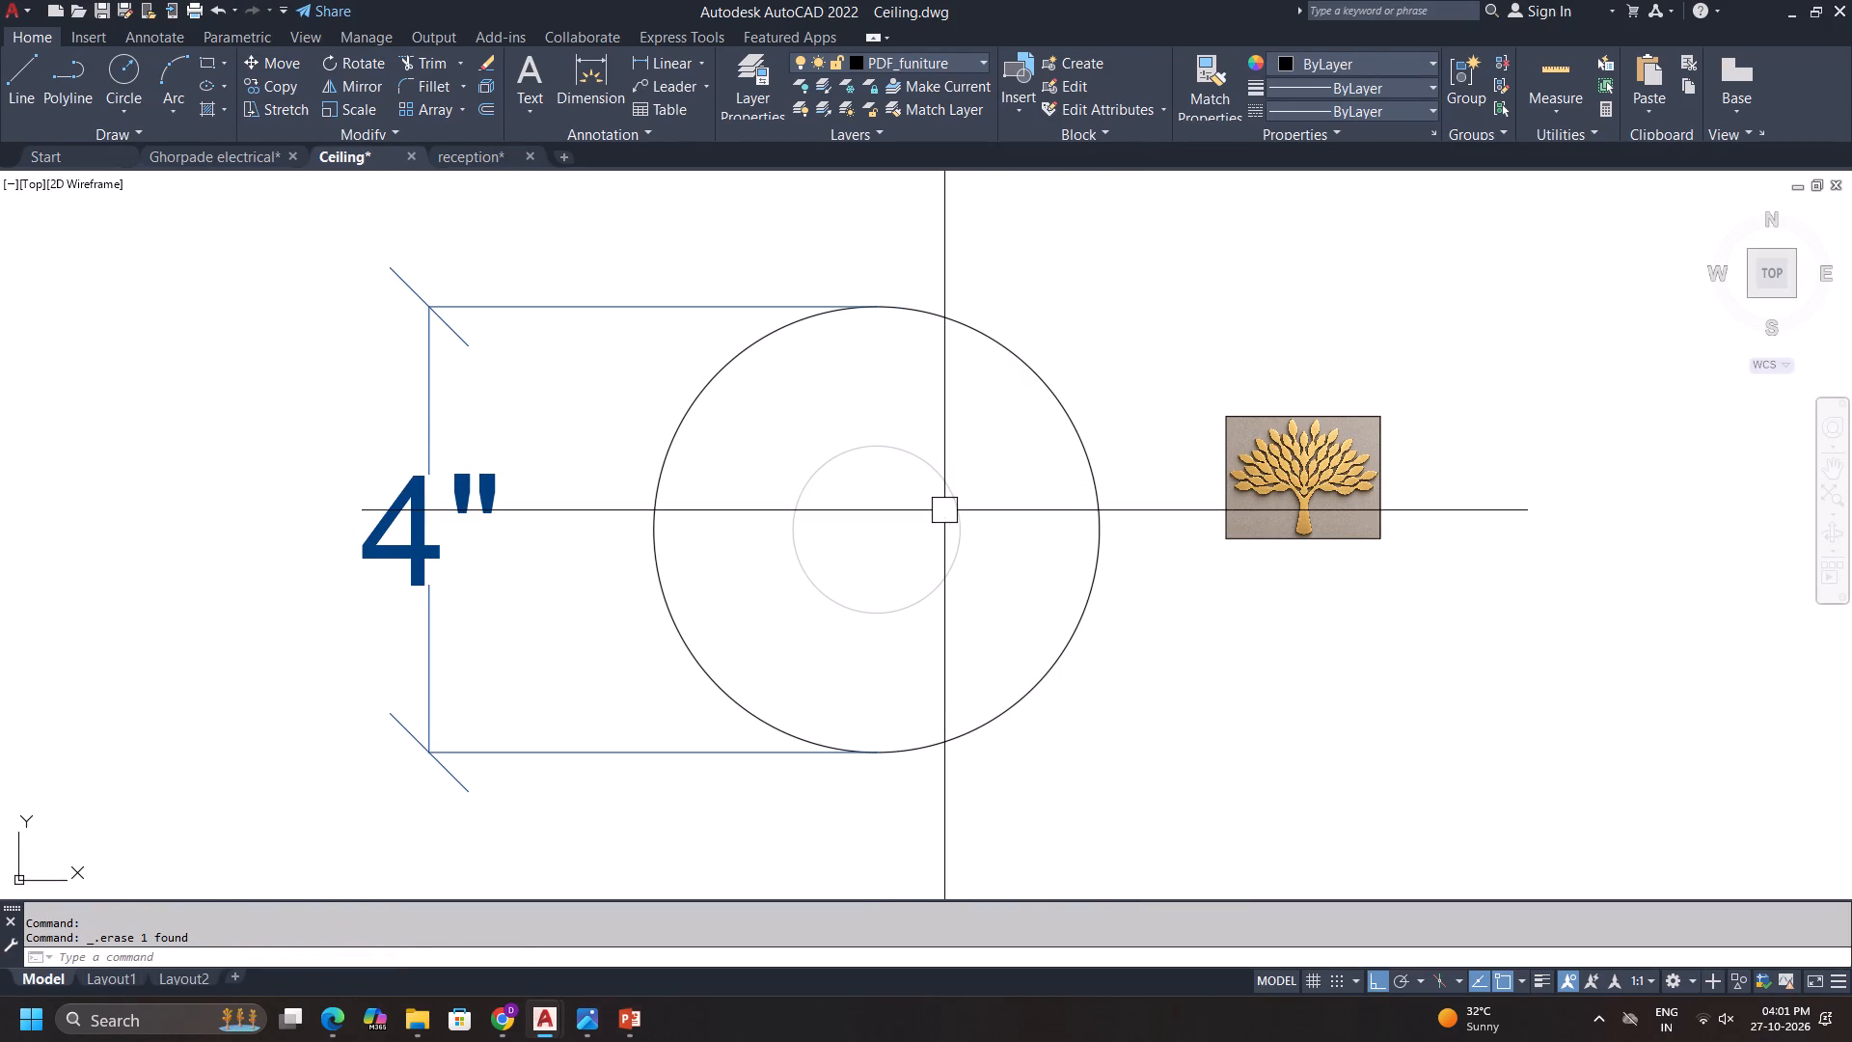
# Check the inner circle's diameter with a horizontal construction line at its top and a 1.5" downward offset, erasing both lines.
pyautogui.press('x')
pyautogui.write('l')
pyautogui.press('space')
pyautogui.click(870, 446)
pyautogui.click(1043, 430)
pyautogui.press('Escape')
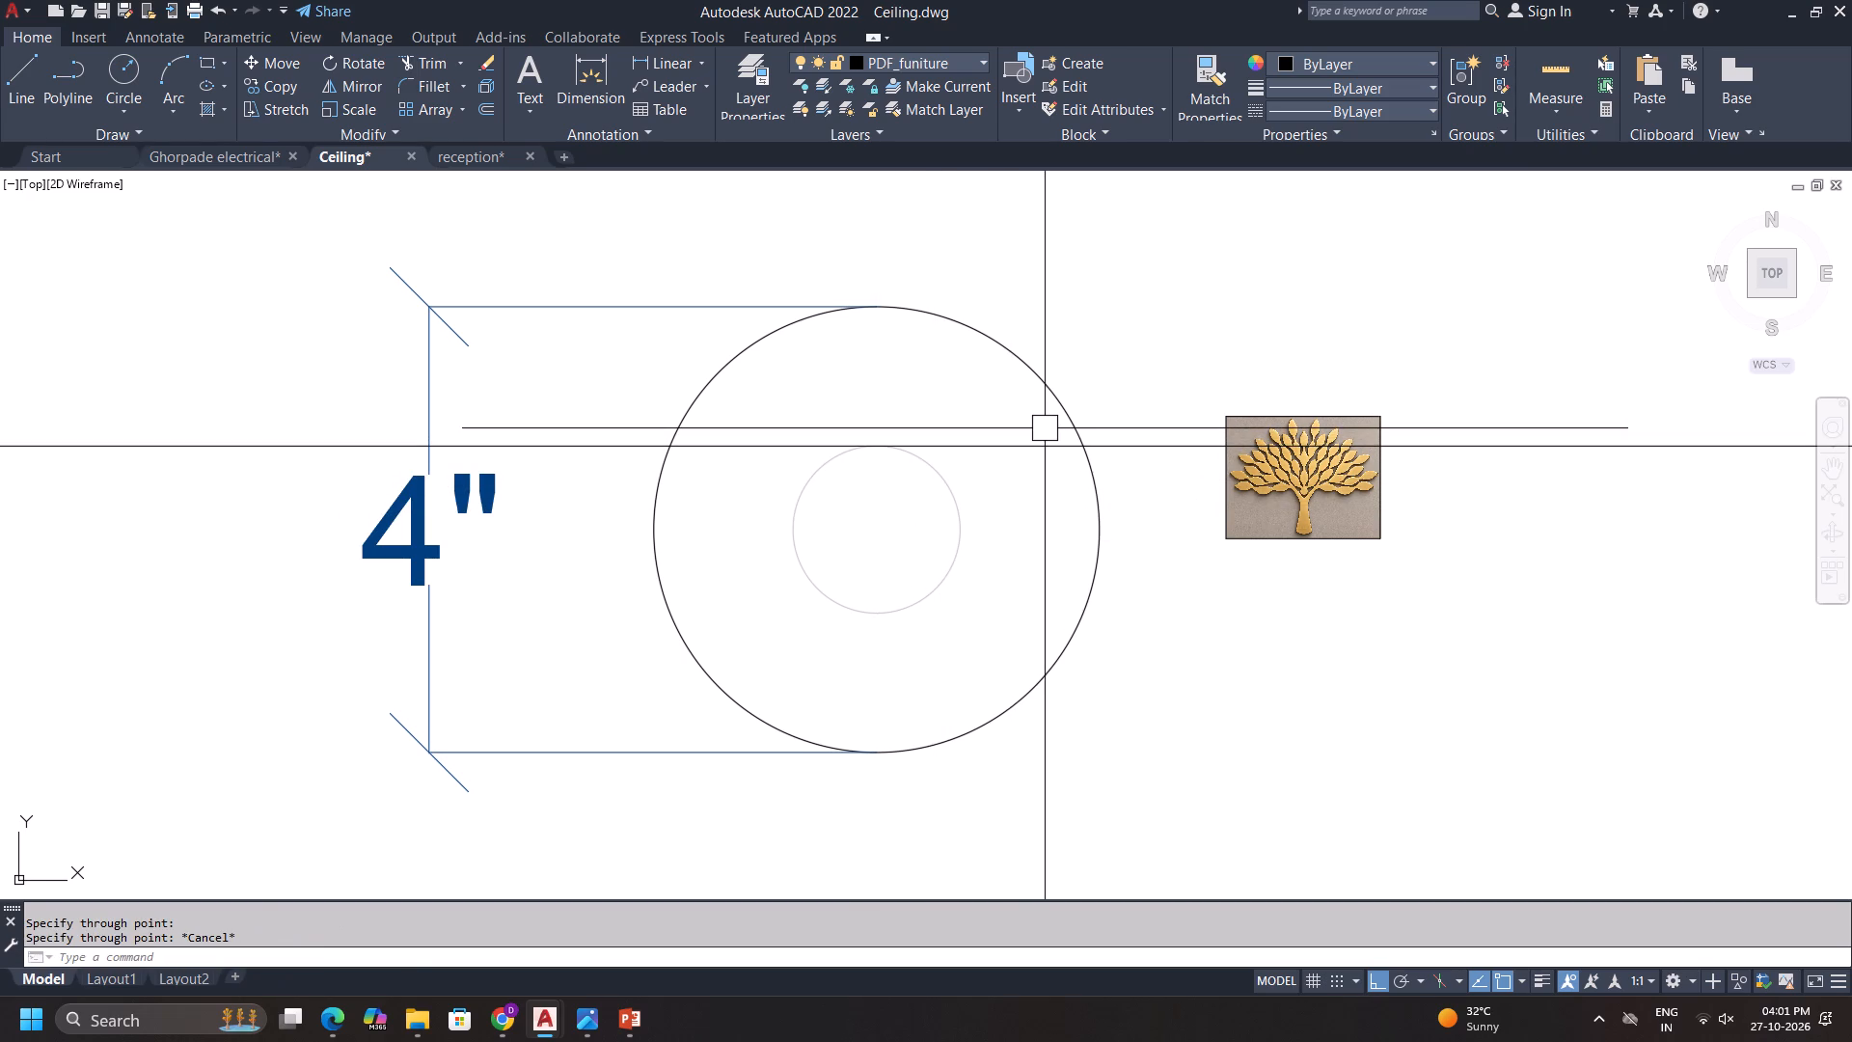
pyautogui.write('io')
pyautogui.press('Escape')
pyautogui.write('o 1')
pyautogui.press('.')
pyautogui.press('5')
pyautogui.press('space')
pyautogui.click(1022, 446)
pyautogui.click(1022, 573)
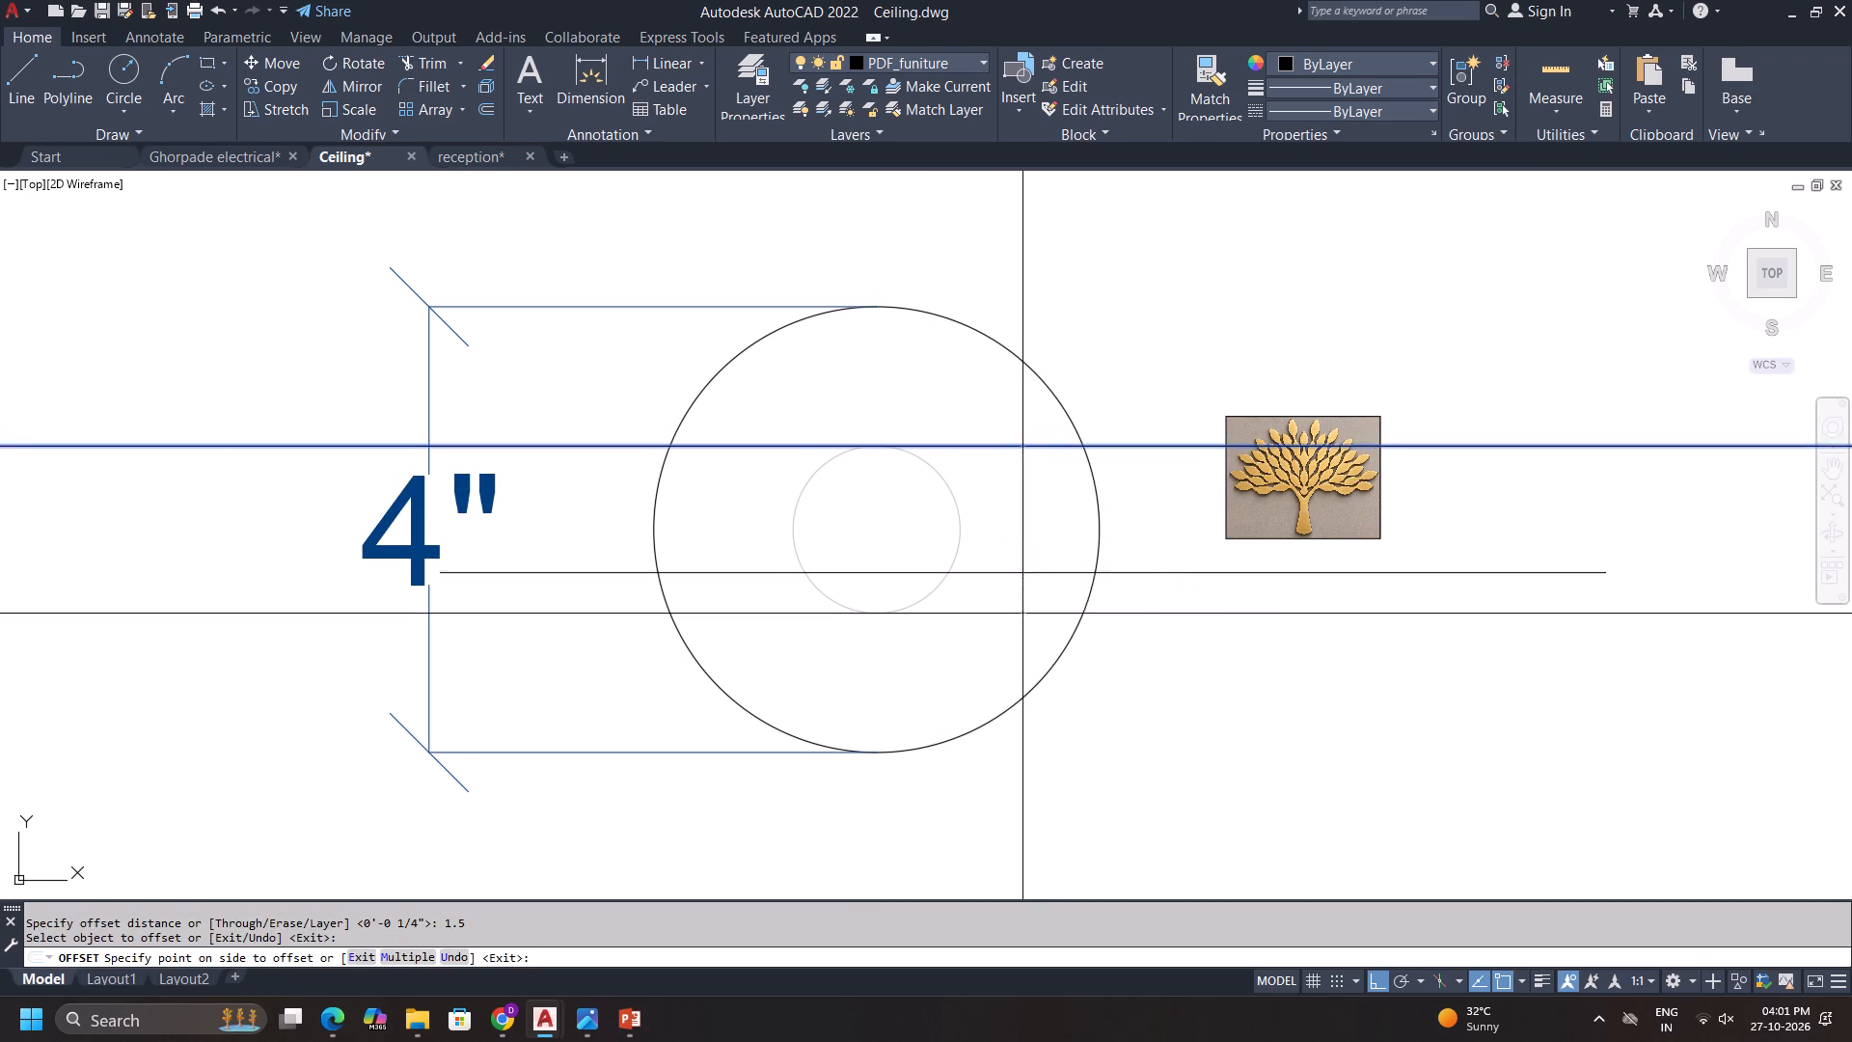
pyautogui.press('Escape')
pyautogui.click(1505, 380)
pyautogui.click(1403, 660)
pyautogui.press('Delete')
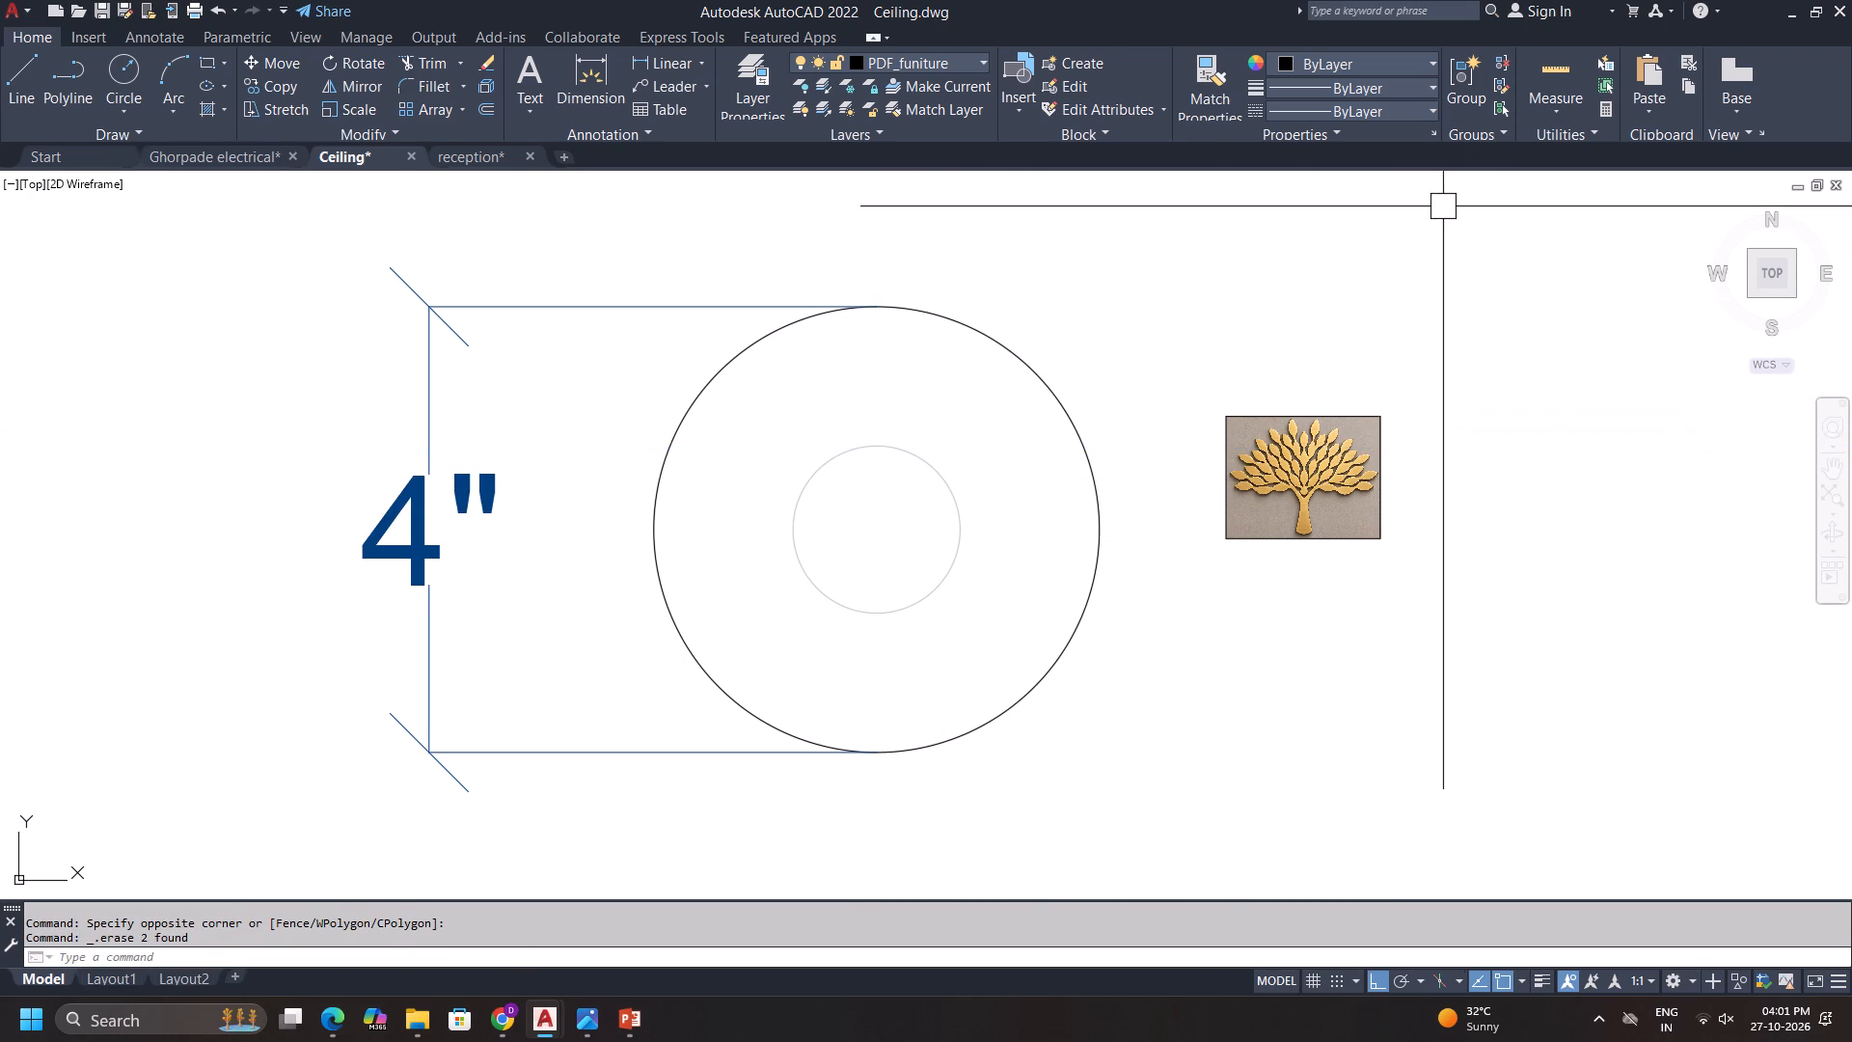
# Capture the revised concentric circles with the 4" dimension as a screenshot and copy it.
pyautogui.press('Print')
pyautogui.moveTo(350, 251); pyautogui.dragTo(1121, 849)
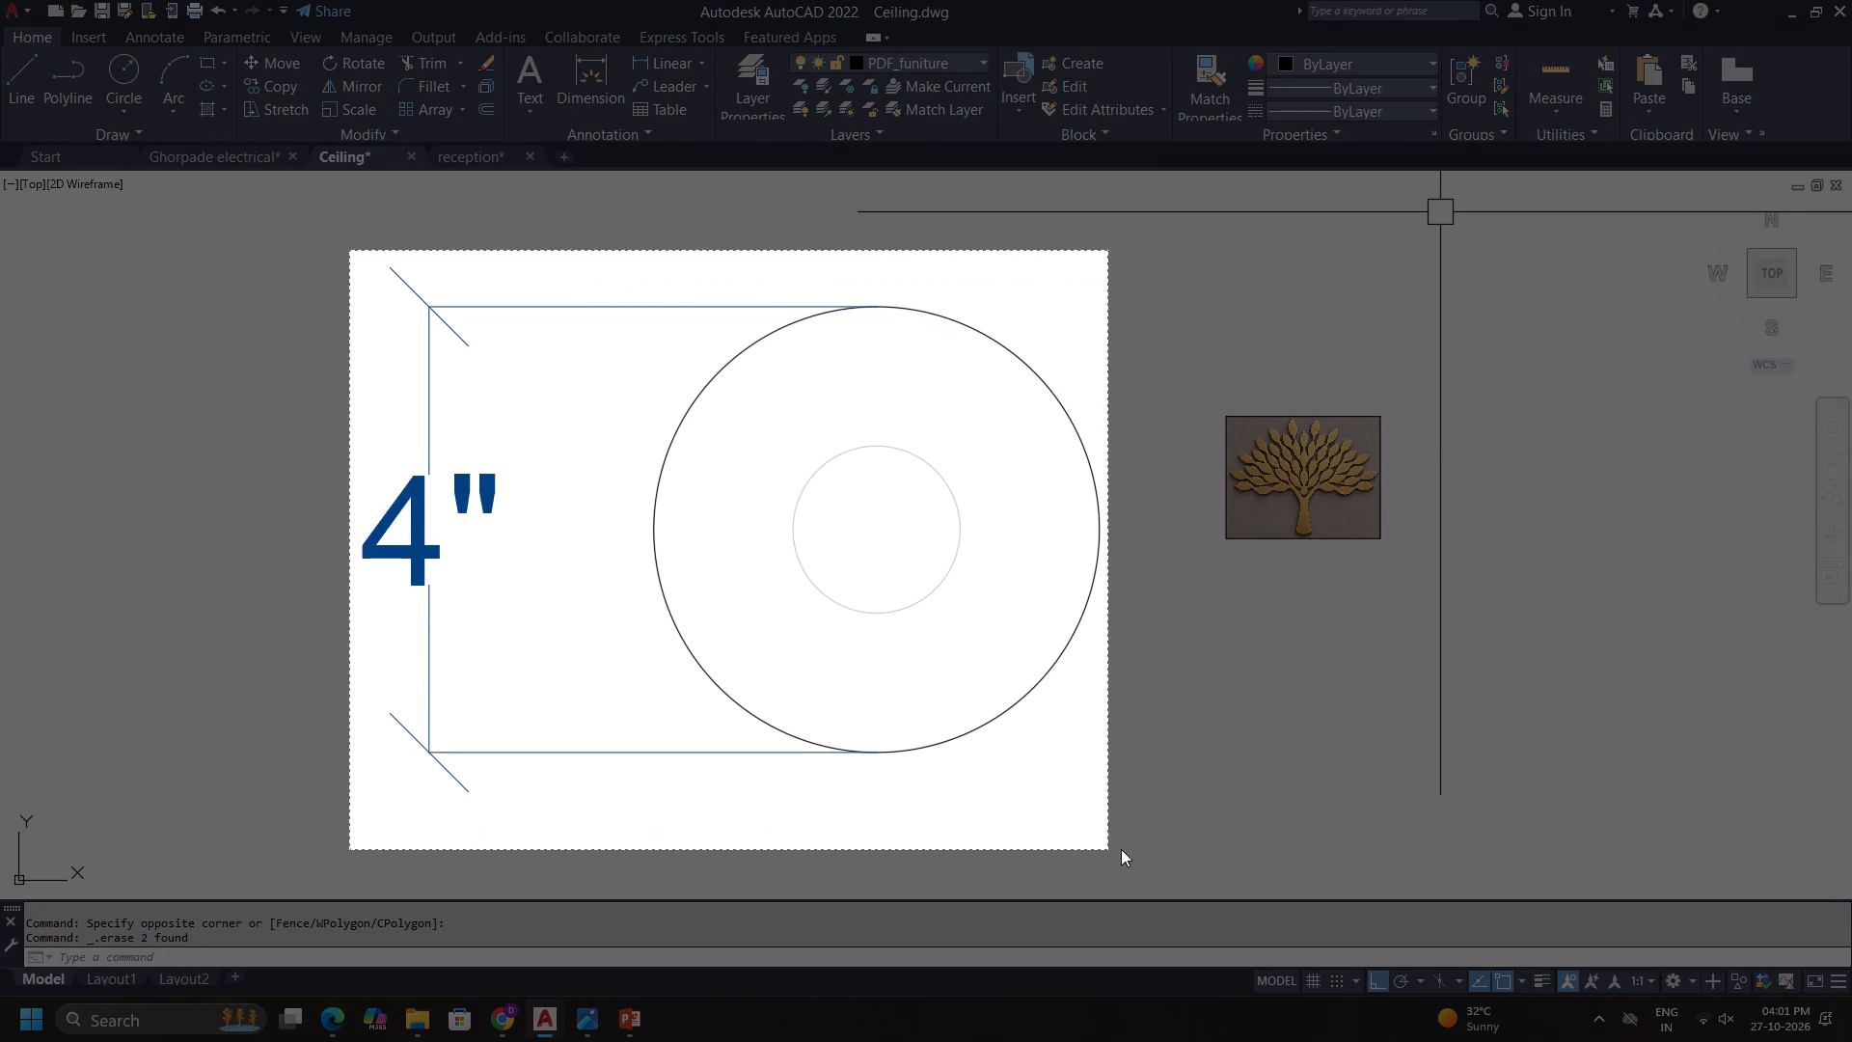
pyautogui.moveTo(1121, 849); pyautogui.dragTo(1153, 832)
pyautogui.click(573, 864)
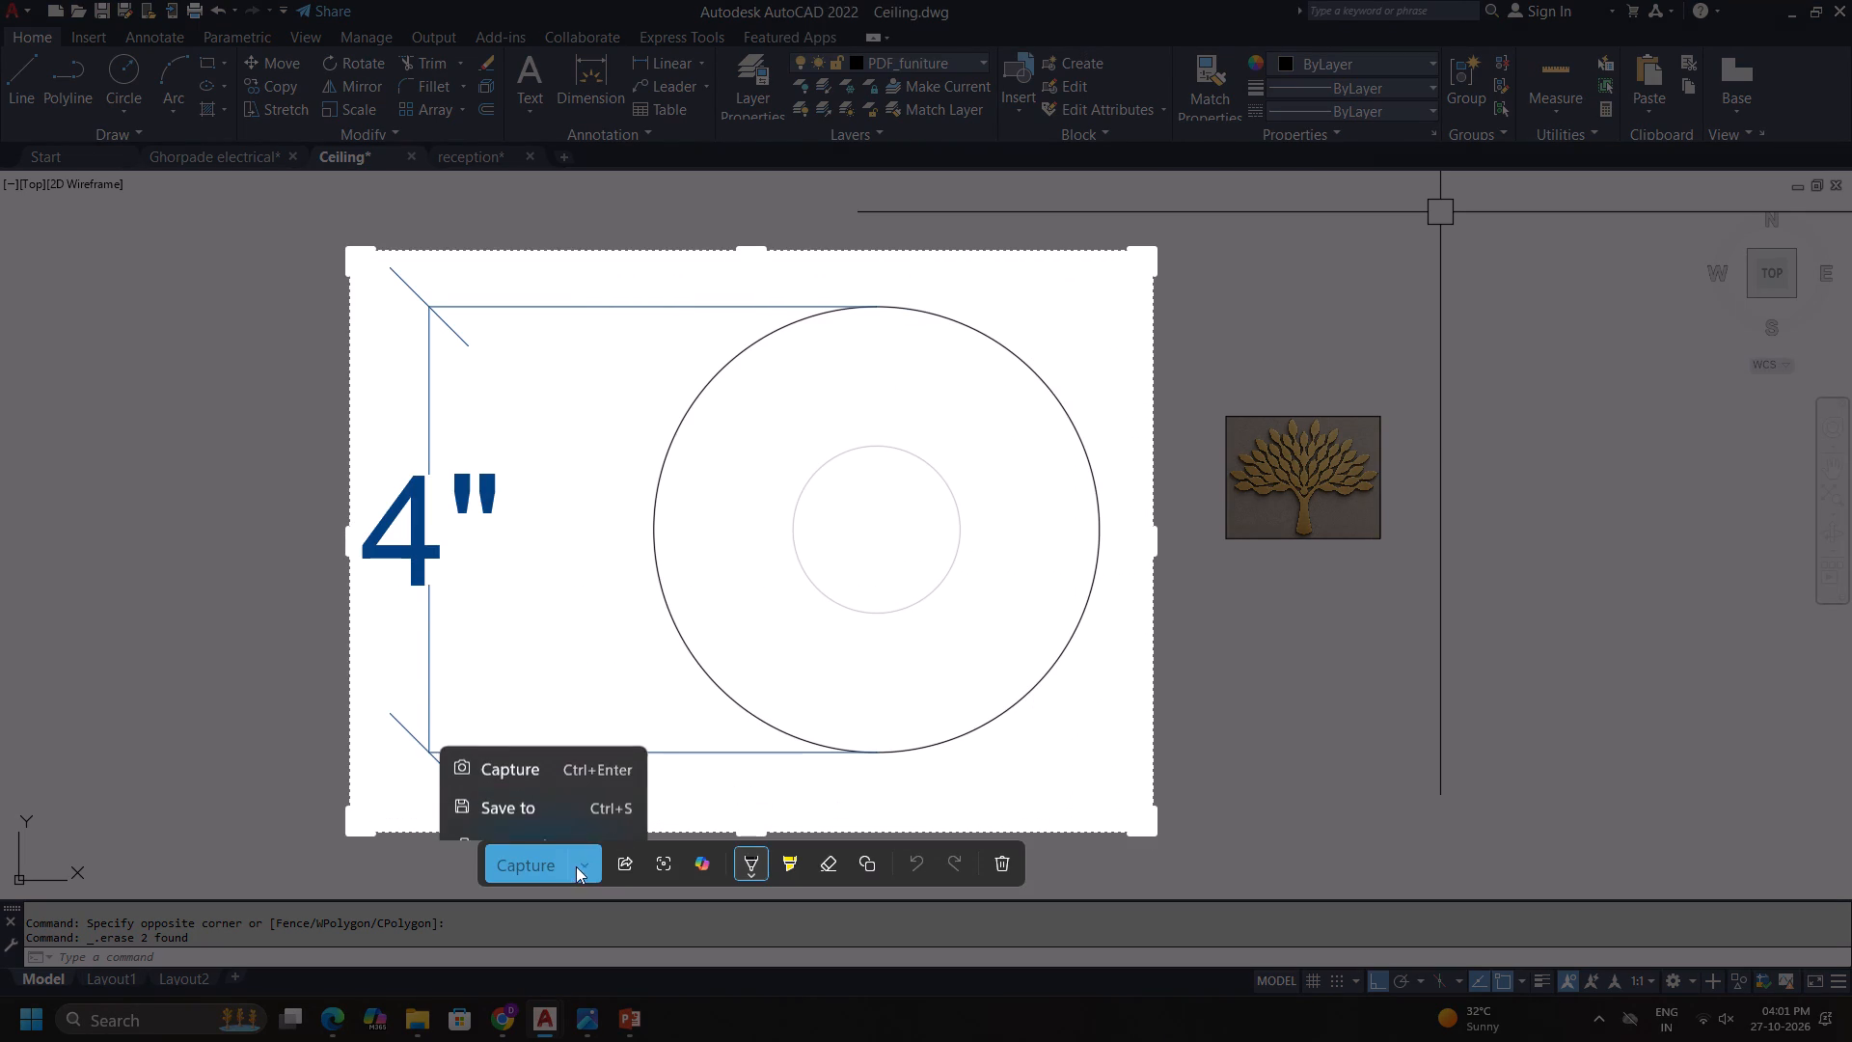
pyautogui.click(573, 827)
# Paste the new capture onto slide 2 in PowerPoint, scale it to about 14.29 × 10.34 cm and place it over the old drawing.
pyautogui.click(631, 1035)
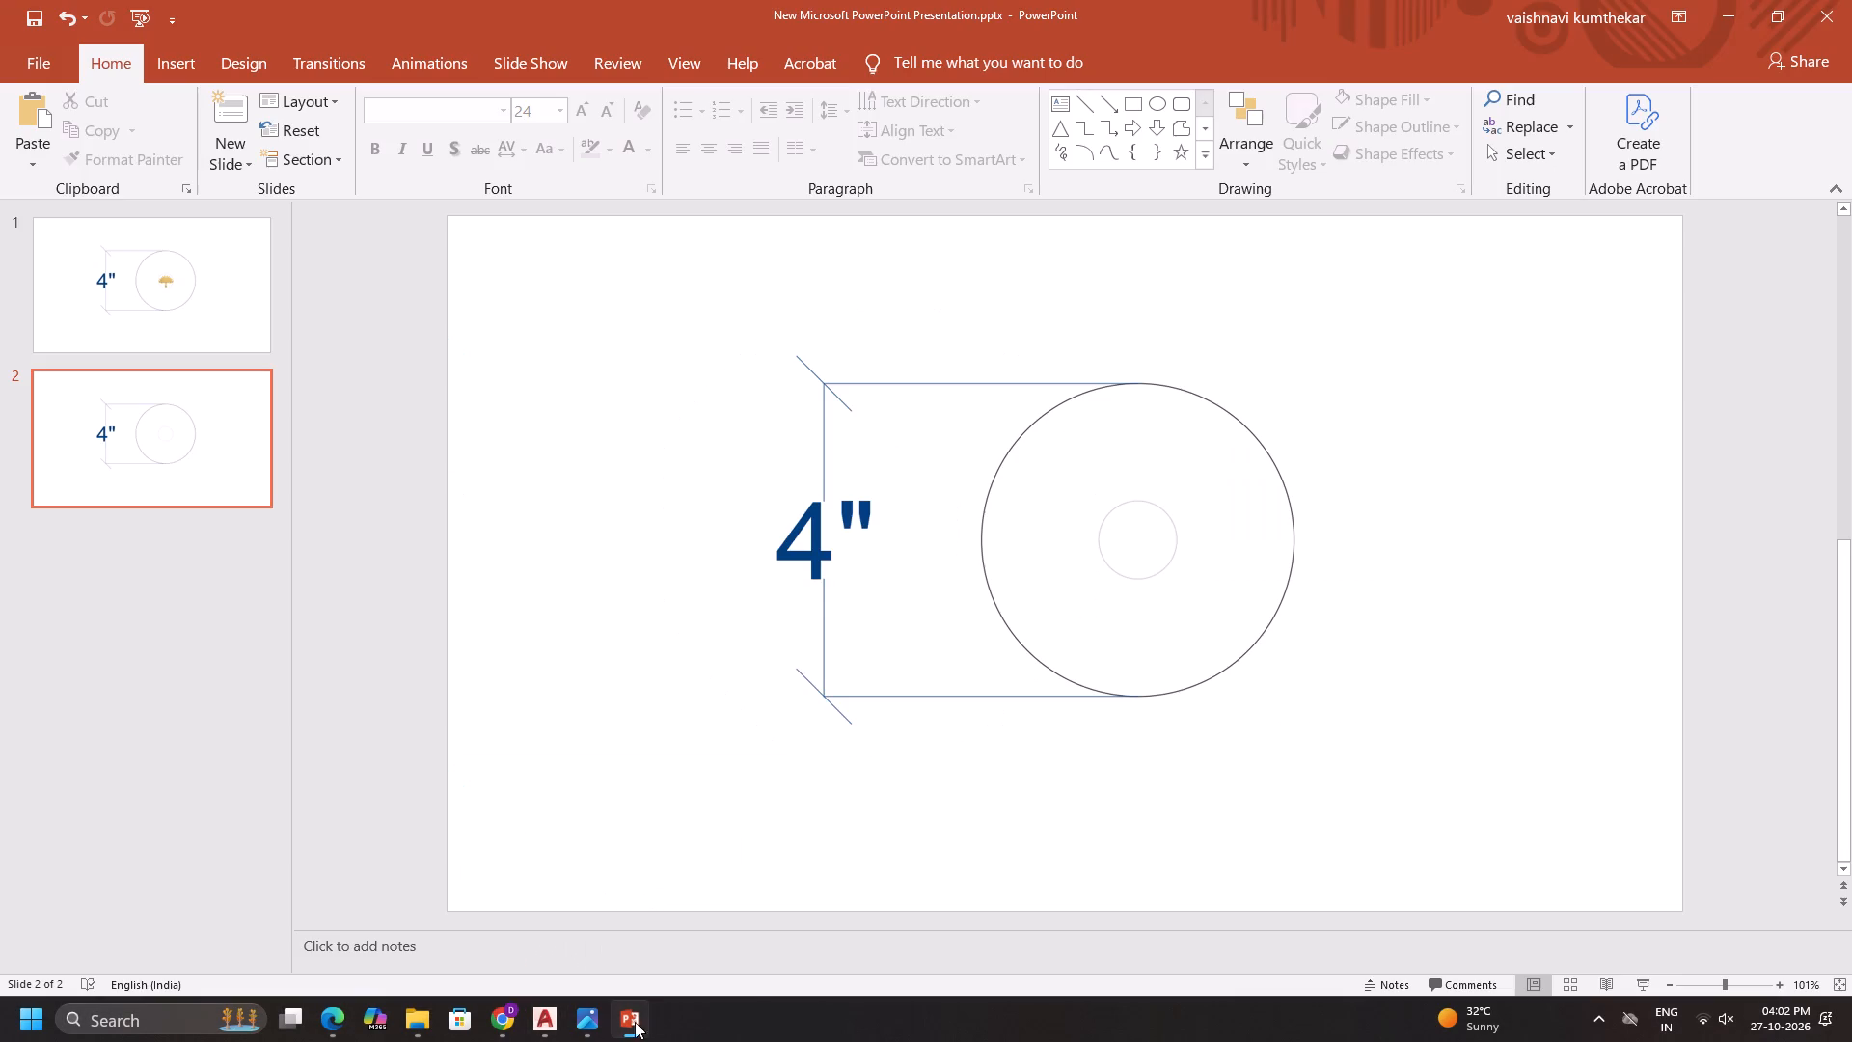
pyautogui.hotkey('ctrl', 'v')
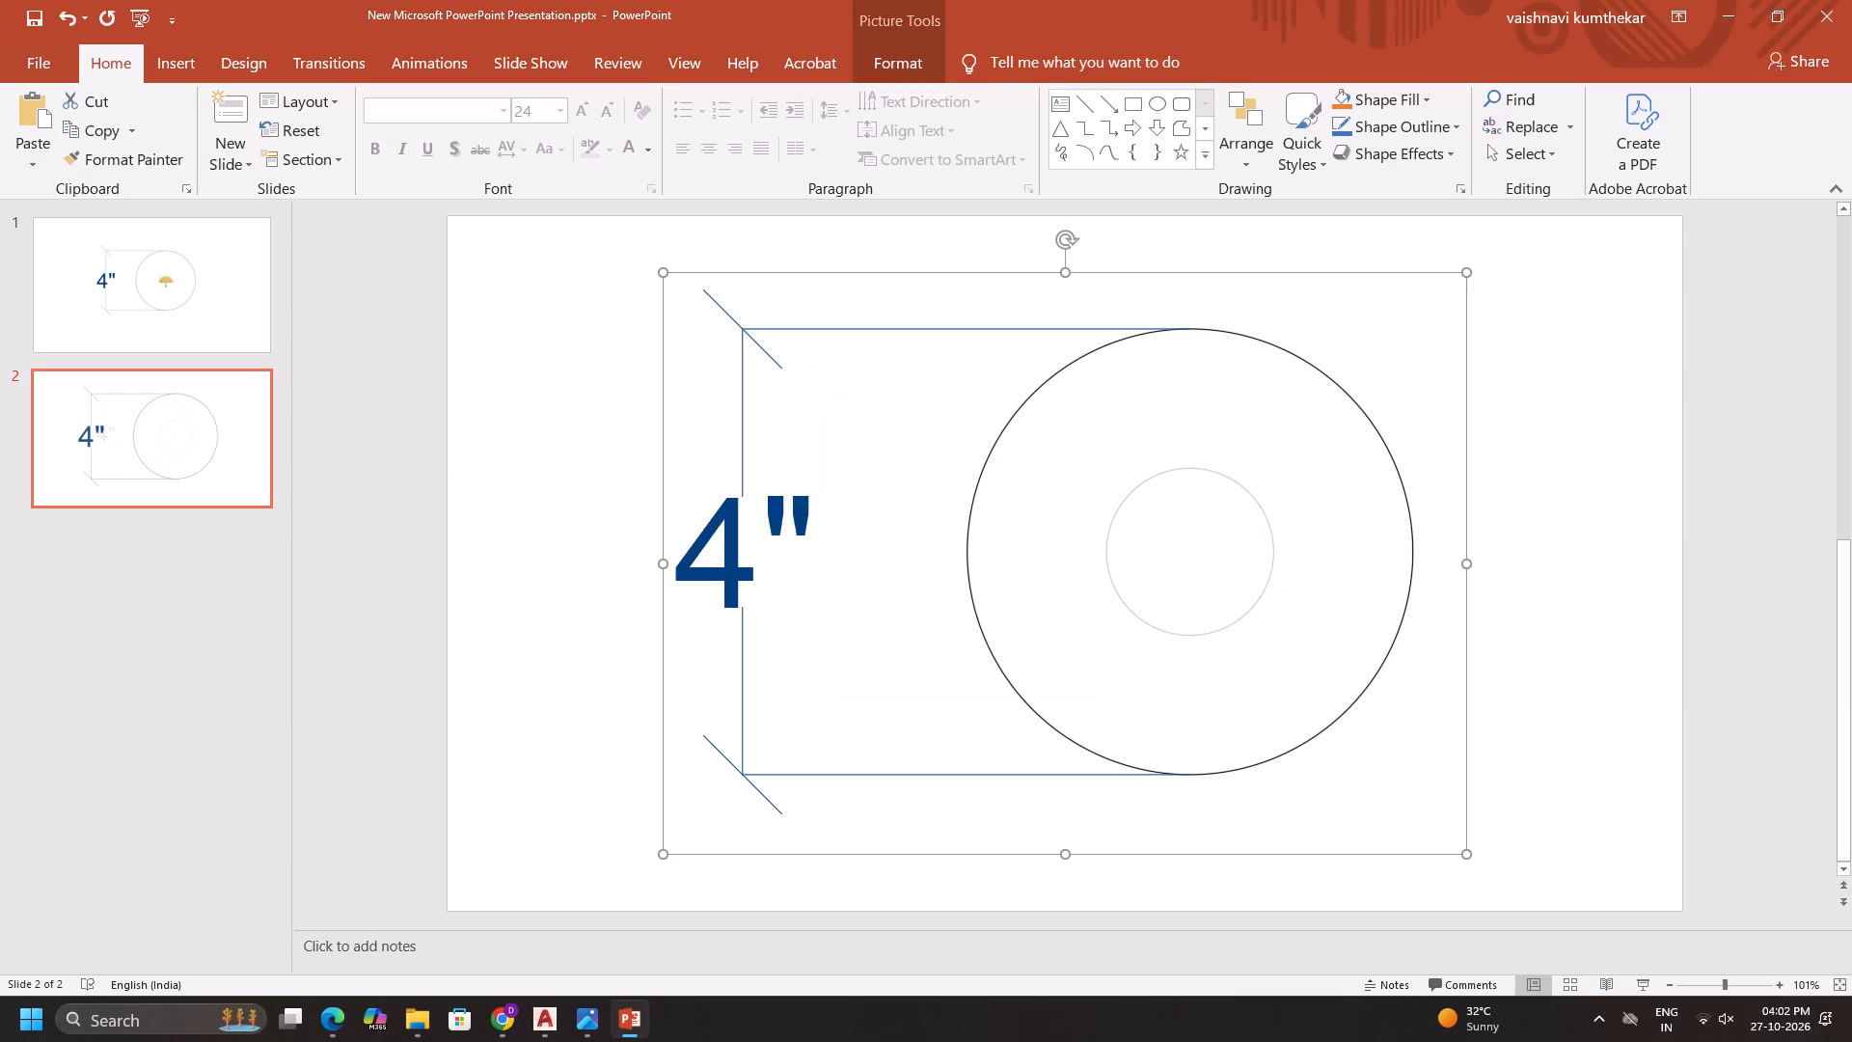
pyautogui.moveTo(1467, 268); pyautogui.dragTo(1110, 549)
pyautogui.moveTo(992, 668); pyautogui.dragTo(1160, 567)
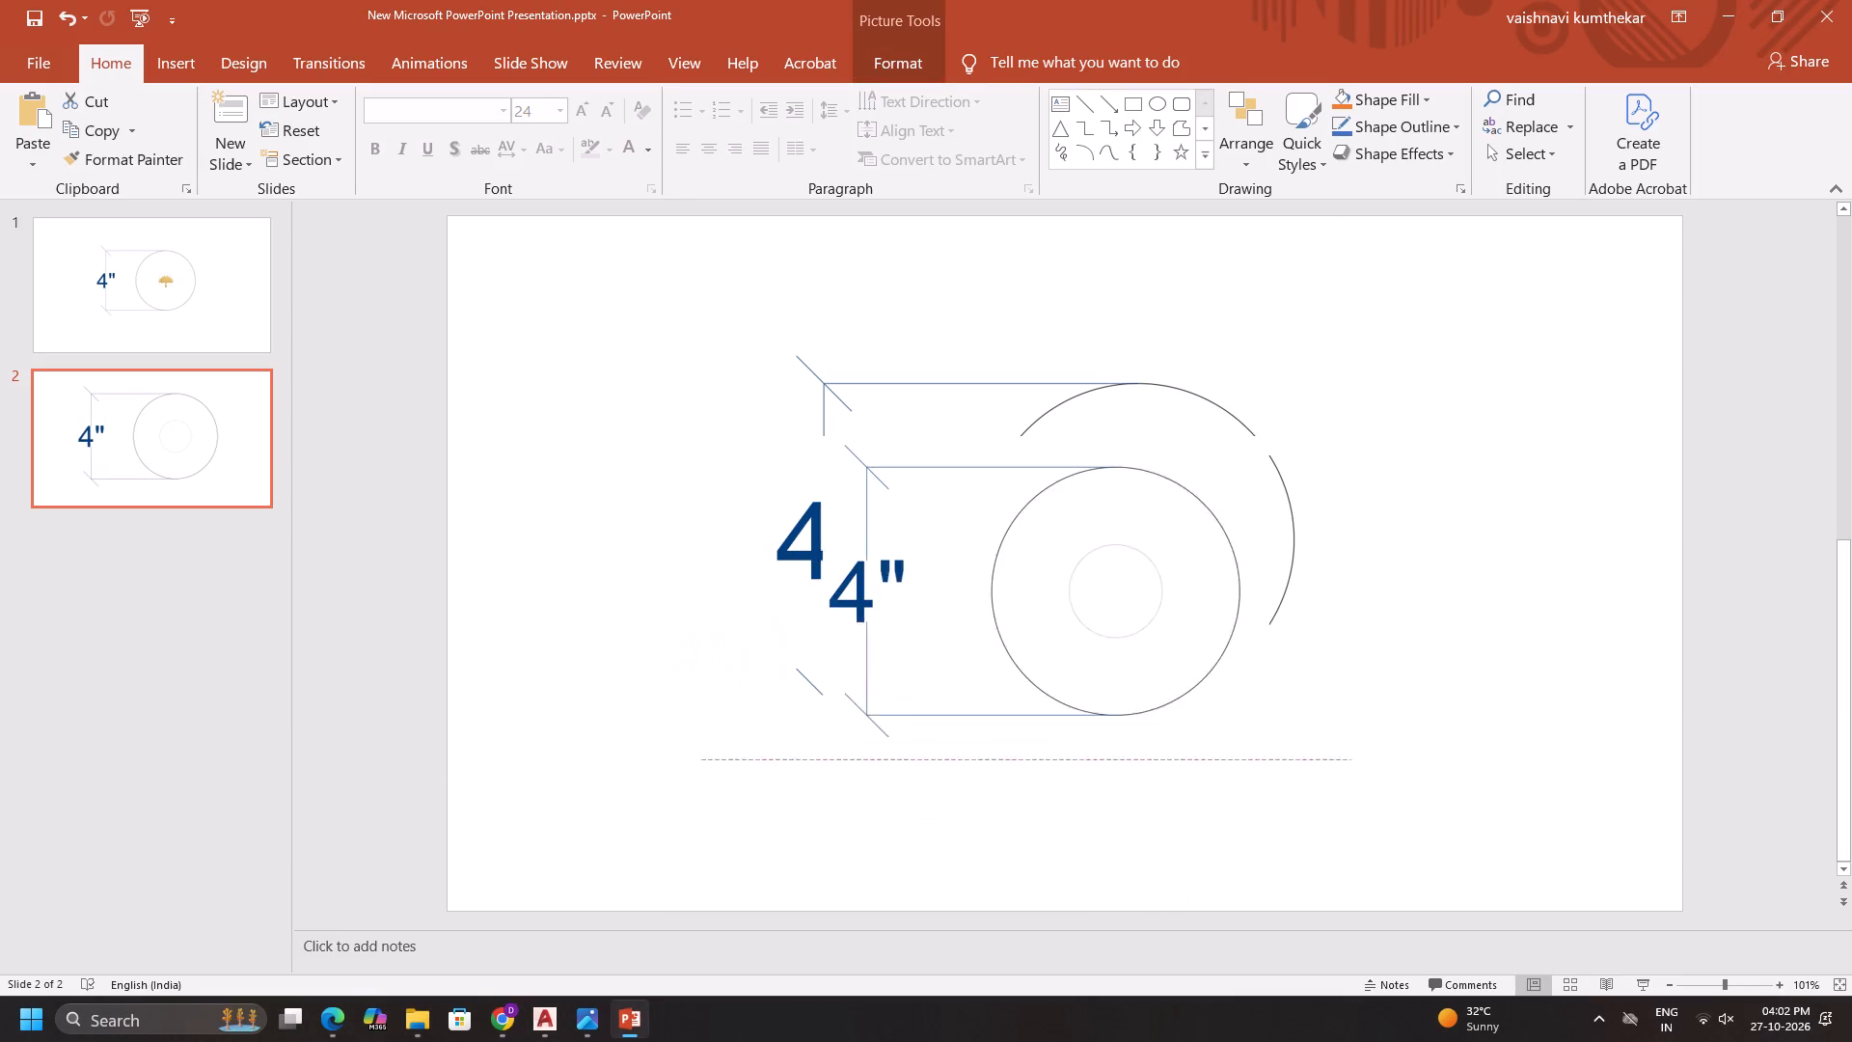
pyautogui.moveTo(1160, 567); pyautogui.dragTo(1167, 513)
pyautogui.moveTo(1285, 707); pyautogui.dragTo(1313, 733)
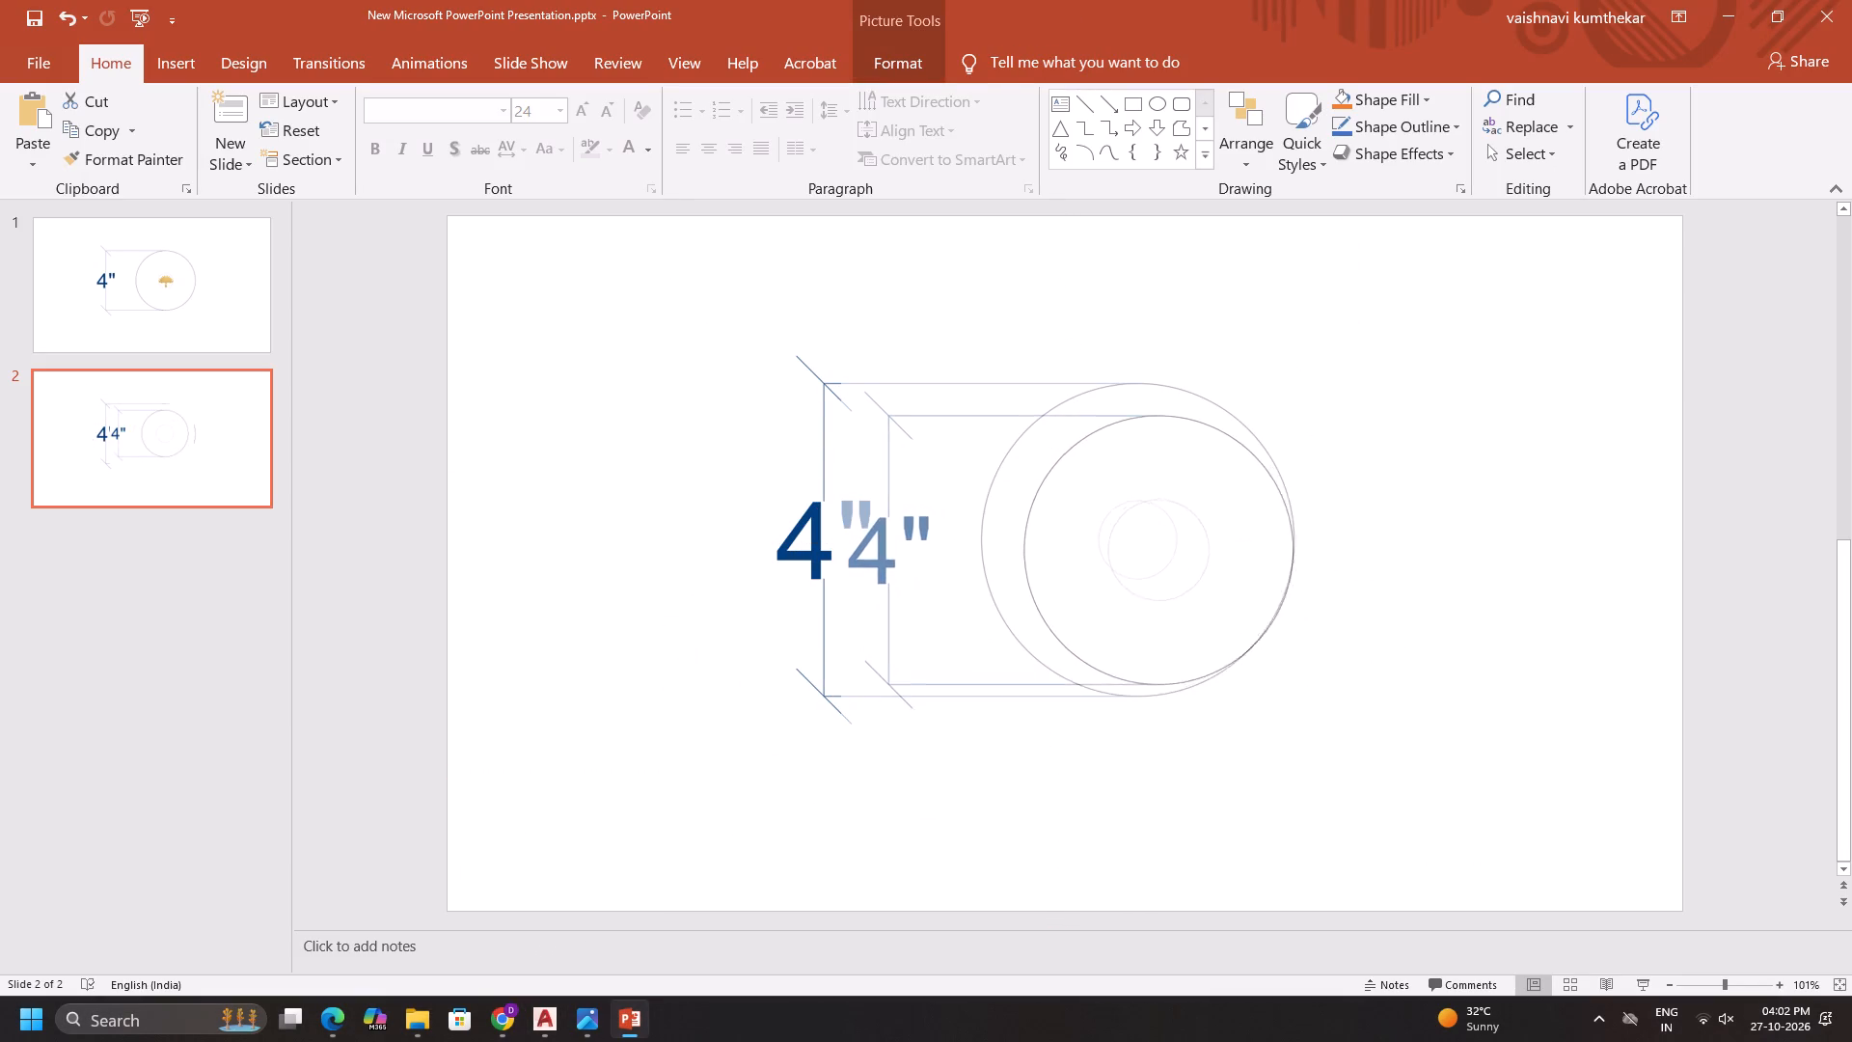
pyautogui.moveTo(1313, 733); pyautogui.dragTo(1335, 759)
pyautogui.moveTo(1155, 622); pyautogui.dragTo(1108, 602)
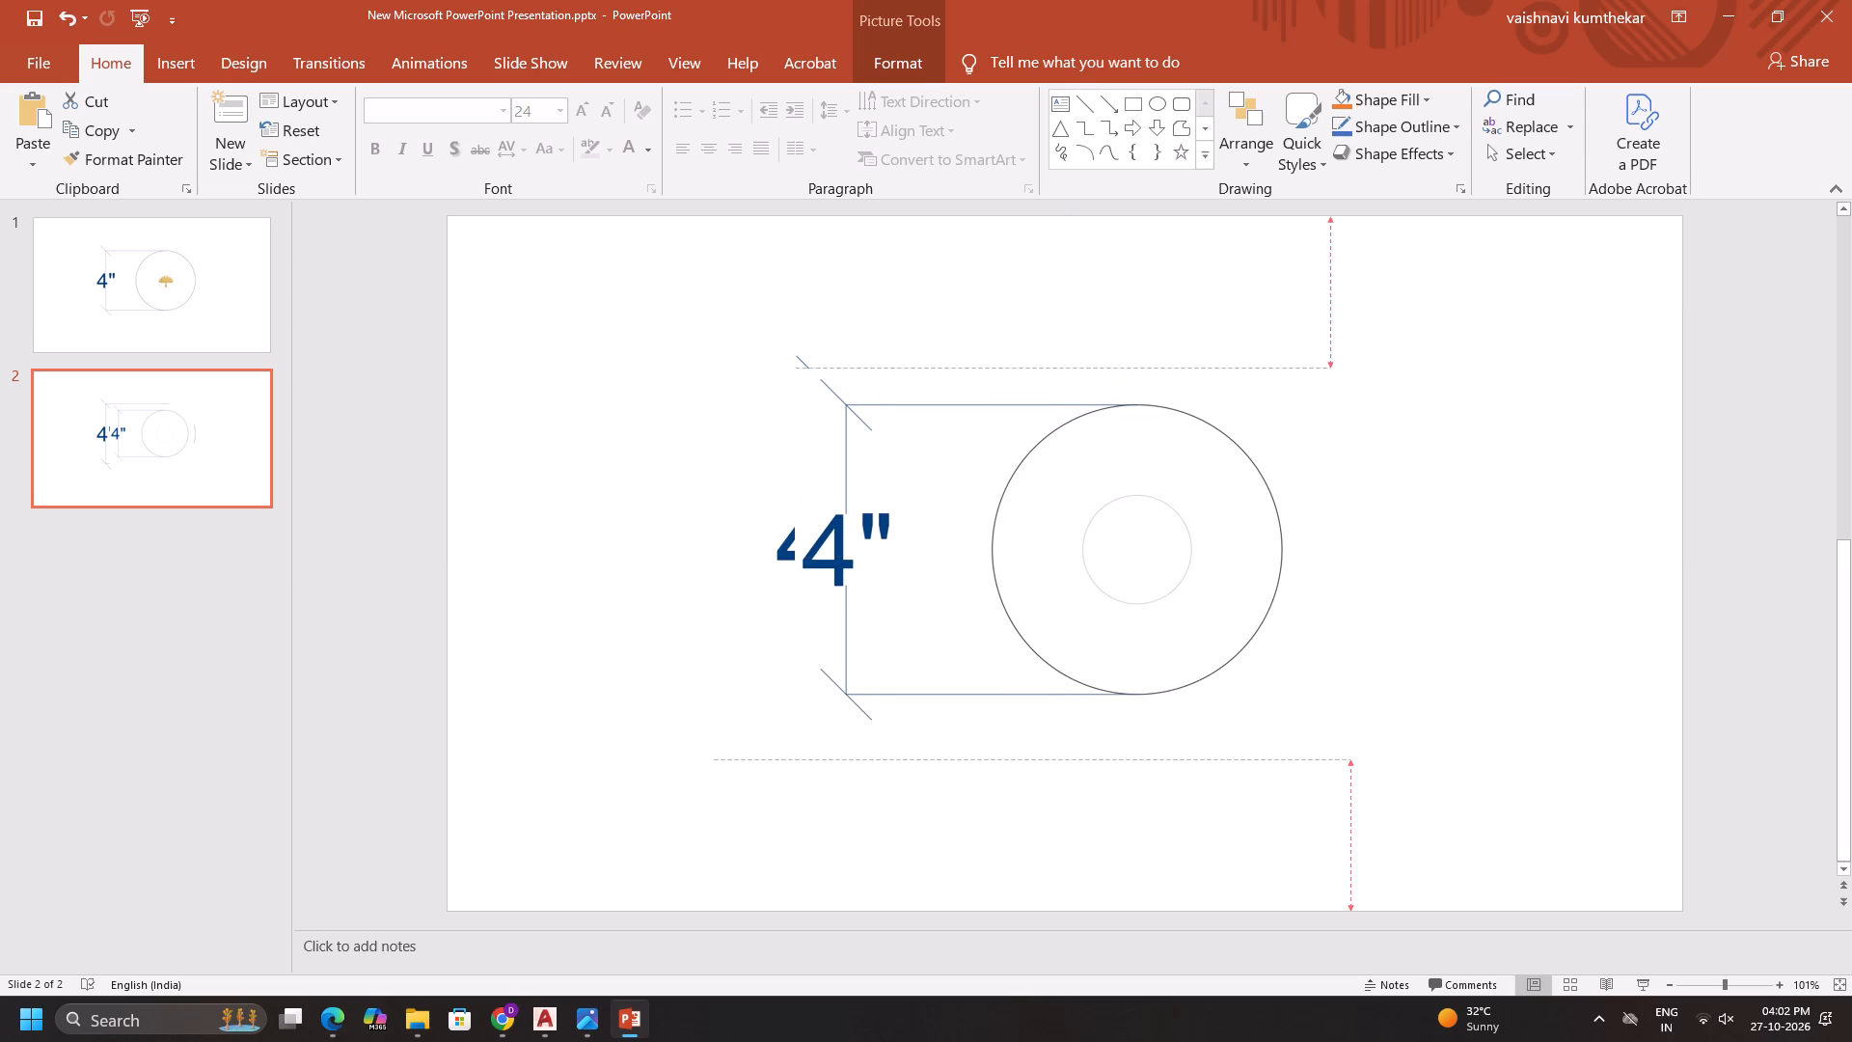
pyautogui.moveTo(1108, 602); pyautogui.dragTo(1084, 600)
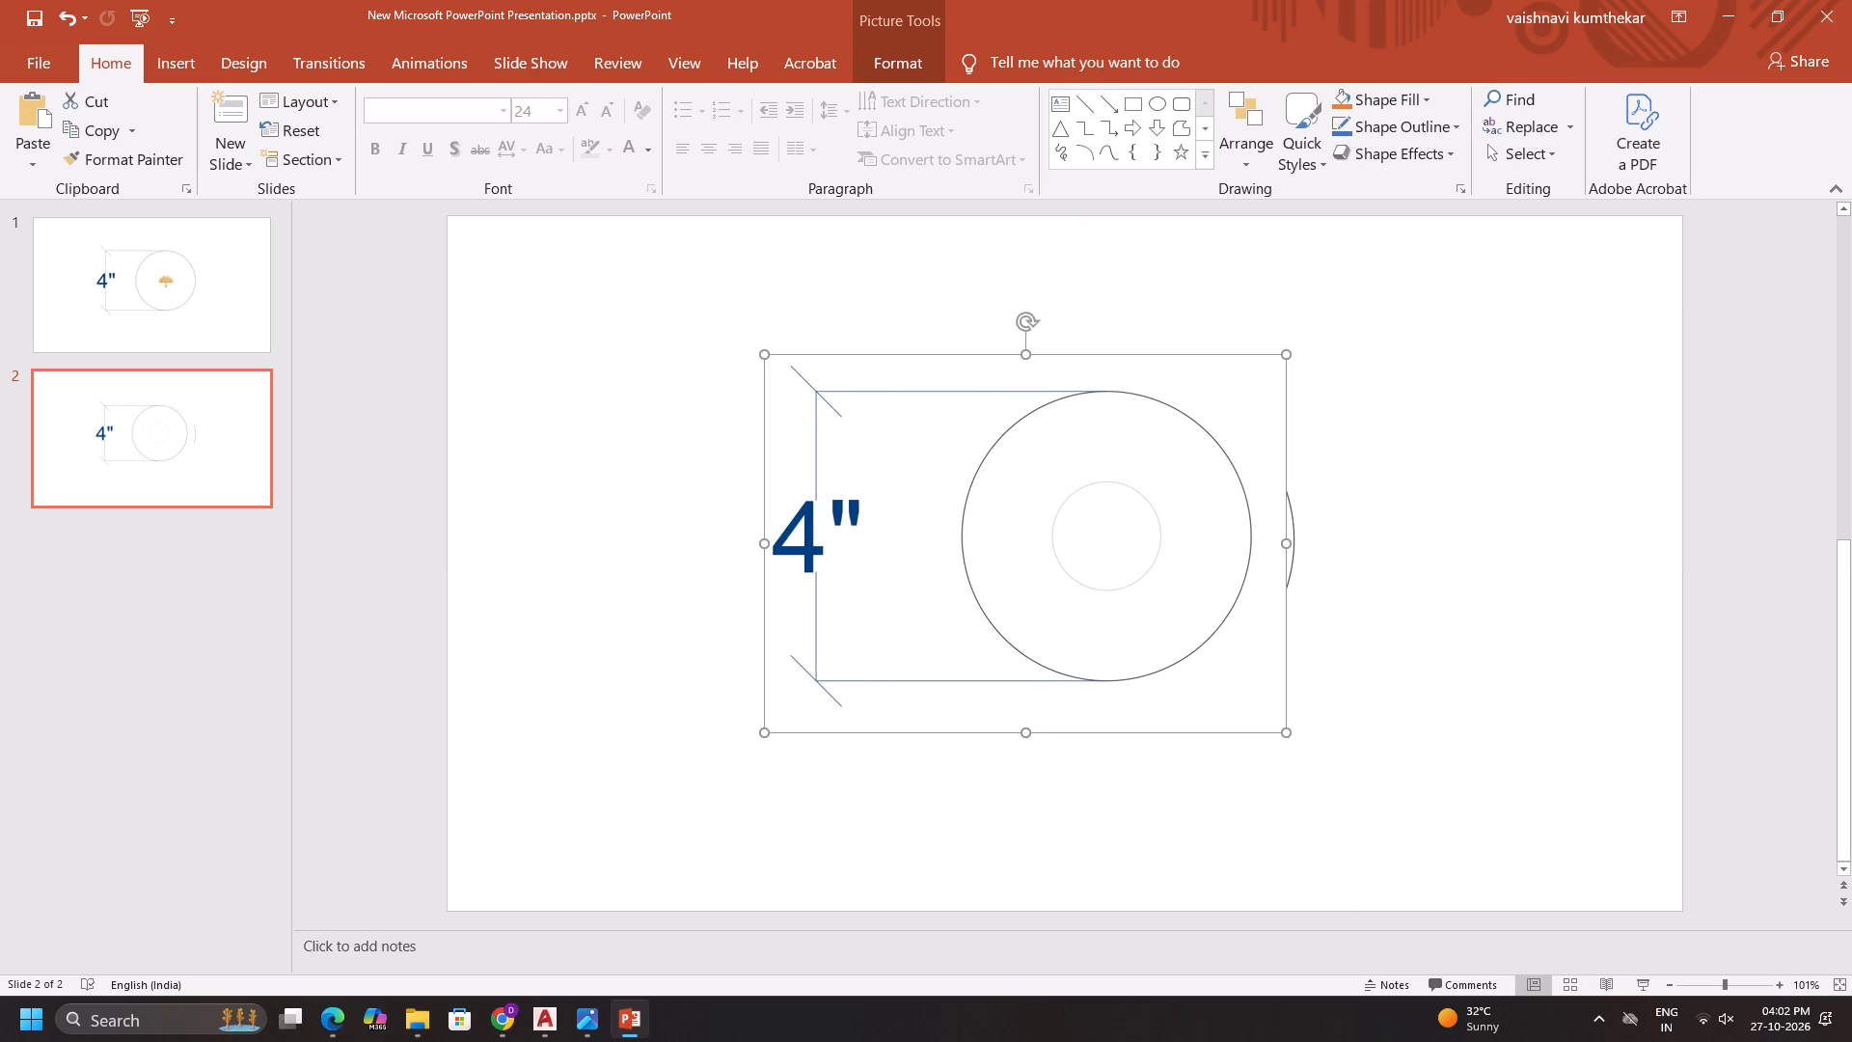
# Examine the pasted drawing's colour options and its Format Picture settings for corrections, colour, crop, effects and size.
pyautogui.rightClick(1120, 580)
pyautogui.press('Escape')
pyautogui.click(890, 60)
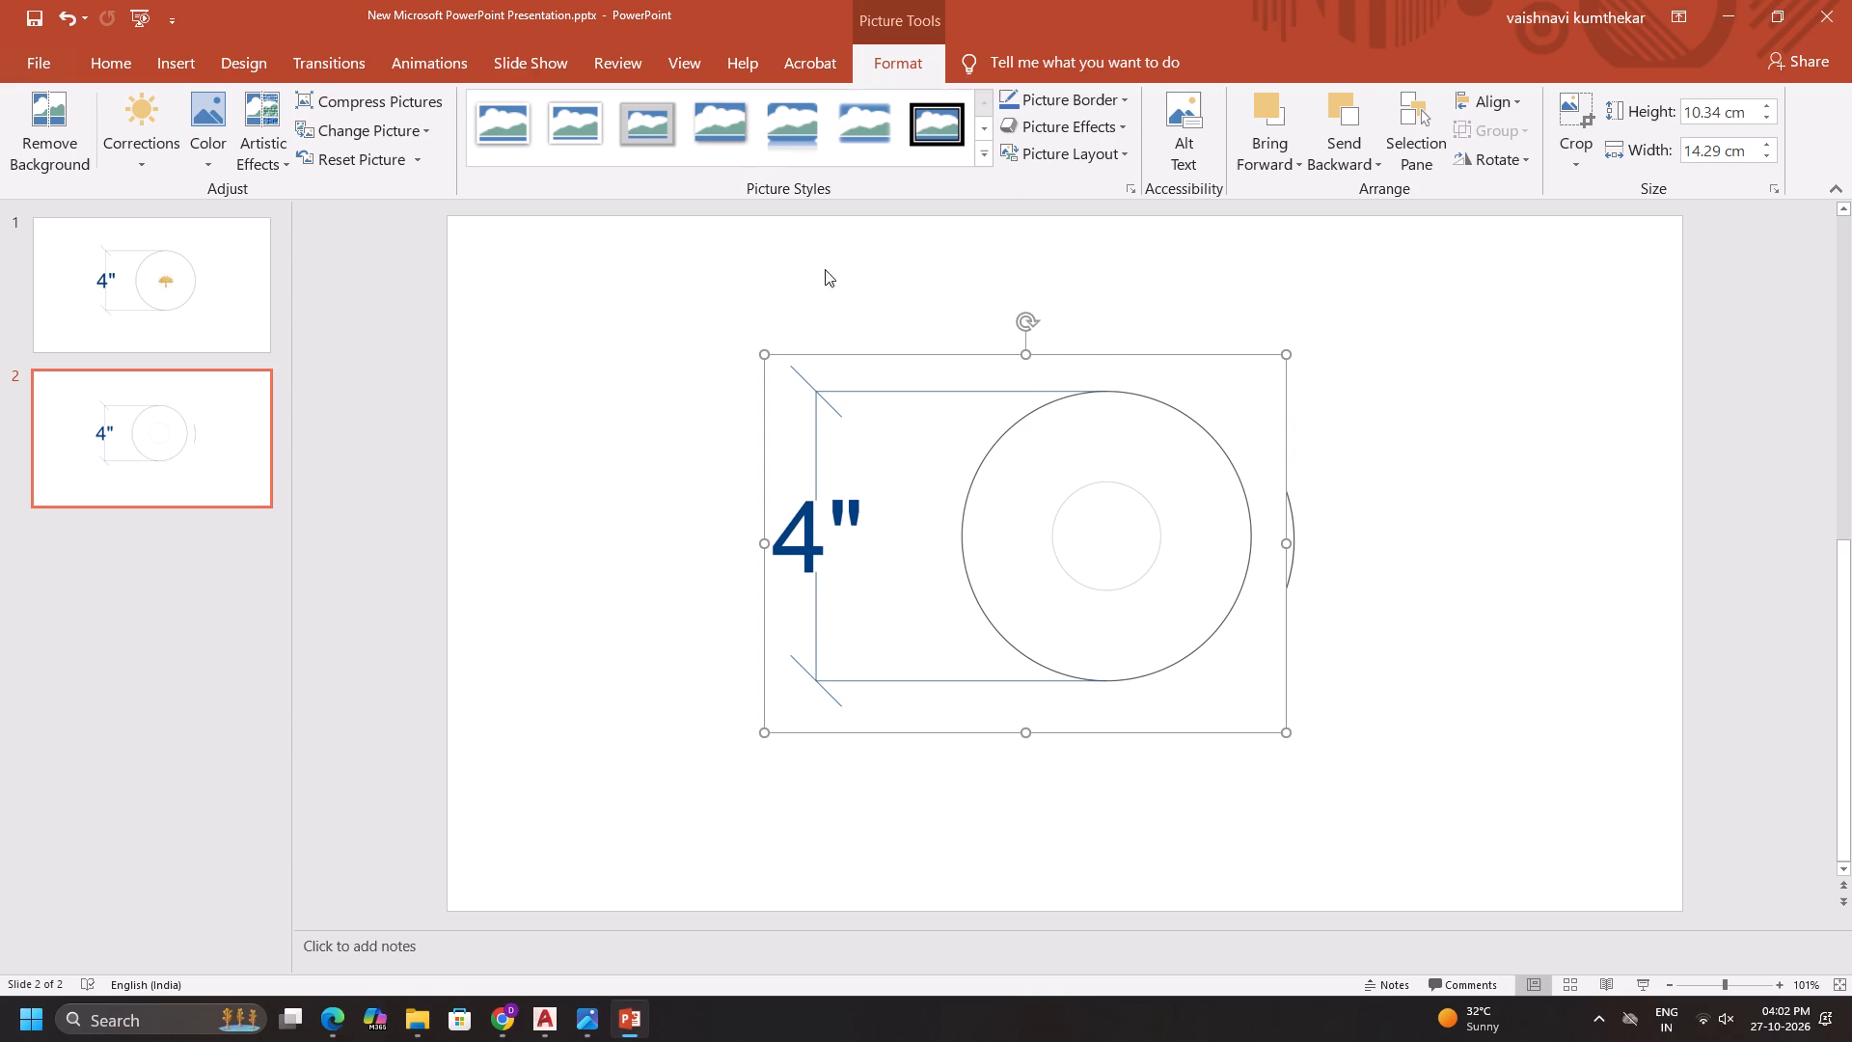
pyautogui.click(215, 156)
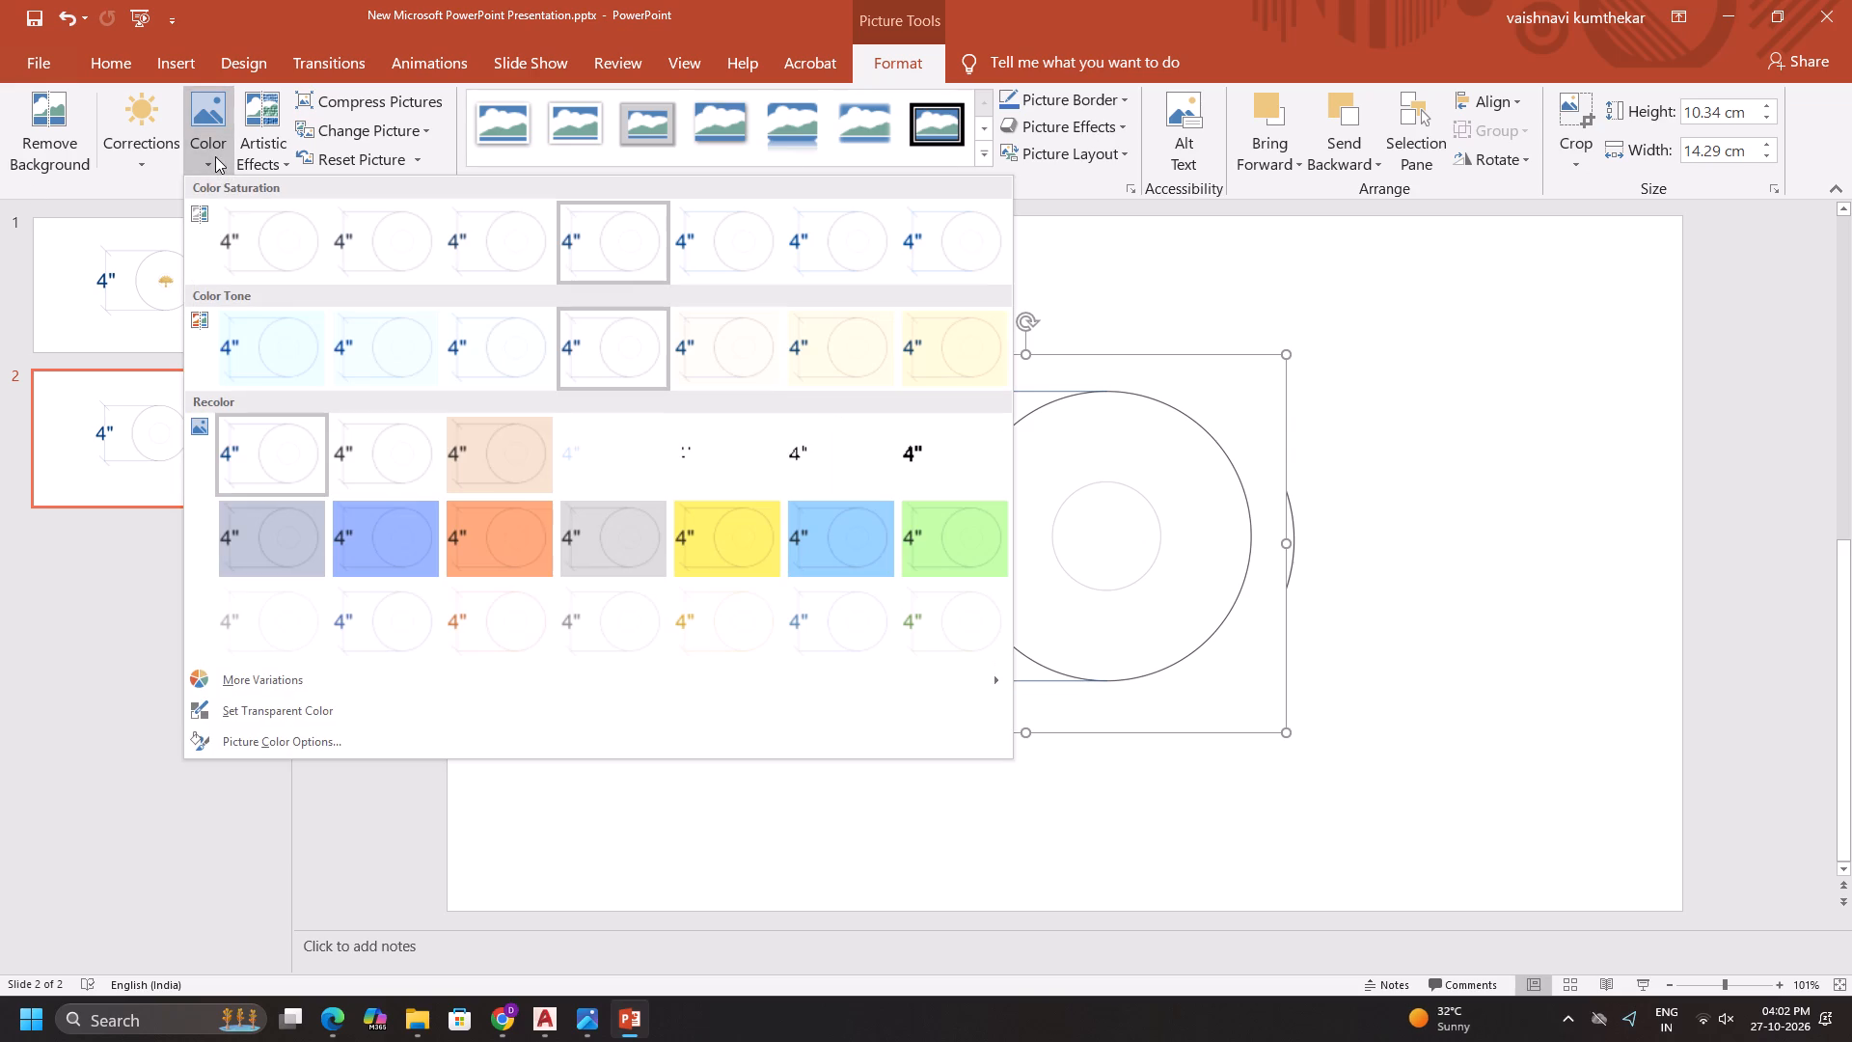
pyautogui.press('Escape')
pyautogui.click(1214, 489)
pyautogui.rightClick(1212, 481)
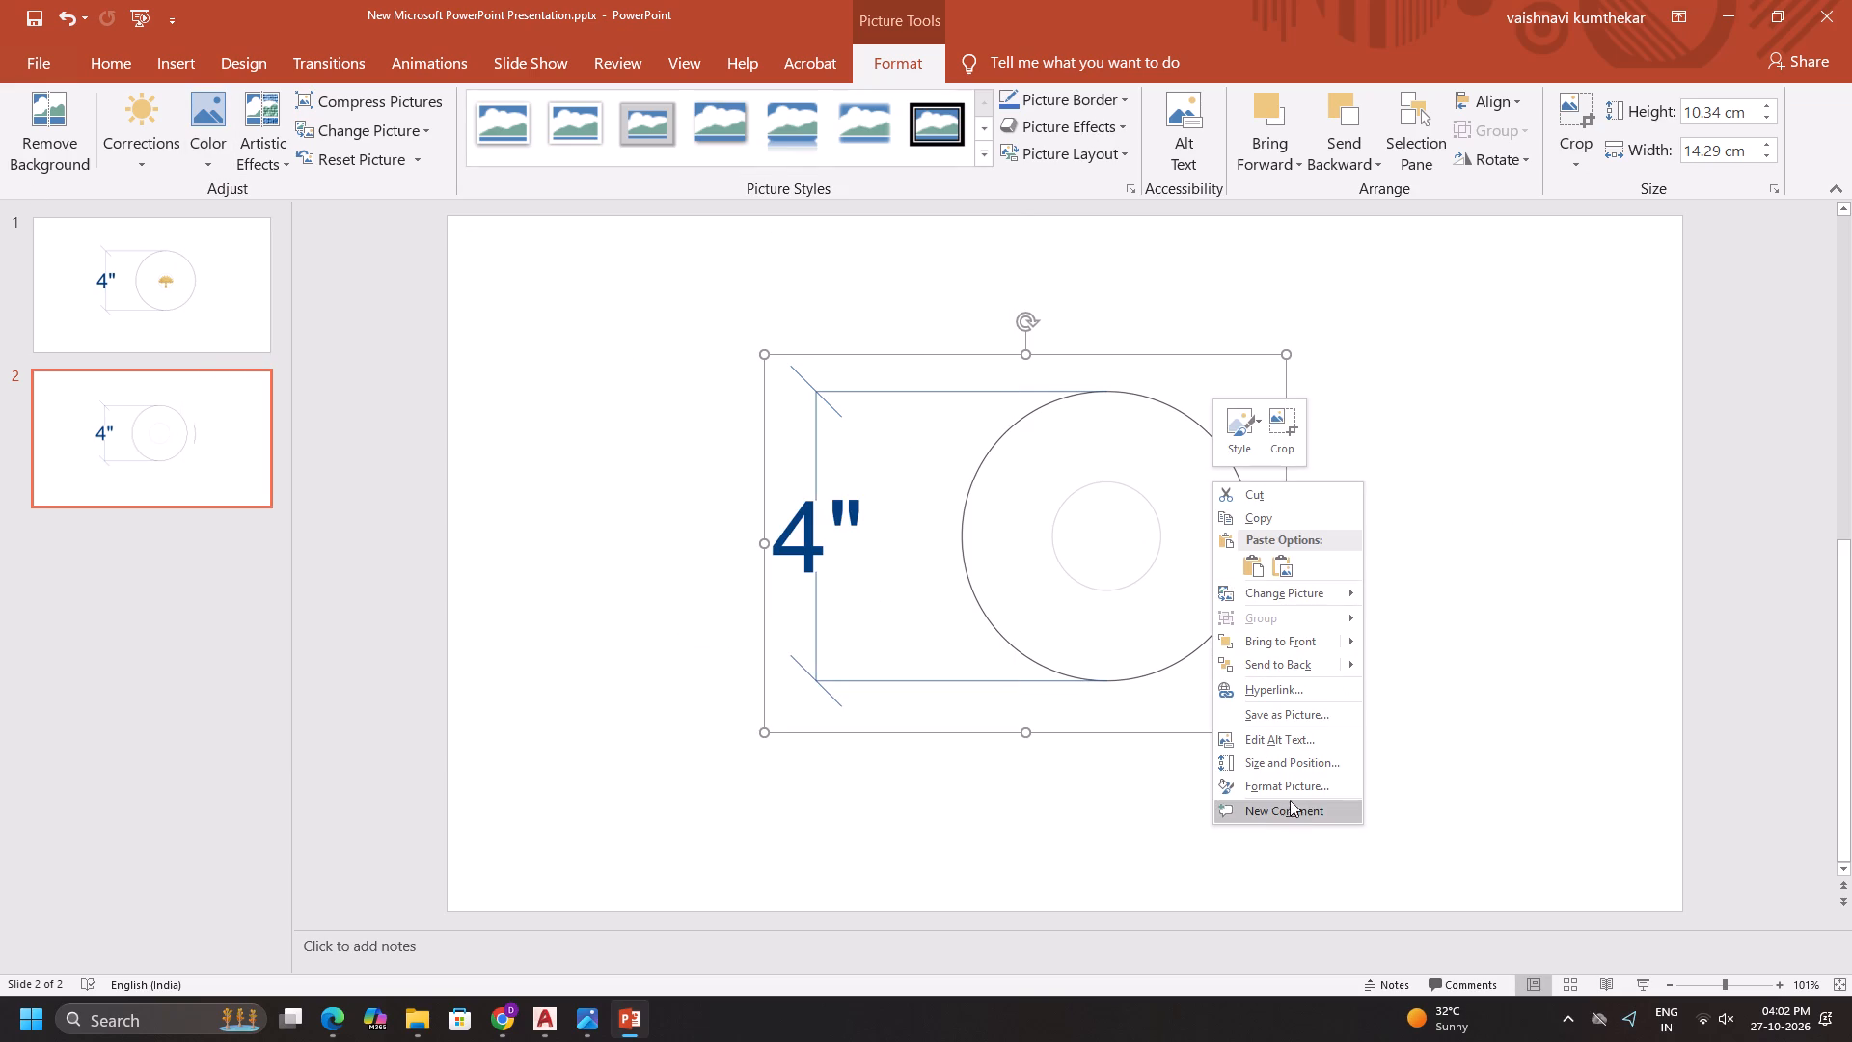
pyautogui.click(1295, 786)
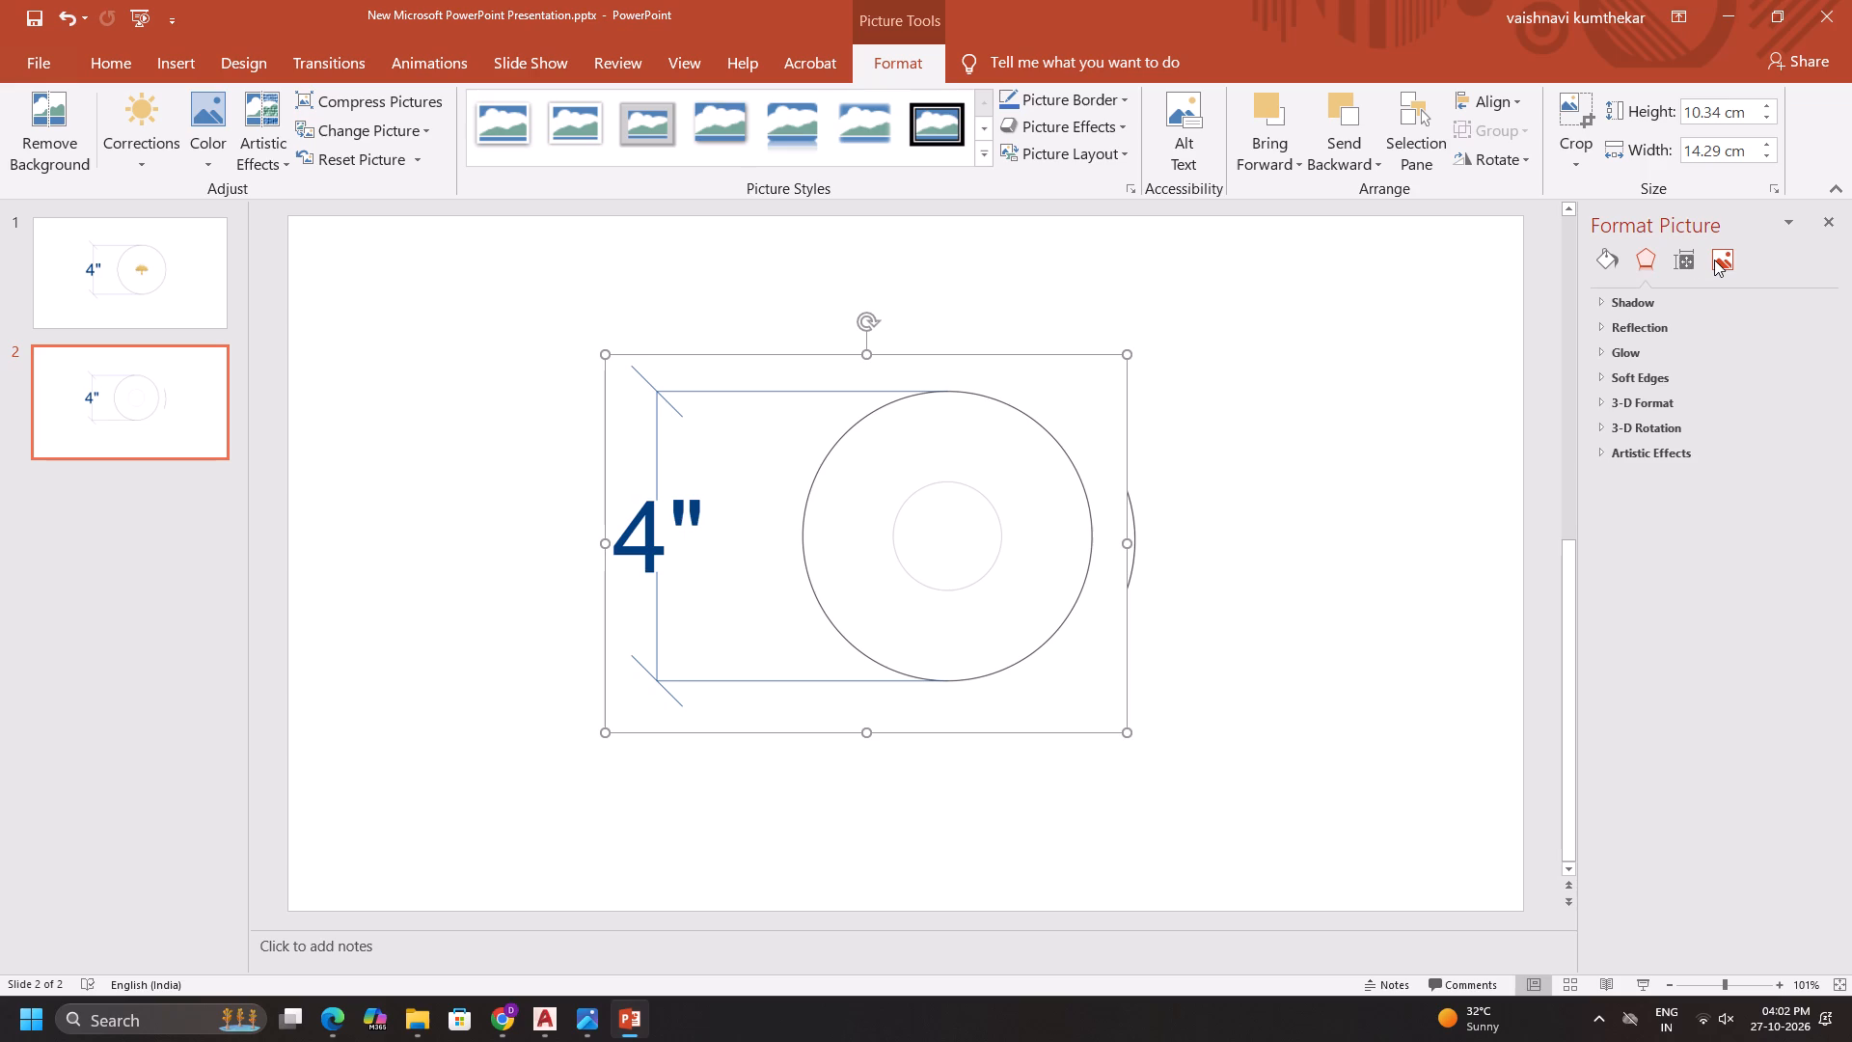
pyautogui.click(1729, 256)
pyautogui.click(1663, 301)
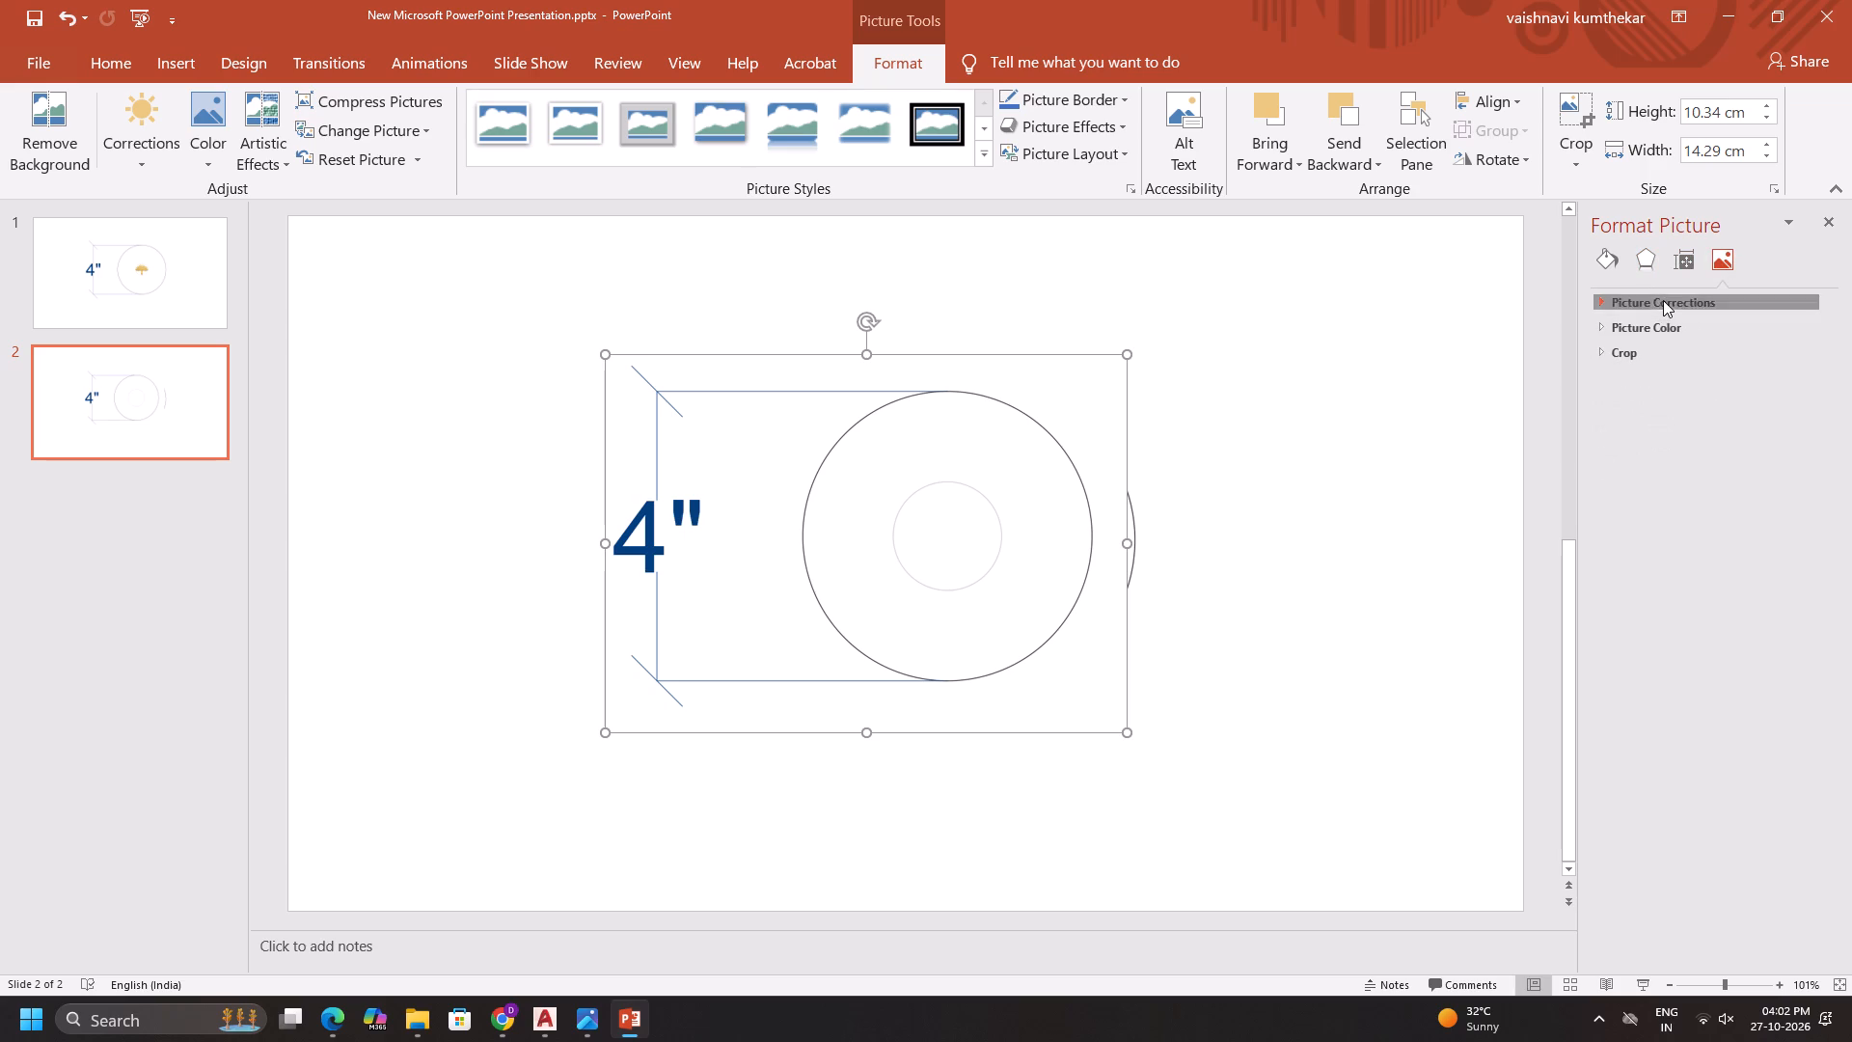
pyautogui.click(1634, 554)
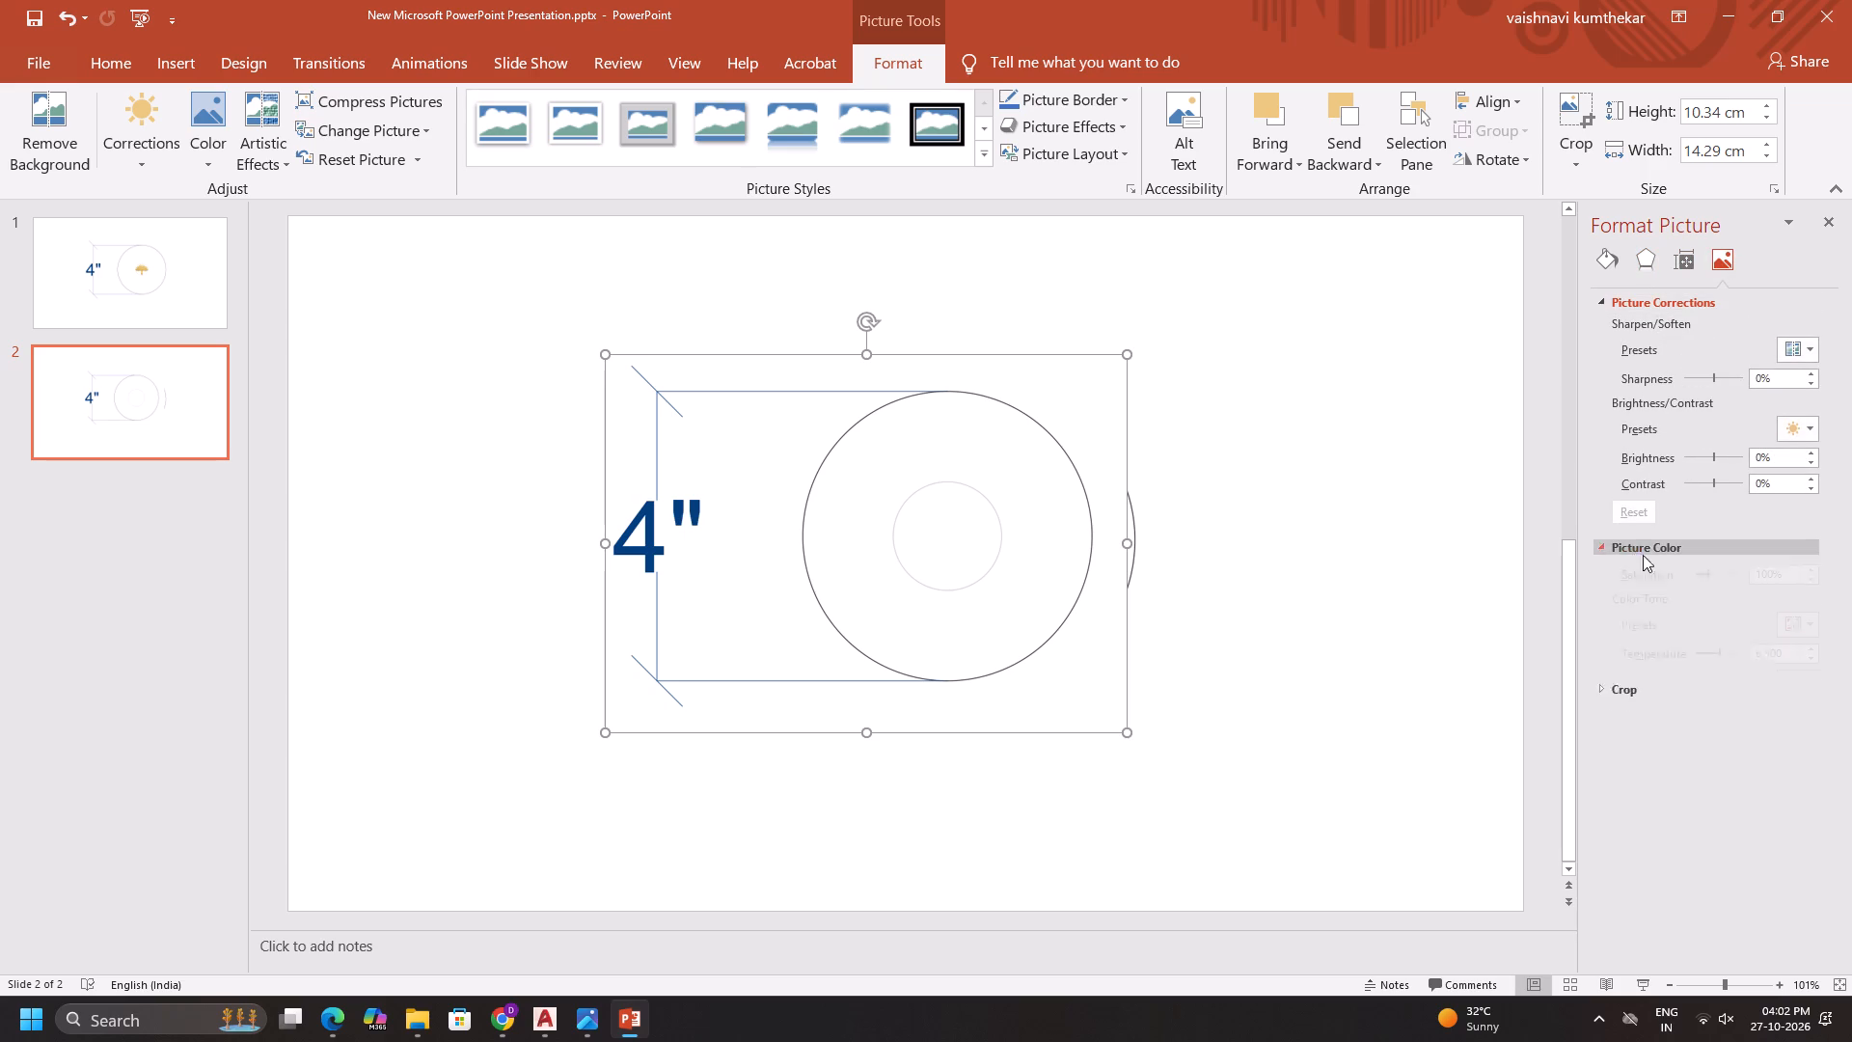
pyautogui.click(1622, 802)
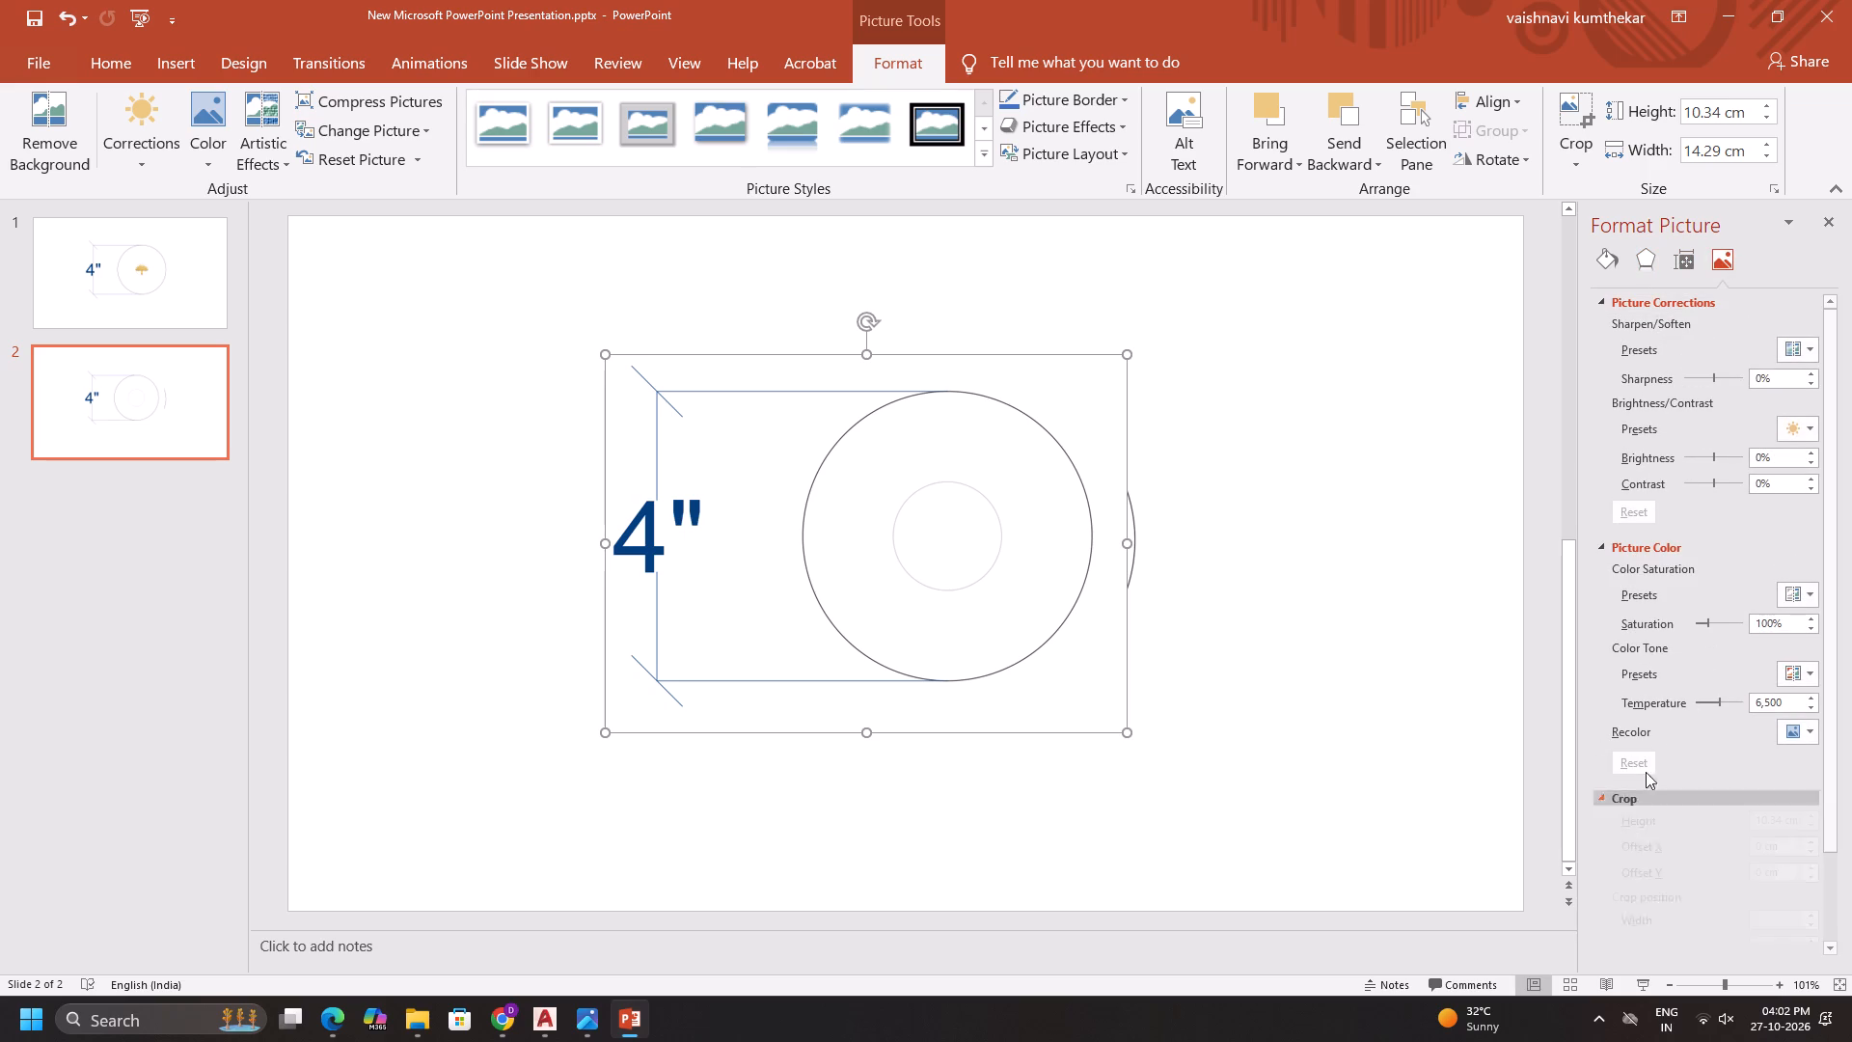
pyautogui.click(1618, 255)
pyautogui.click(1634, 260)
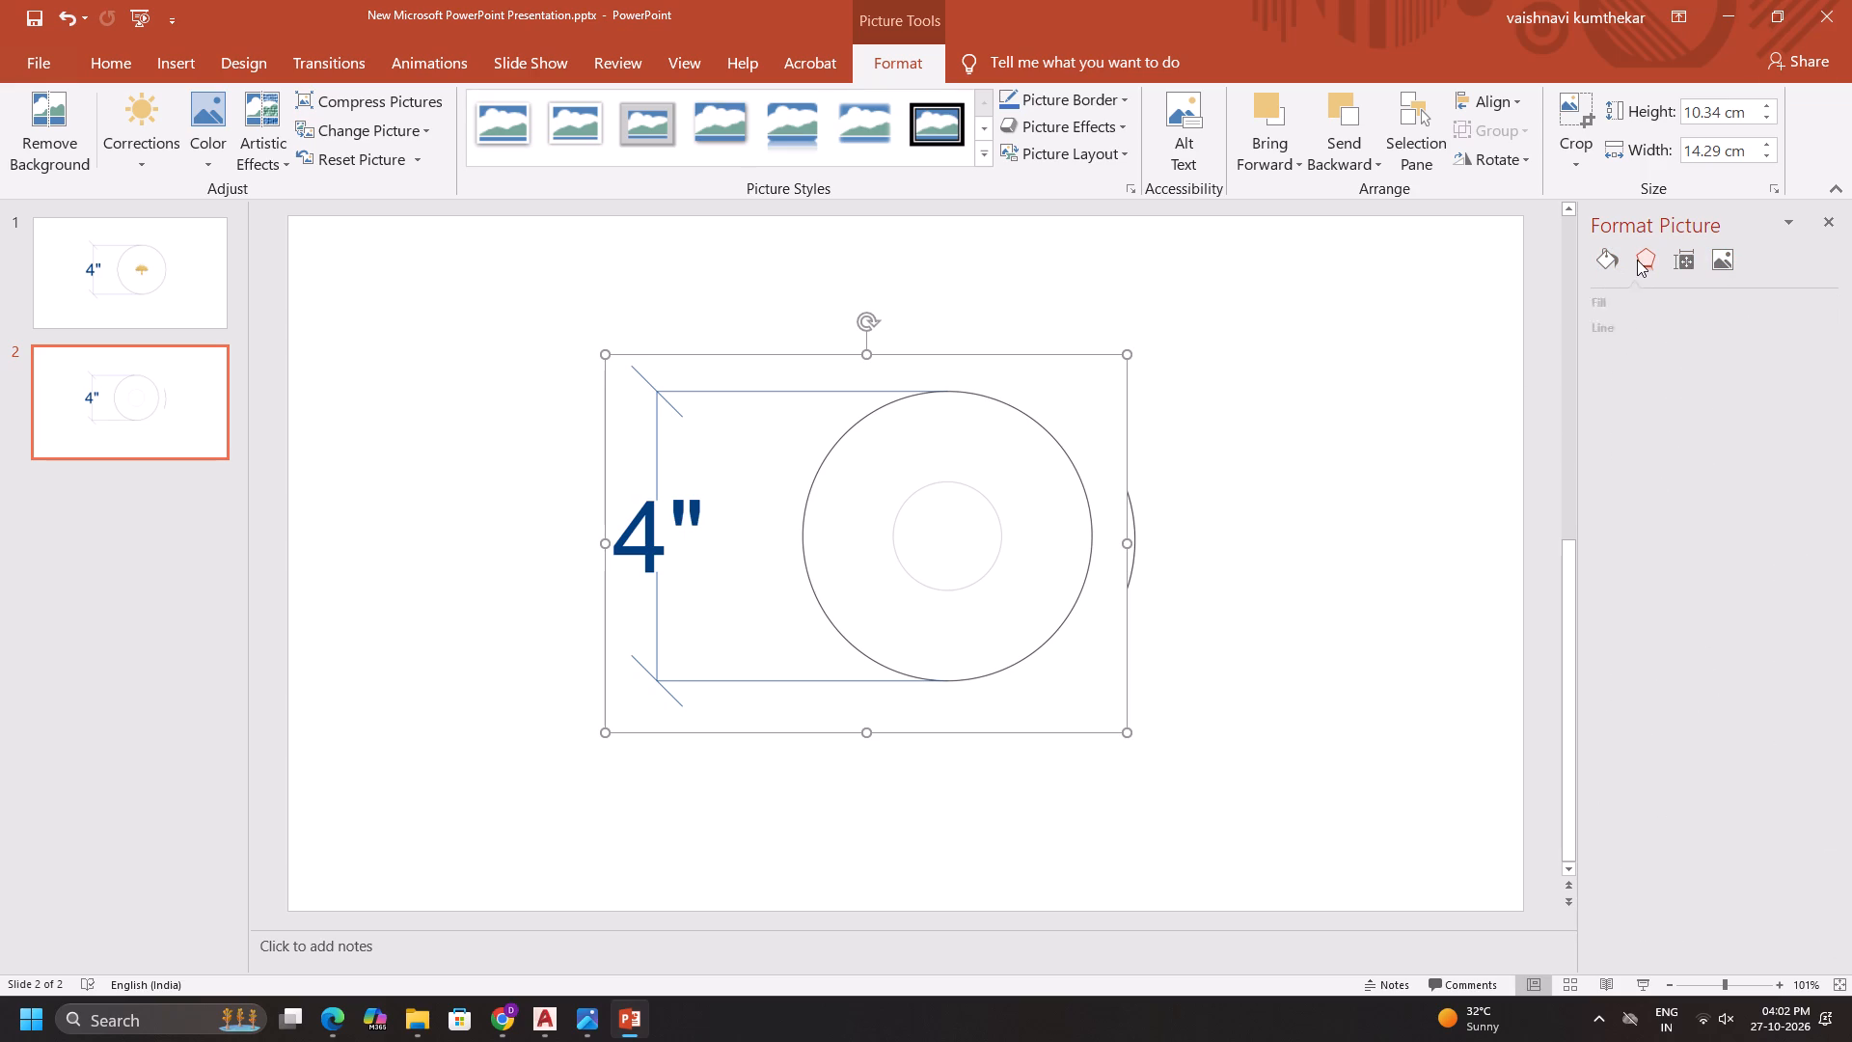
pyautogui.click(1665, 261)
pyautogui.click(1684, 263)
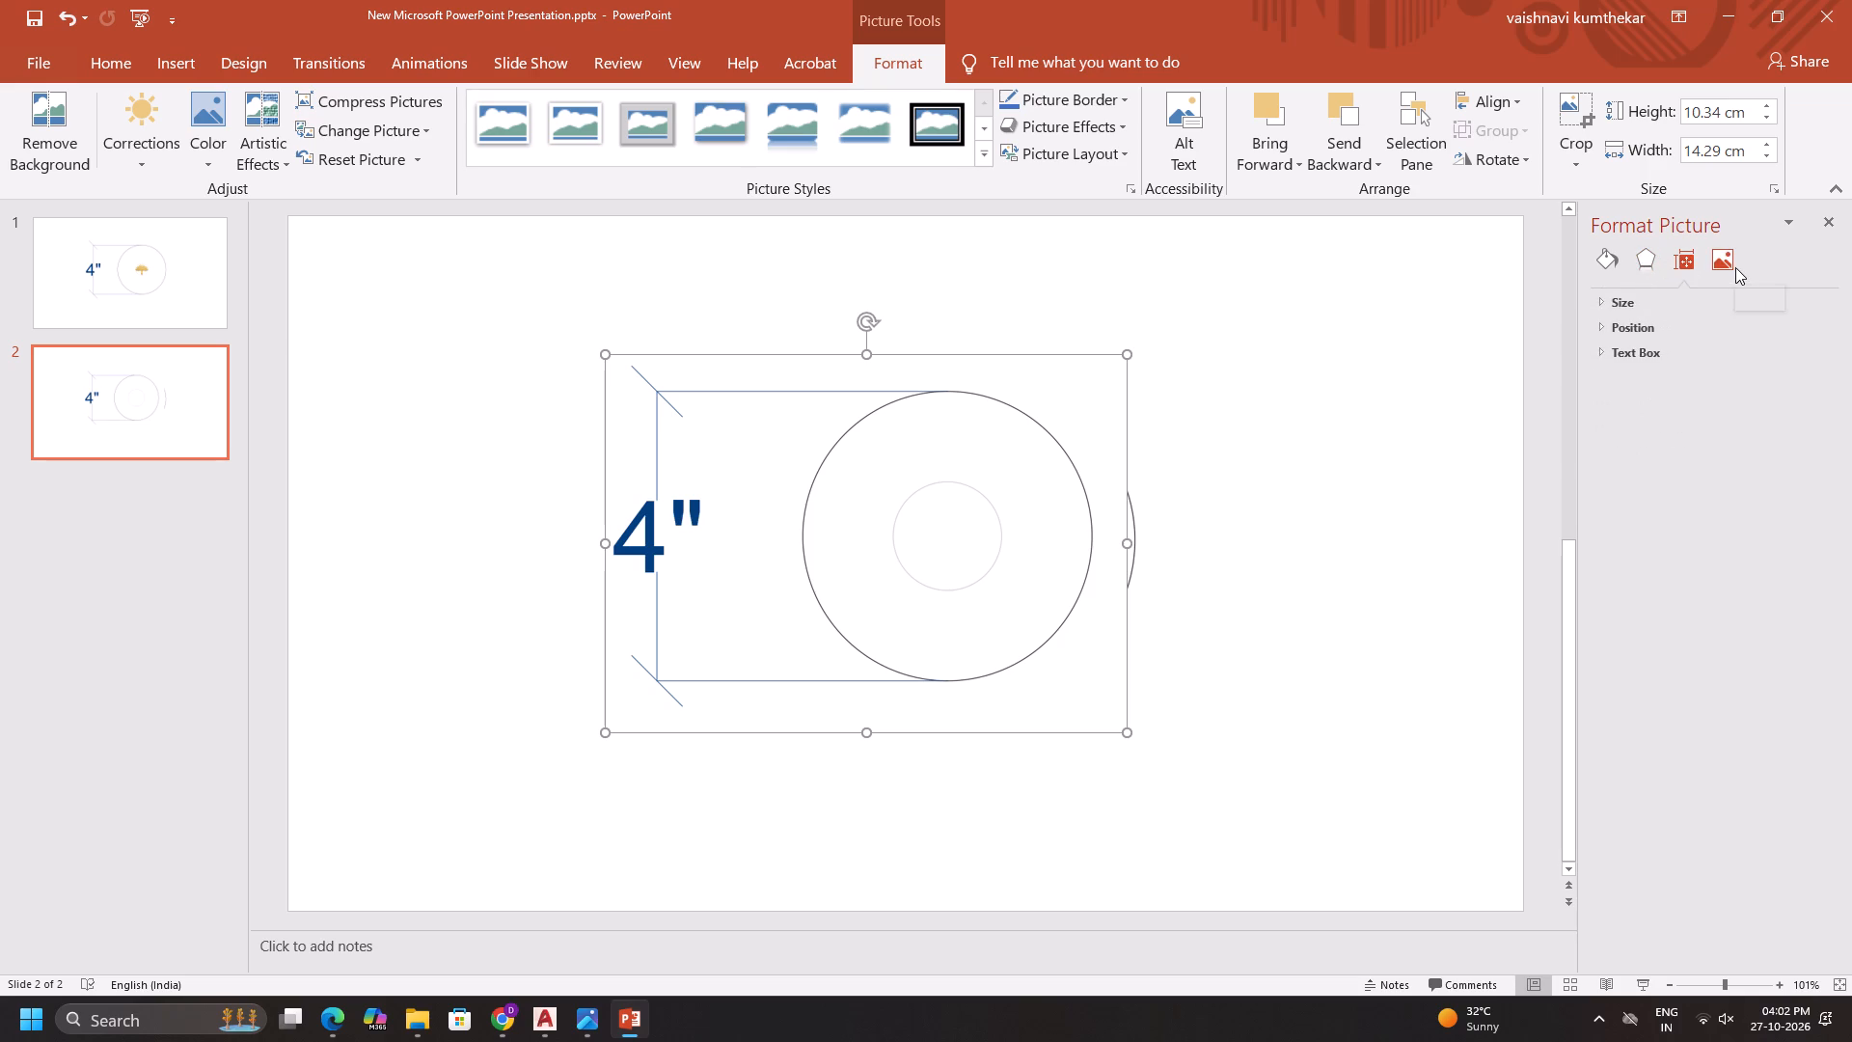
pyautogui.click(1735, 267)
# Set the pasted drawing's sharpness to -4%.
pyautogui.moveTo(1707, 380); pyautogui.dragTo(1716, 386)
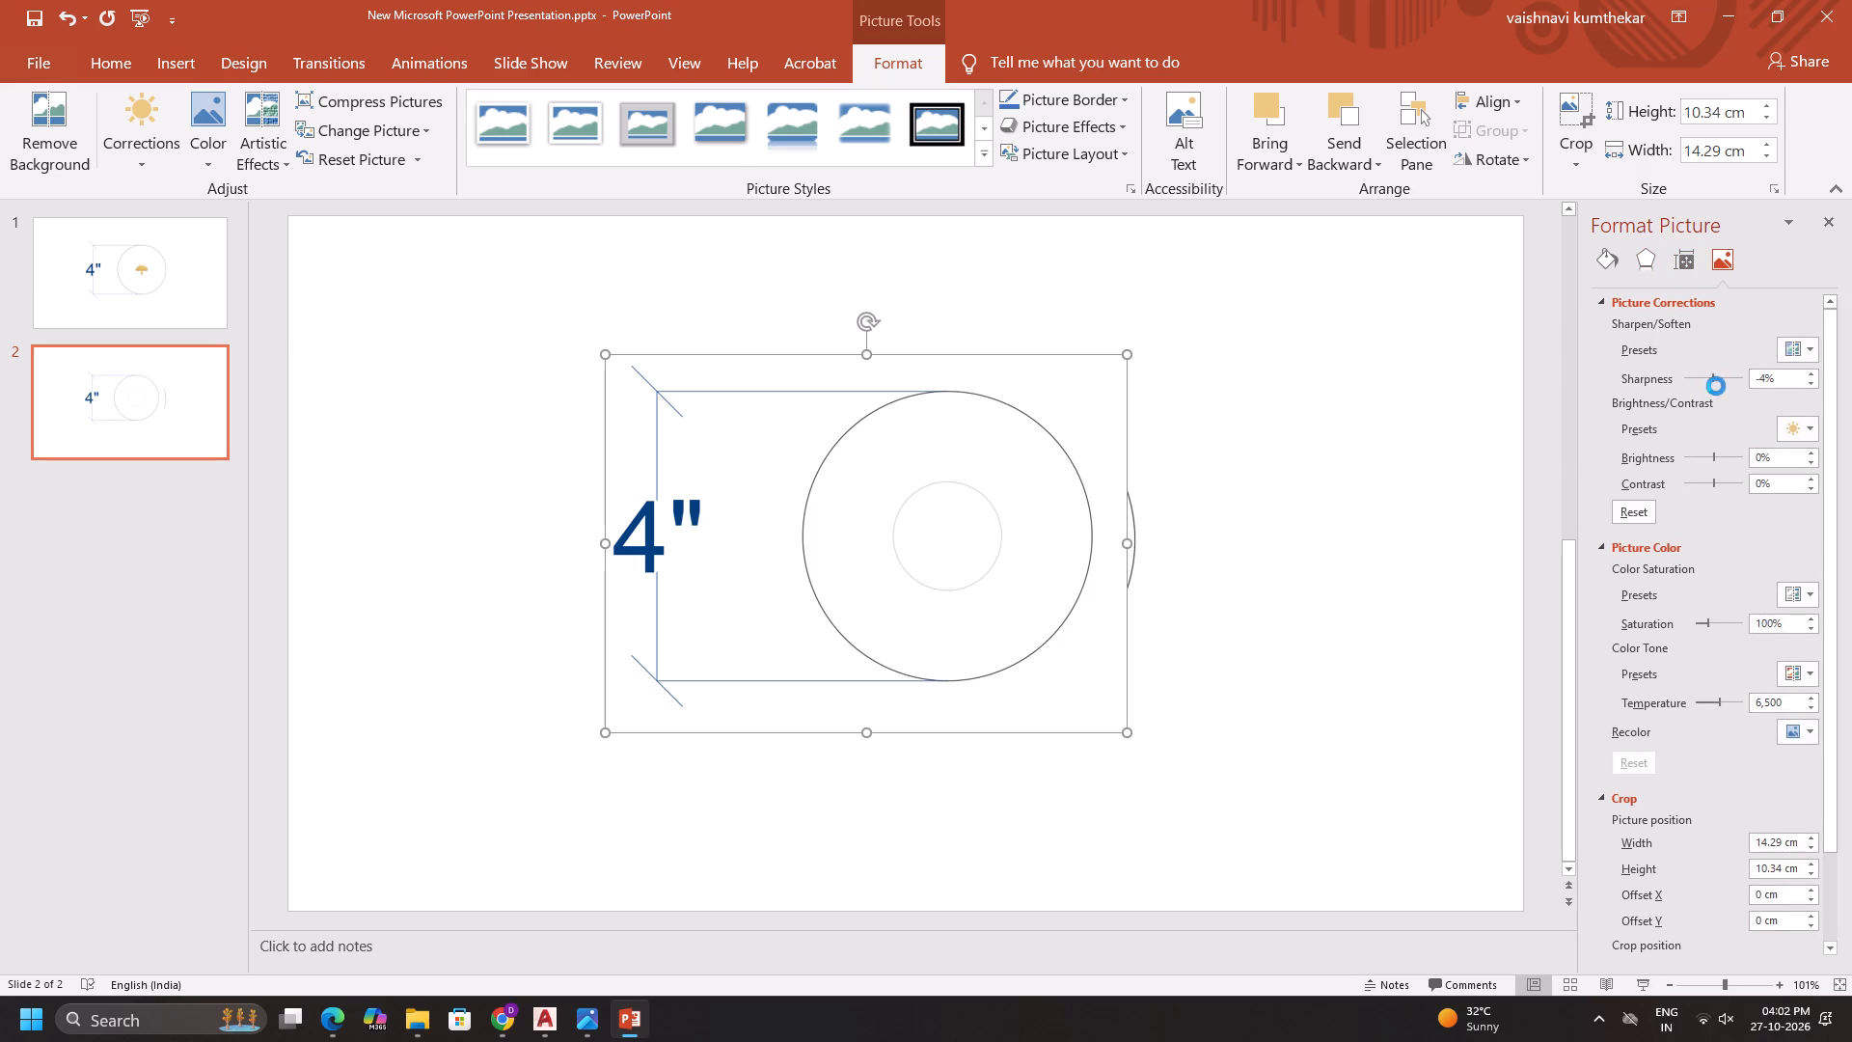
pyautogui.moveTo(1716, 386); pyautogui.dragTo(1717, 386)
pyautogui.scroll(-10, 1686, 736)
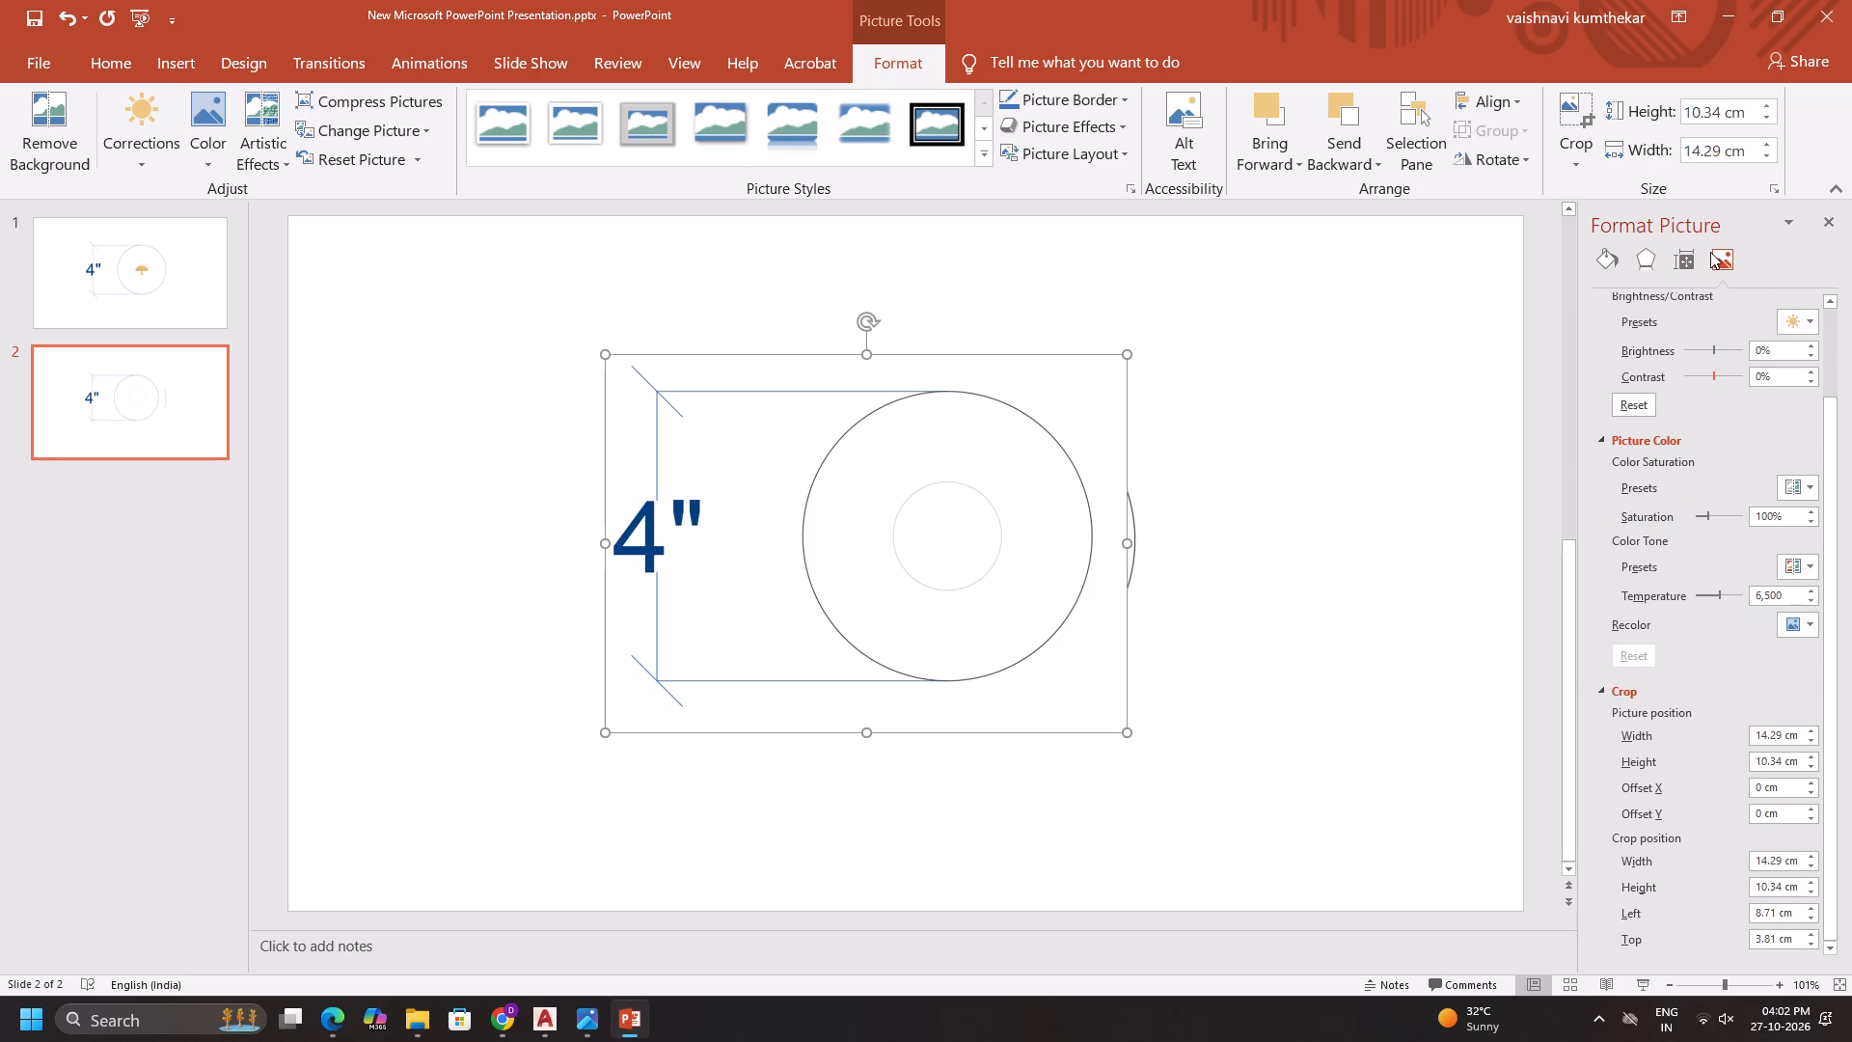
# Examine the pasted drawing's fill, line, effects, size, position and text box settings.
pyautogui.scroll(-3, 1680, 388)
pyautogui.scroll(4, 1663, 359)
pyautogui.click(1604, 258)
pyautogui.click(1650, 321)
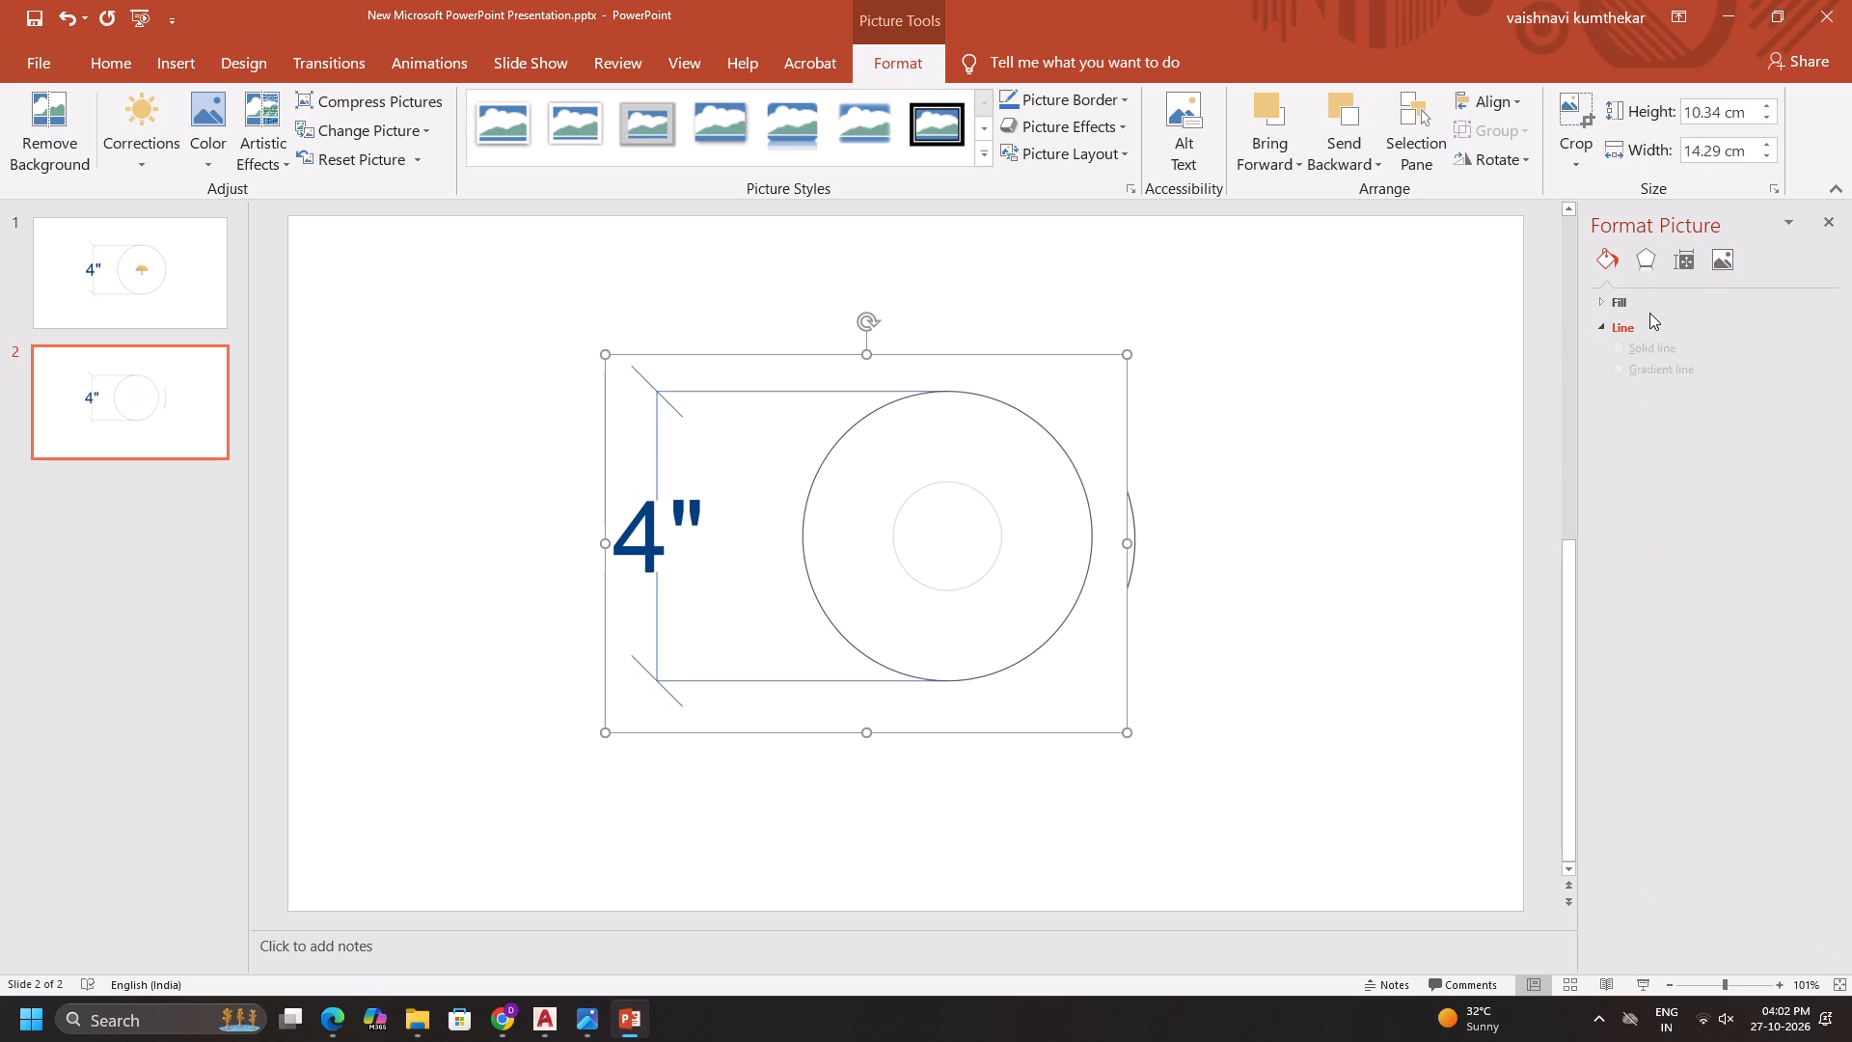
pyautogui.click(1649, 310)
pyautogui.click(1648, 309)
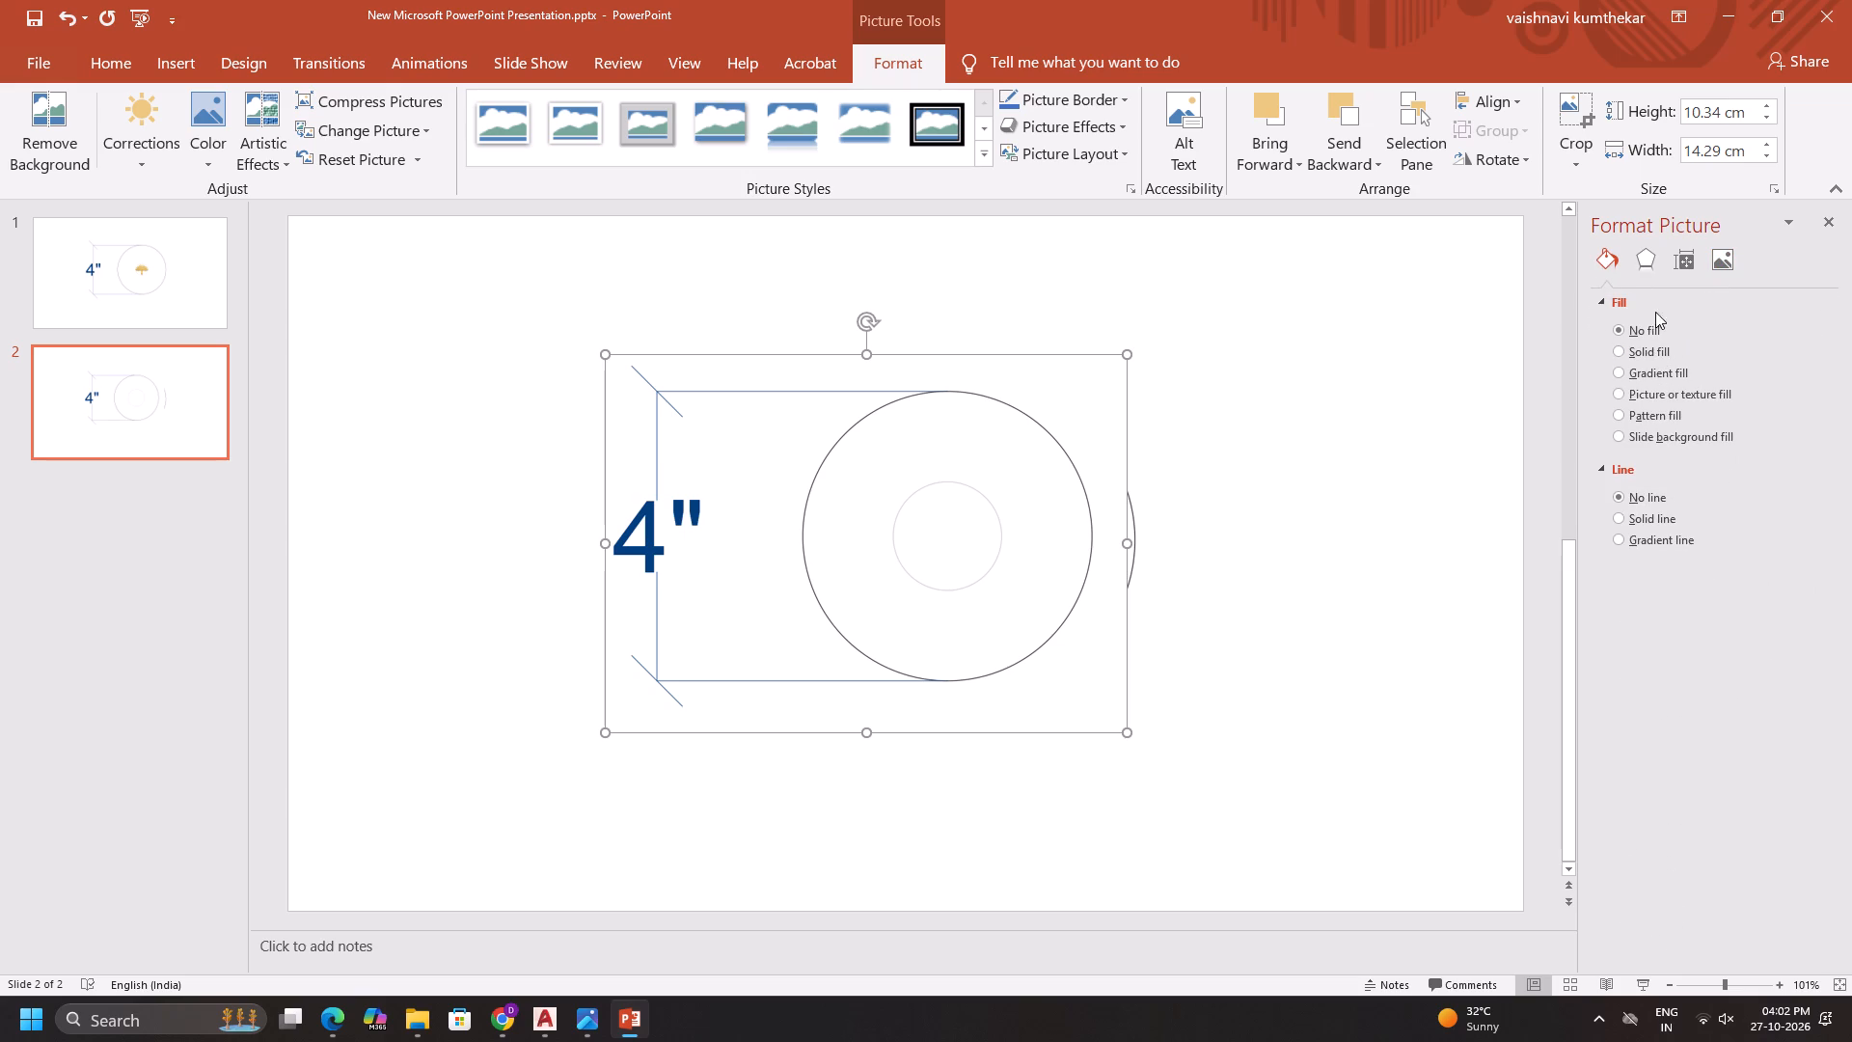
pyautogui.click(1645, 249)
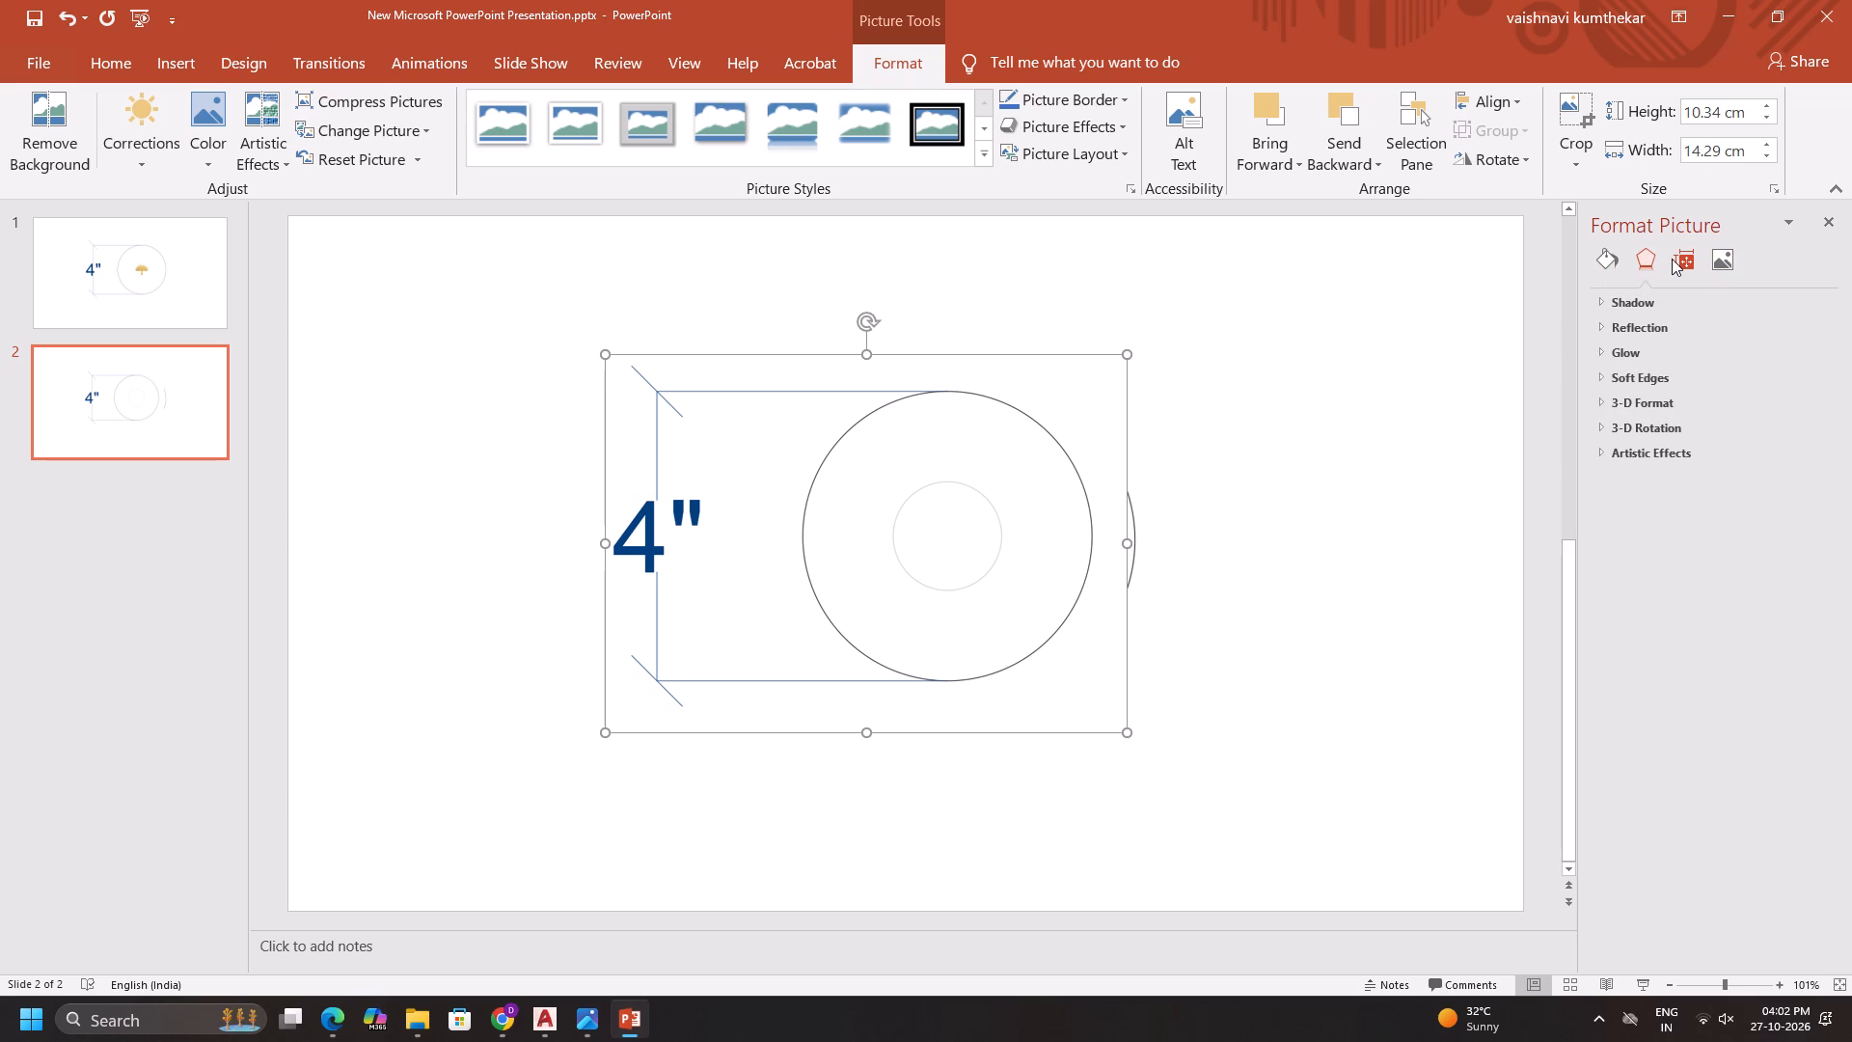
pyautogui.click(1672, 259)
pyautogui.click(1649, 310)
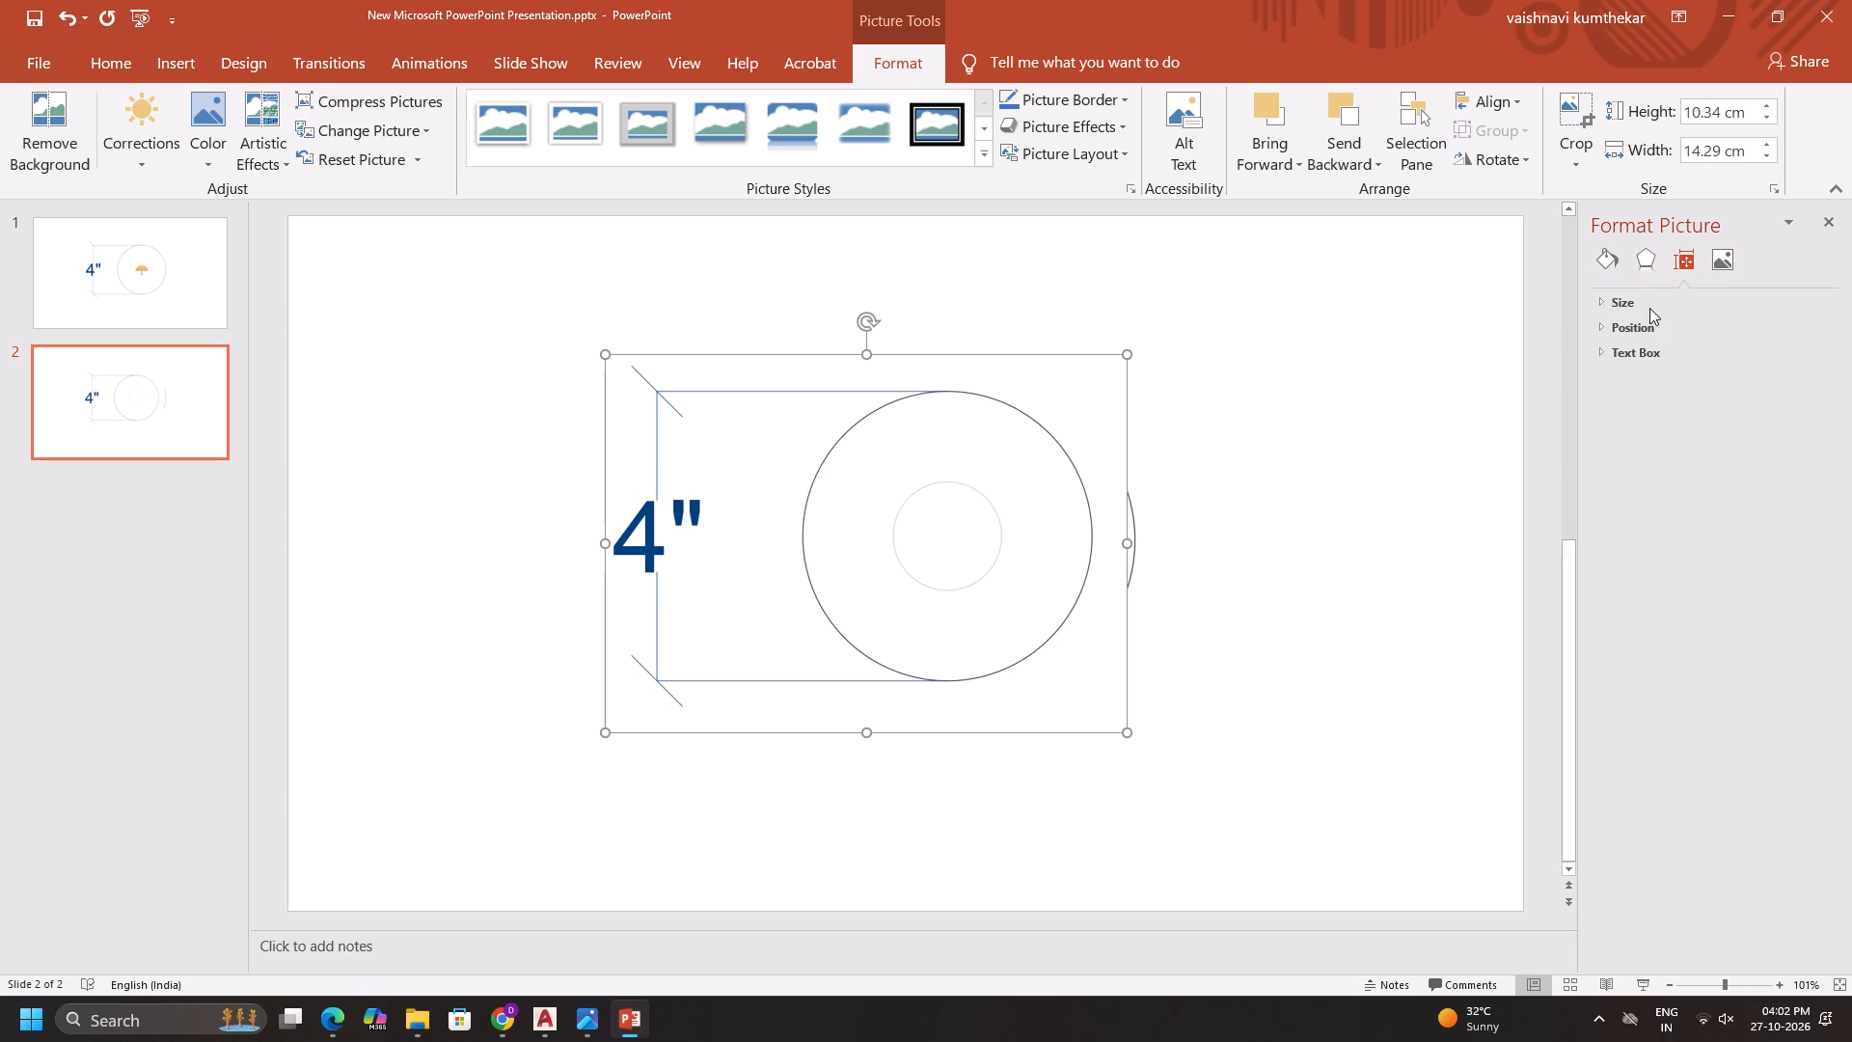
pyautogui.click(1644, 302)
pyautogui.click(1652, 625)
pyautogui.click(1654, 643)
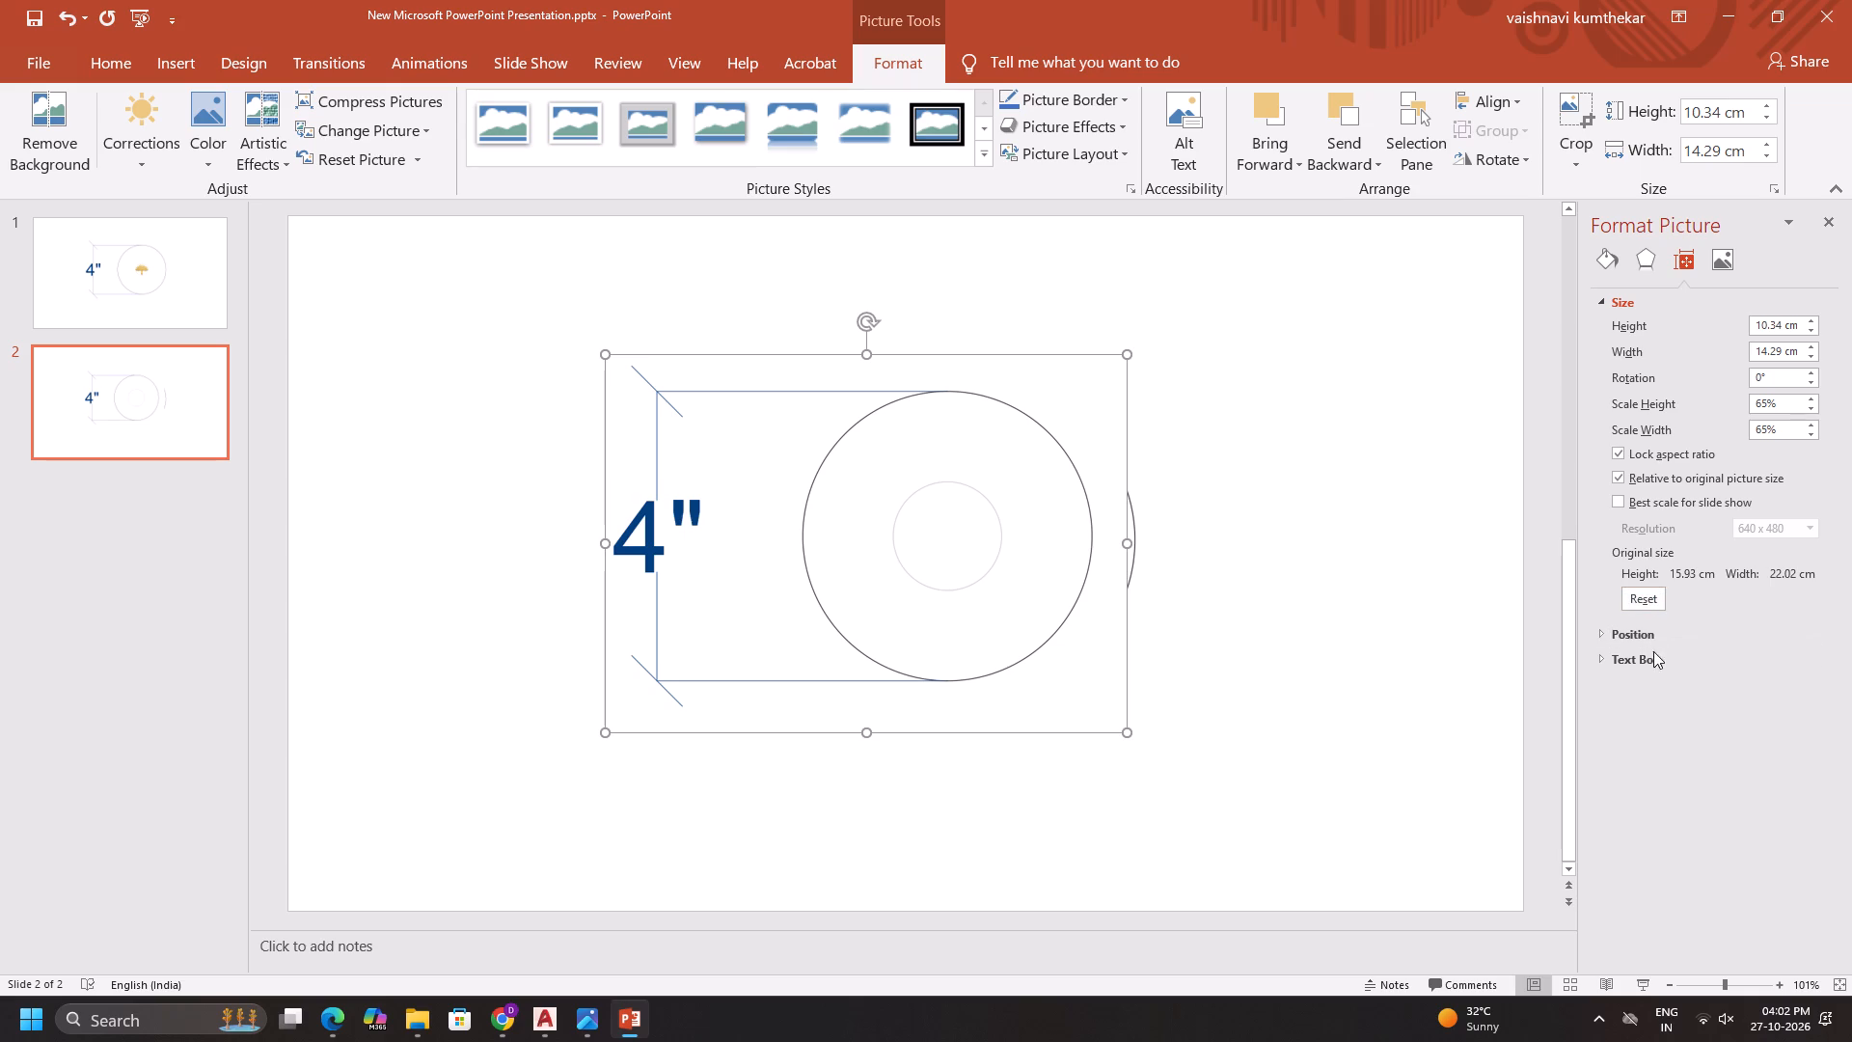
pyautogui.click(1655, 652)
pyautogui.click(1665, 646)
pyautogui.click(1666, 639)
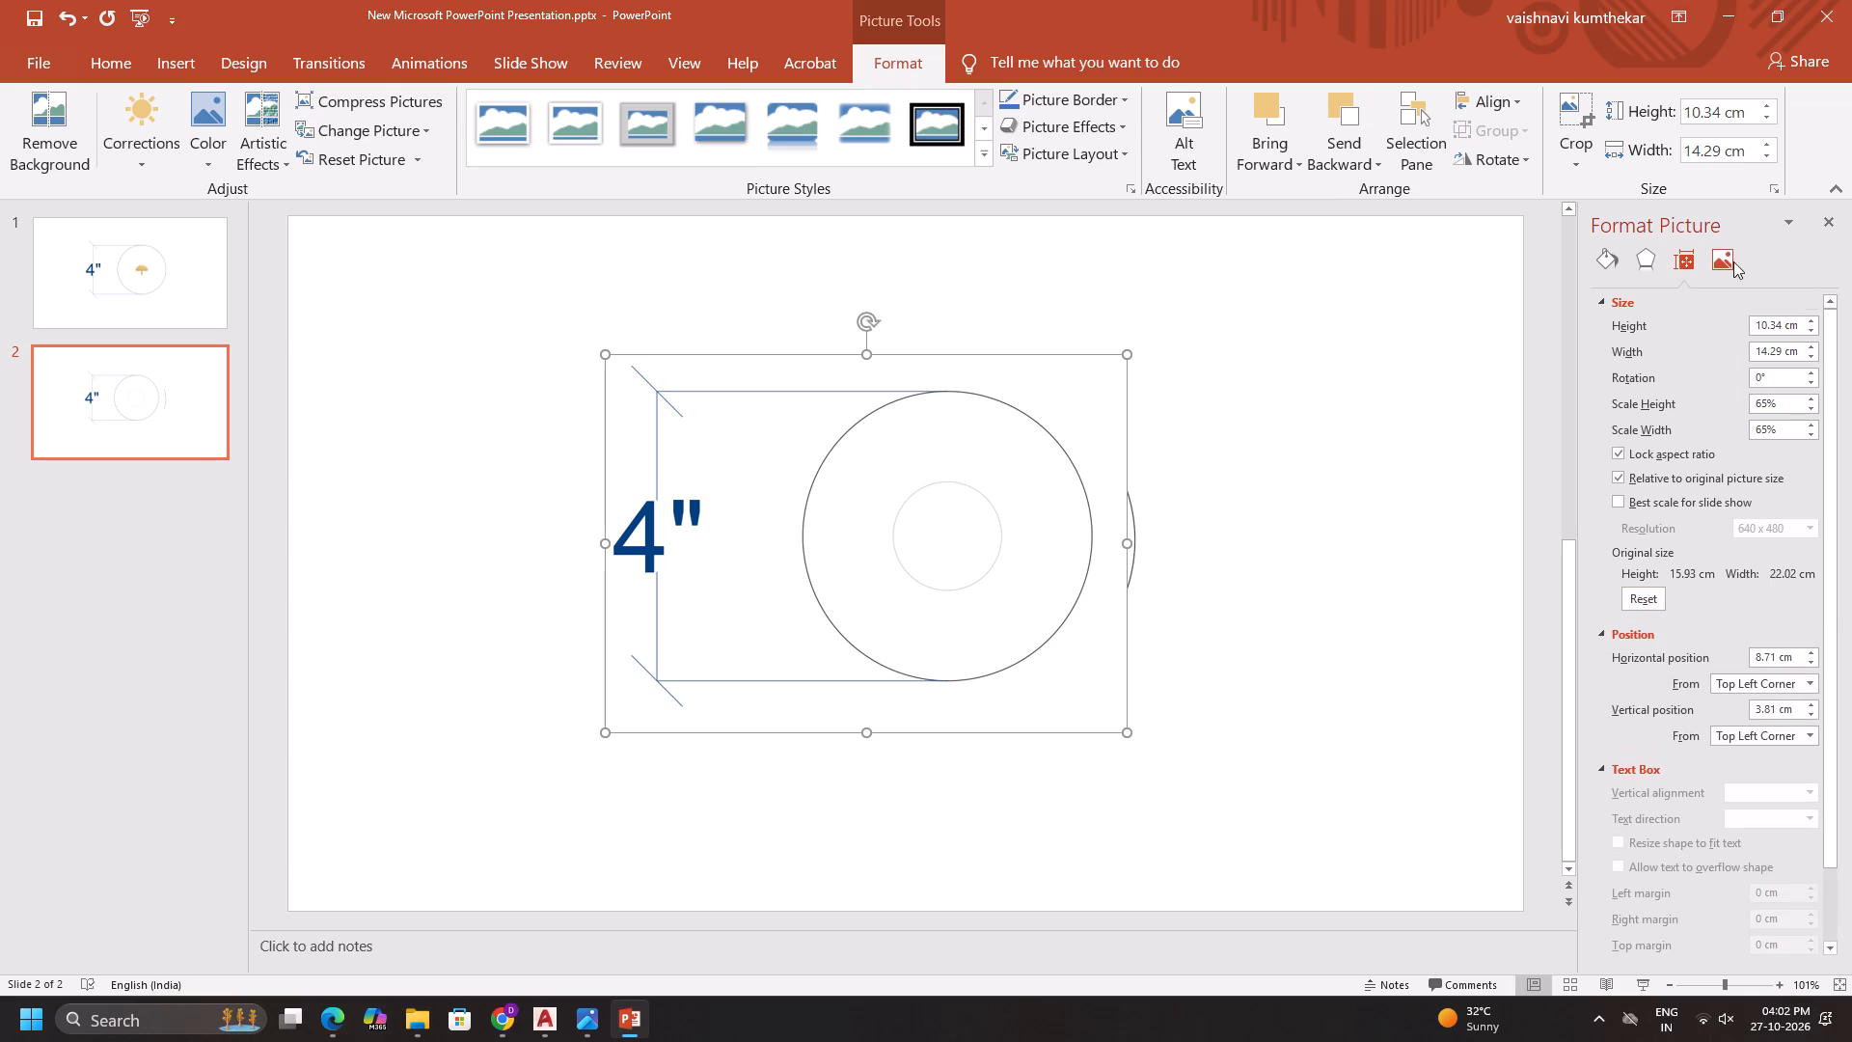
# Reset the pasted drawing's picture corrections.
pyautogui.click(1729, 255)
pyautogui.scroll(3, 1681, 357)
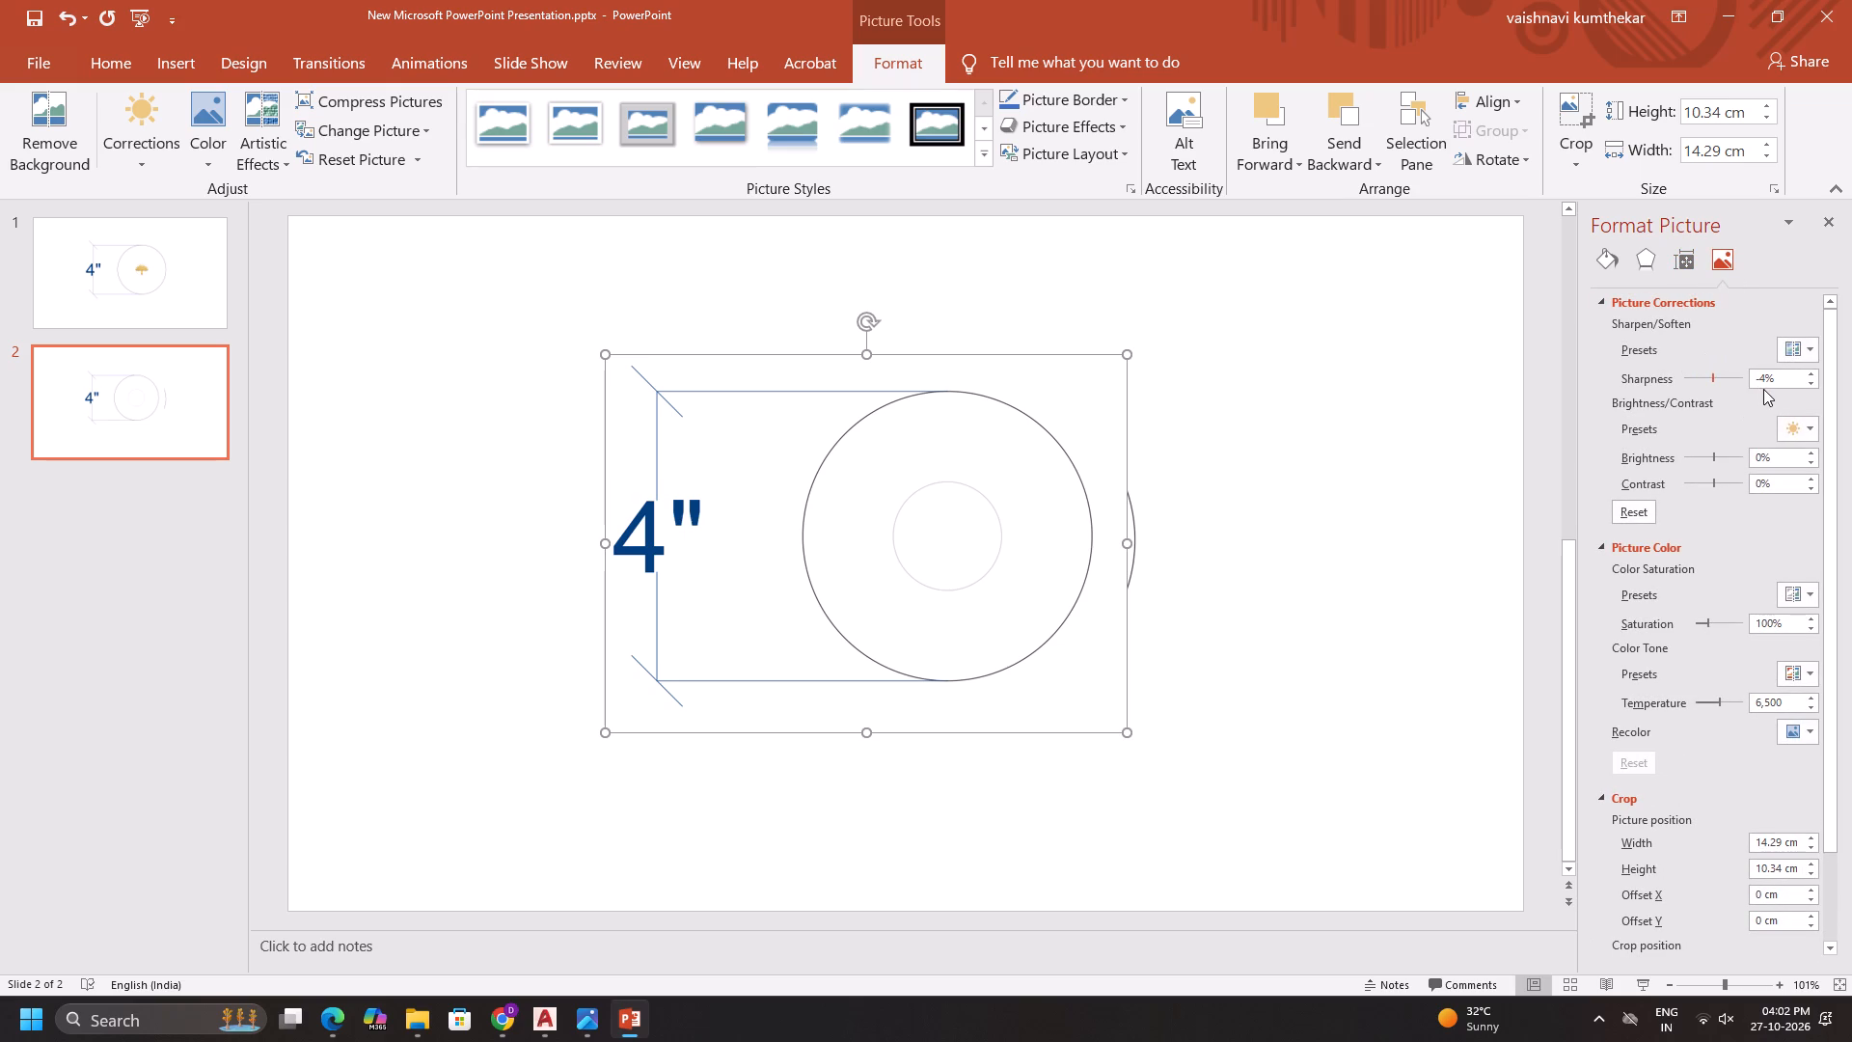
pyautogui.click(1642, 507)
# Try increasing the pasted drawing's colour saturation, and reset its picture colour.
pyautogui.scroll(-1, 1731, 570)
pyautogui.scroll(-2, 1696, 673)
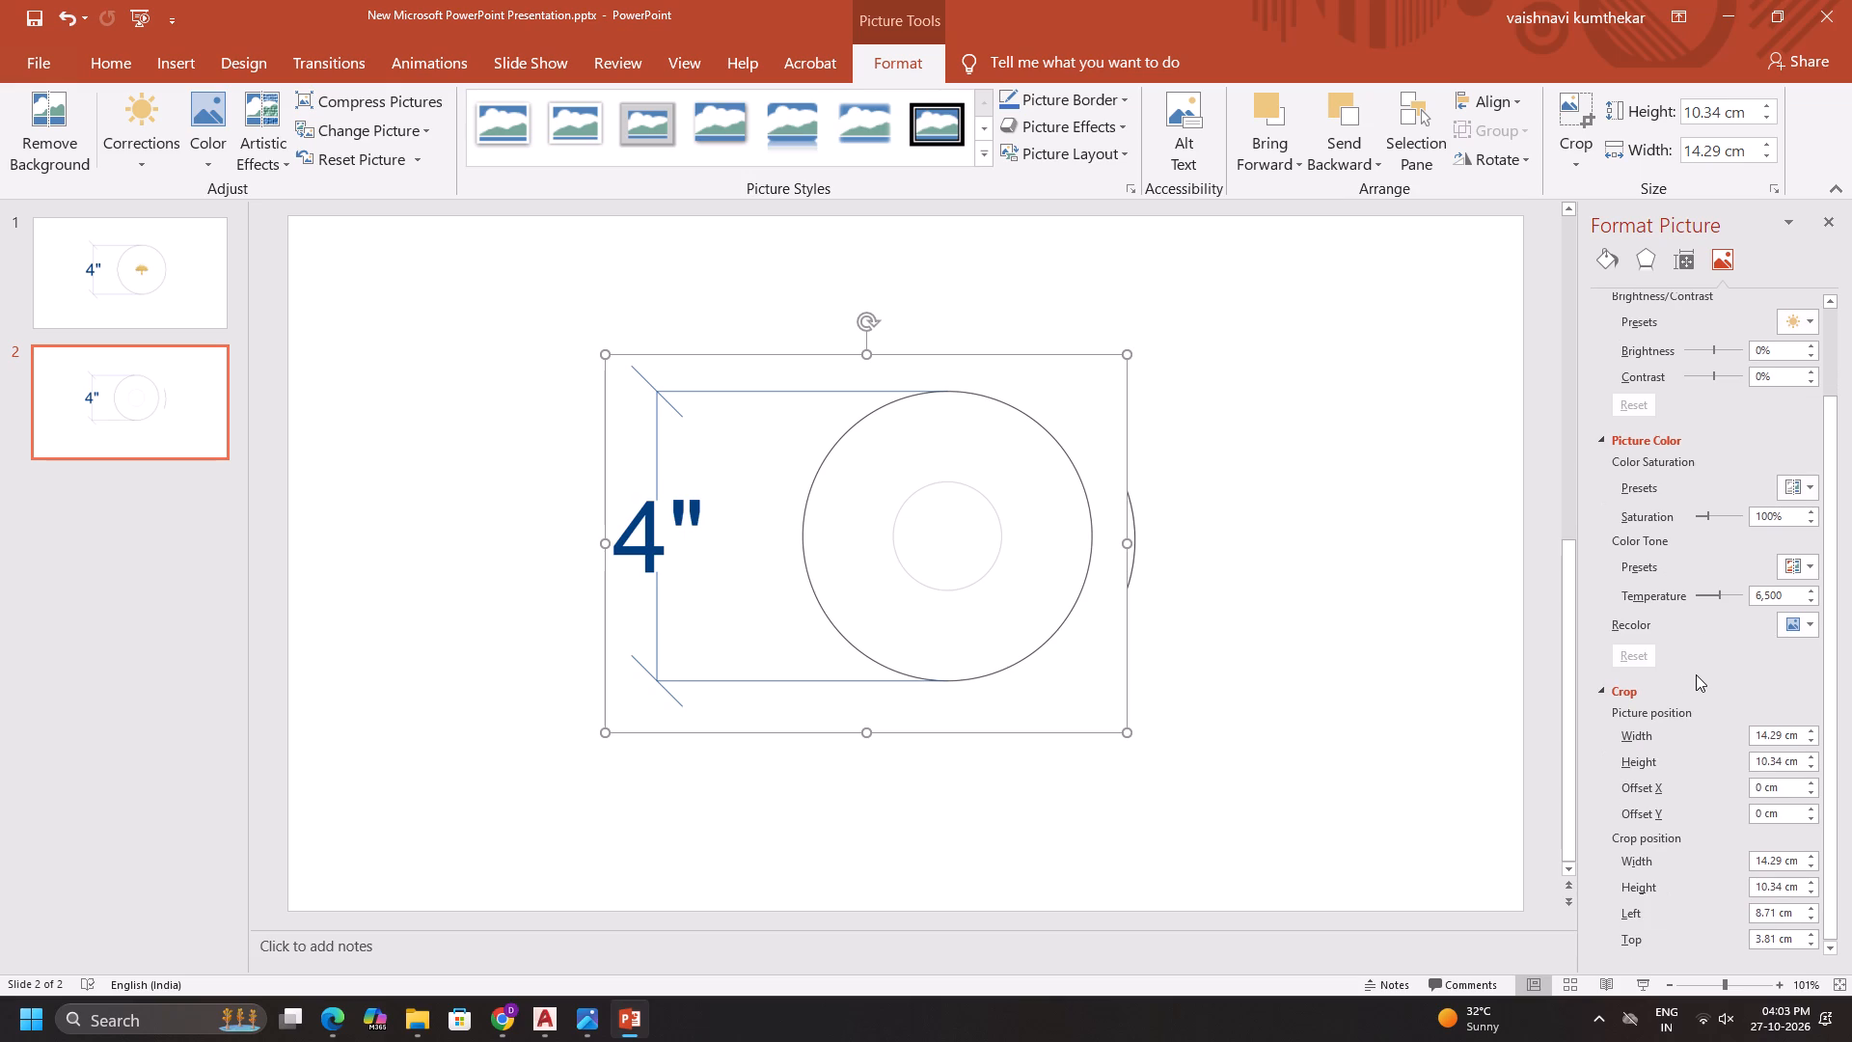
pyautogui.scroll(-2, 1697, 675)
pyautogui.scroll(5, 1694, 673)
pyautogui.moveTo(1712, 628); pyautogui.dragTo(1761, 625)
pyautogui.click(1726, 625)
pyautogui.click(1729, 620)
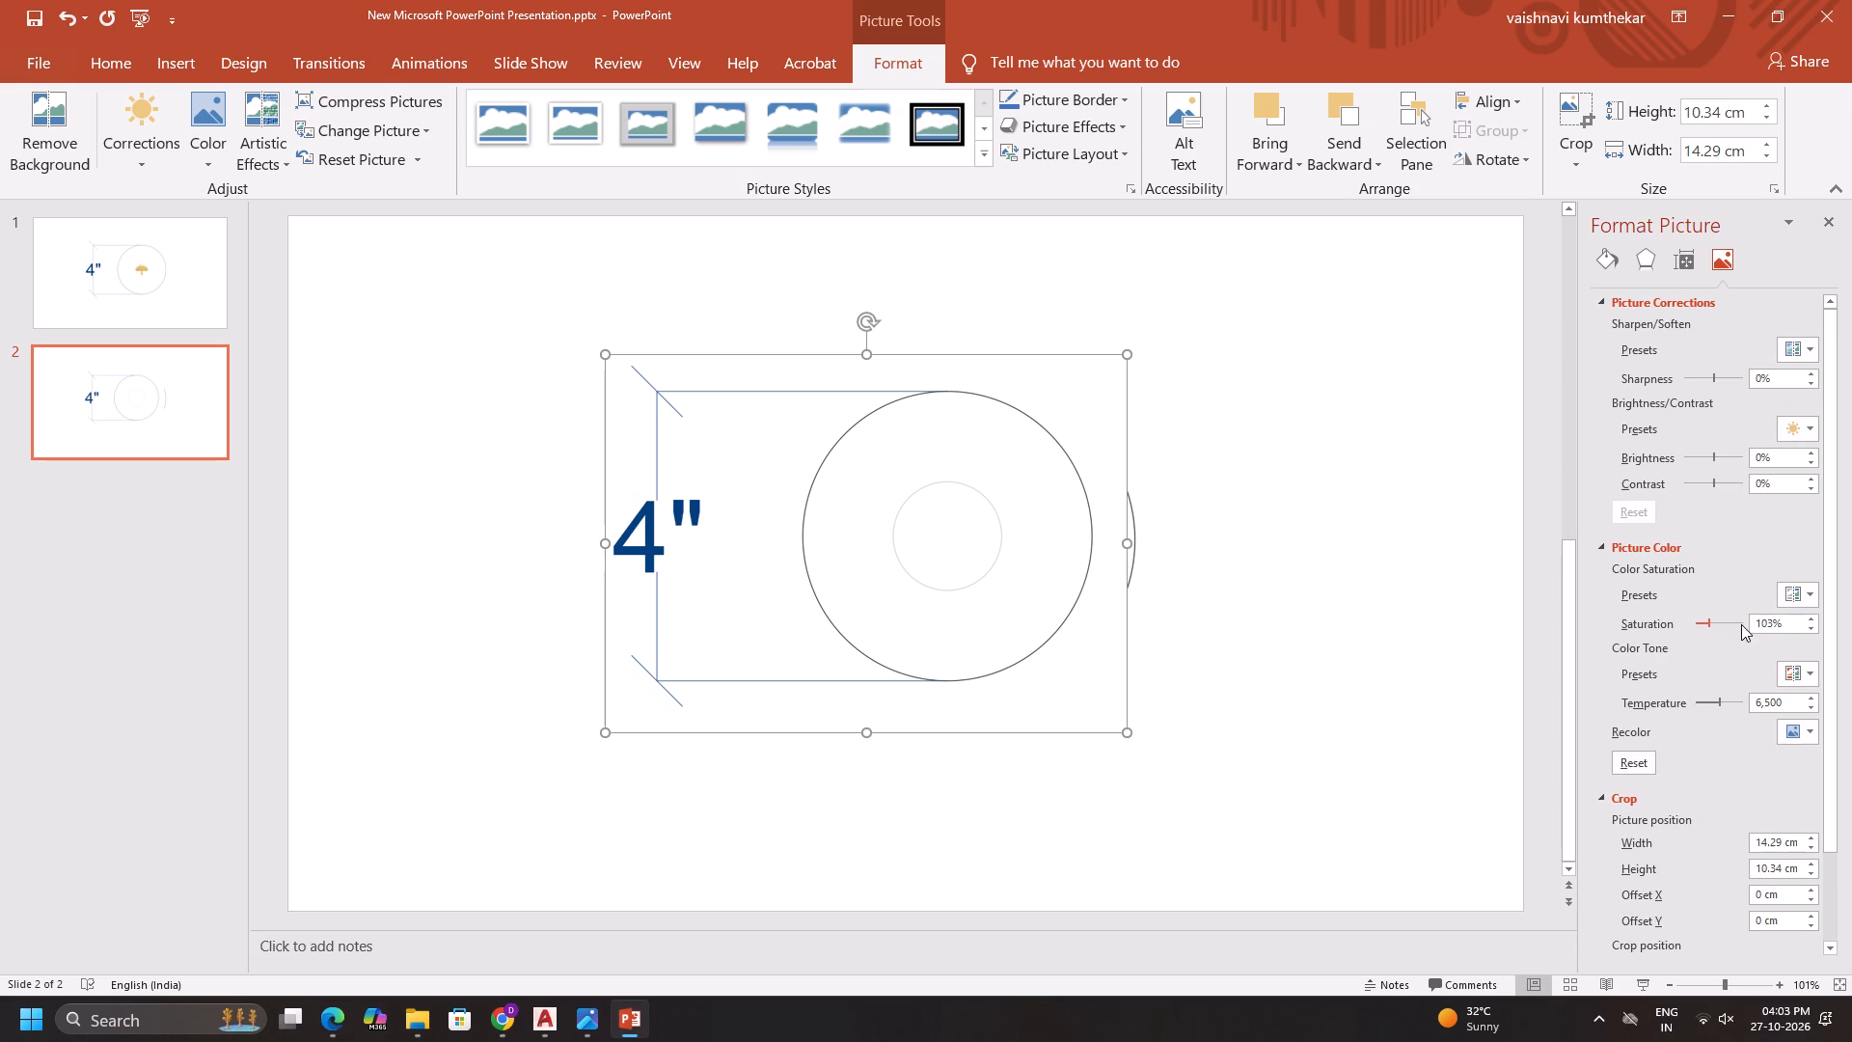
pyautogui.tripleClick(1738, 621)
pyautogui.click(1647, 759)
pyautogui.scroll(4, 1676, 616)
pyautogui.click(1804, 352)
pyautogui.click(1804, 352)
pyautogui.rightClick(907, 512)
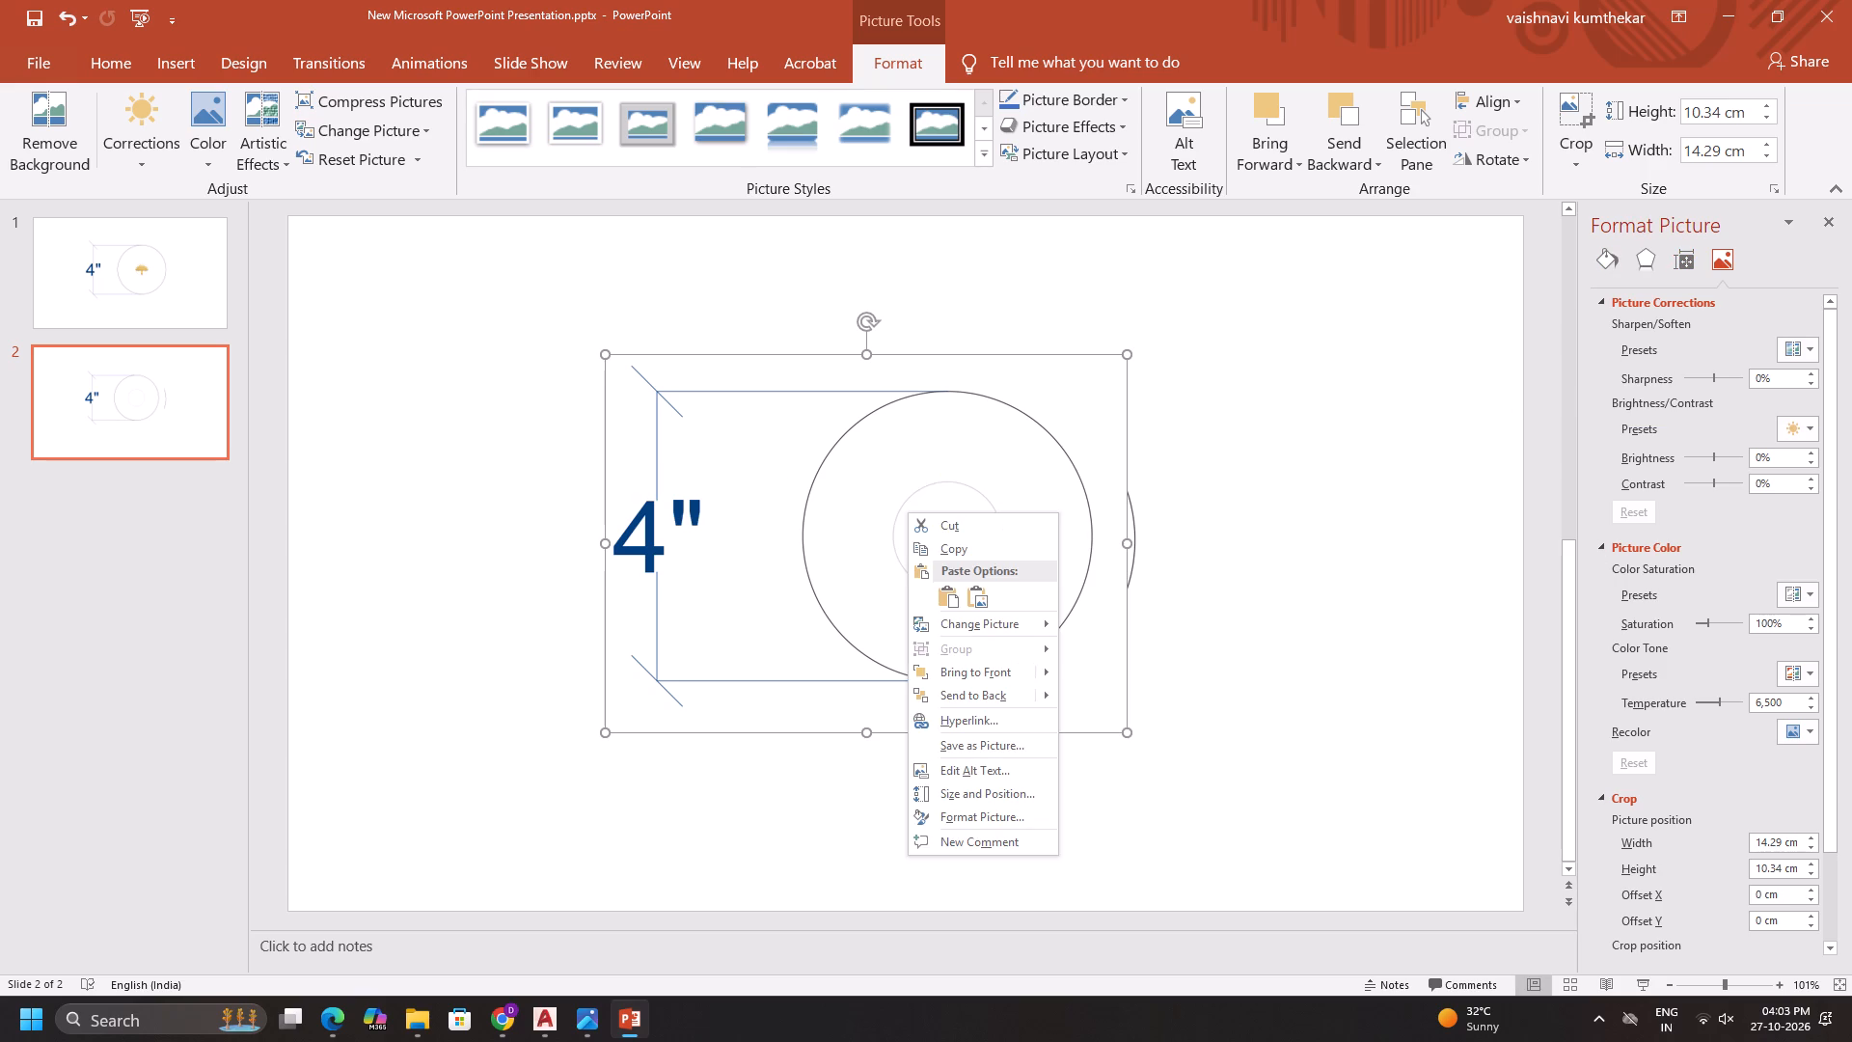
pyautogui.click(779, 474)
# Move the new drawing down and to the right on slide 2, partly clear of the old drawing.
pyautogui.moveTo(907, 528); pyautogui.dragTo(1129, 602)
pyautogui.click(704, 521)
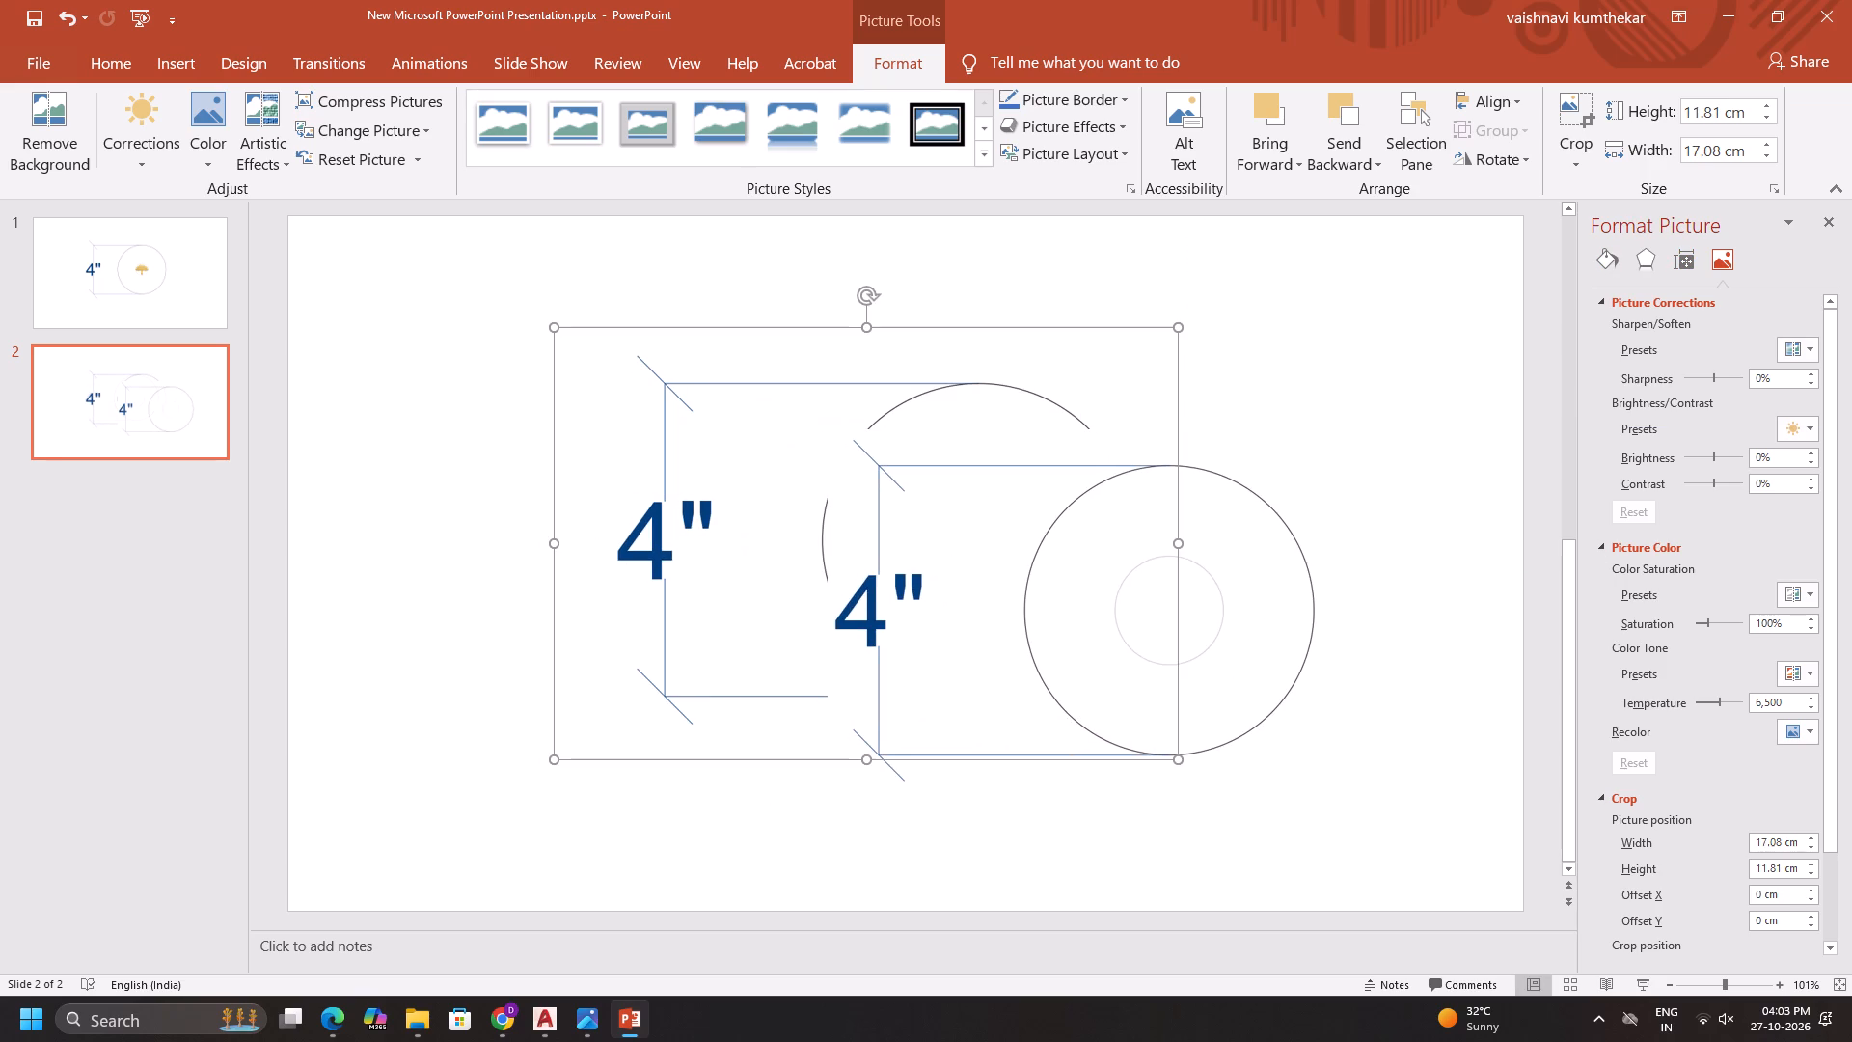
pyautogui.click(1148, 569)
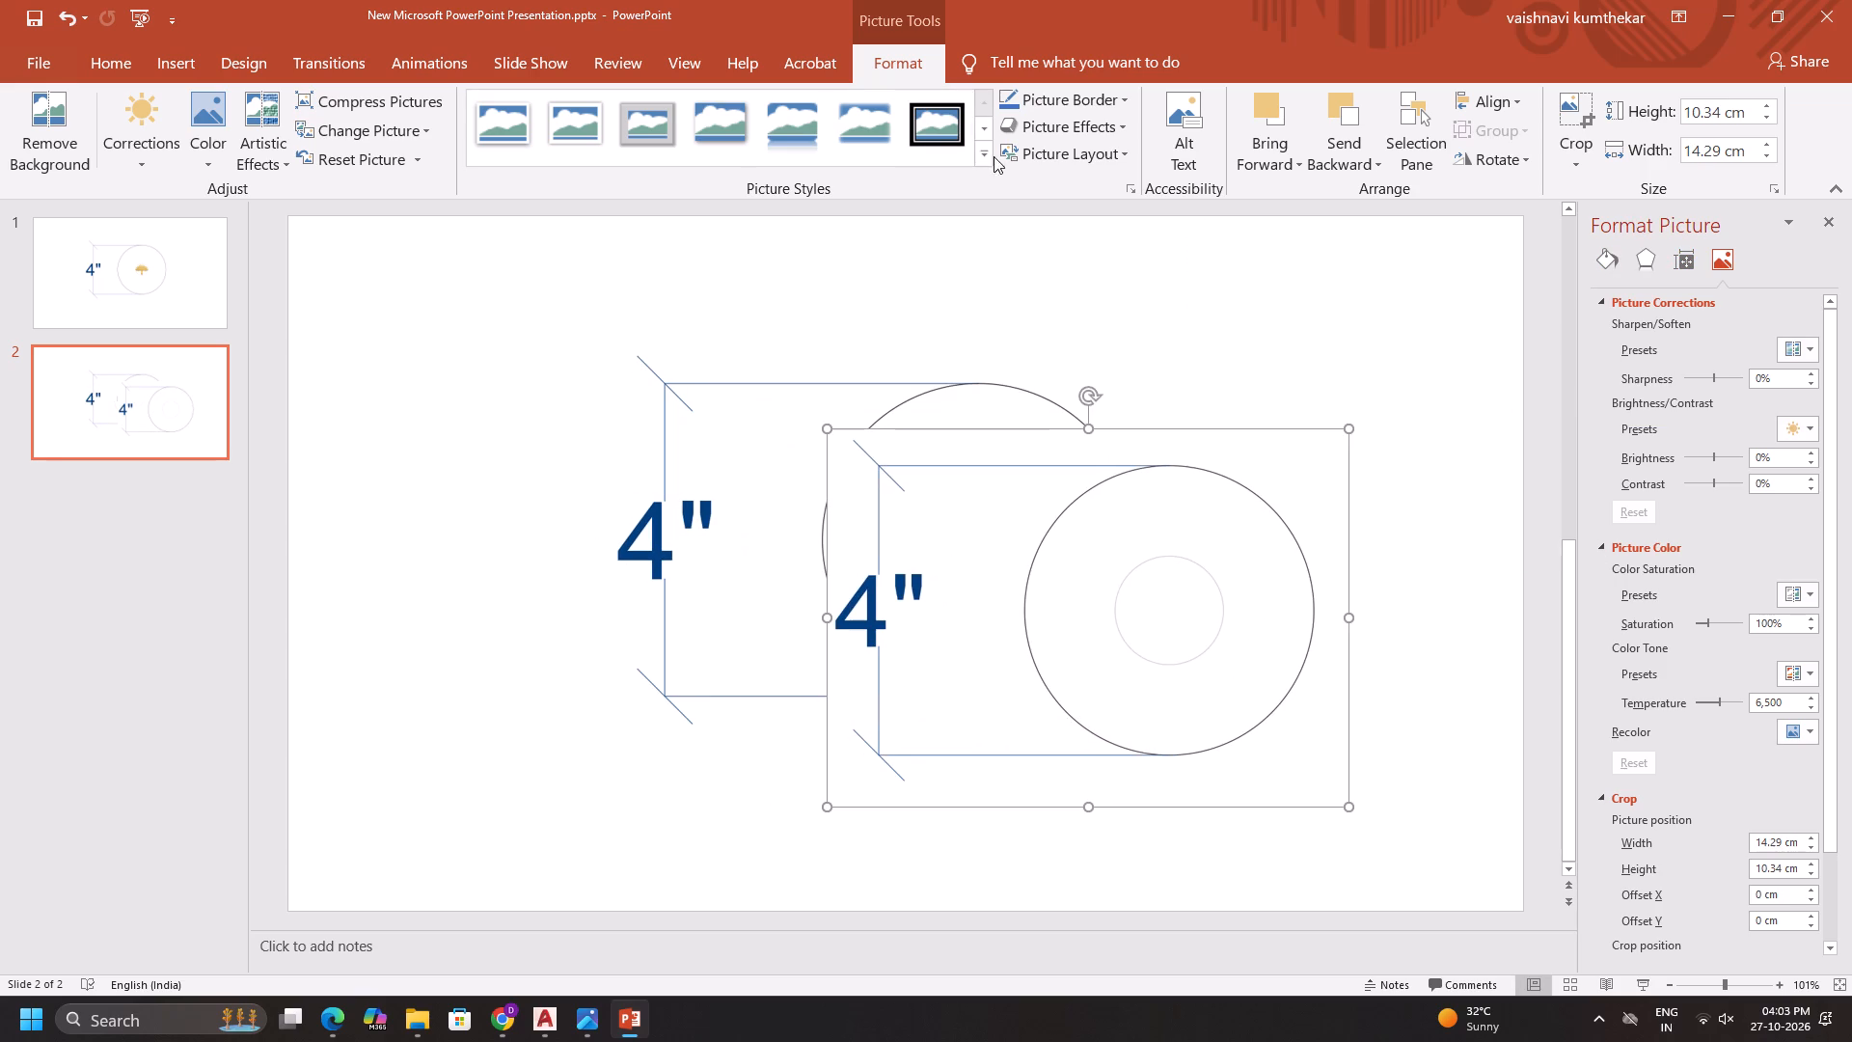
# Examine the available picture styles, colour variations, artistic effects and corrections for the new drawing.
pyautogui.click(990, 160)
pyautogui.click(990, 160)
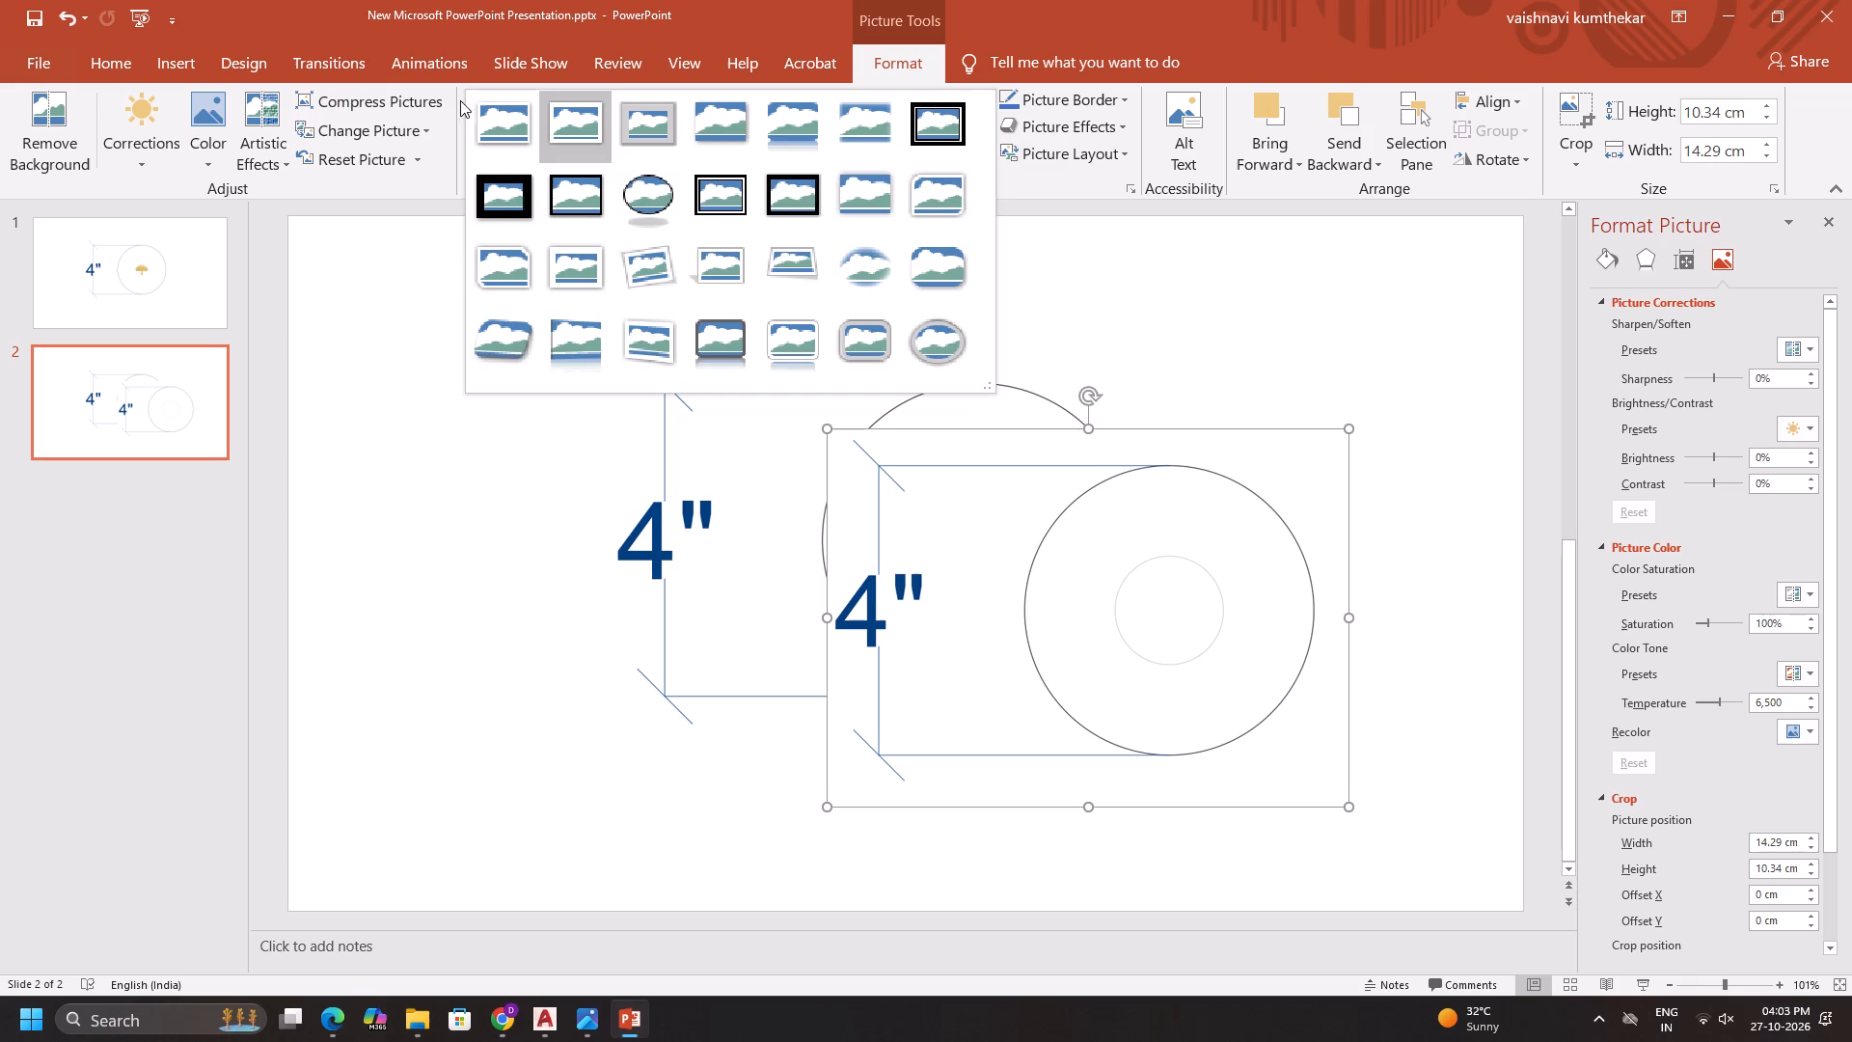
pyautogui.click(368, 127)
pyautogui.click(217, 151)
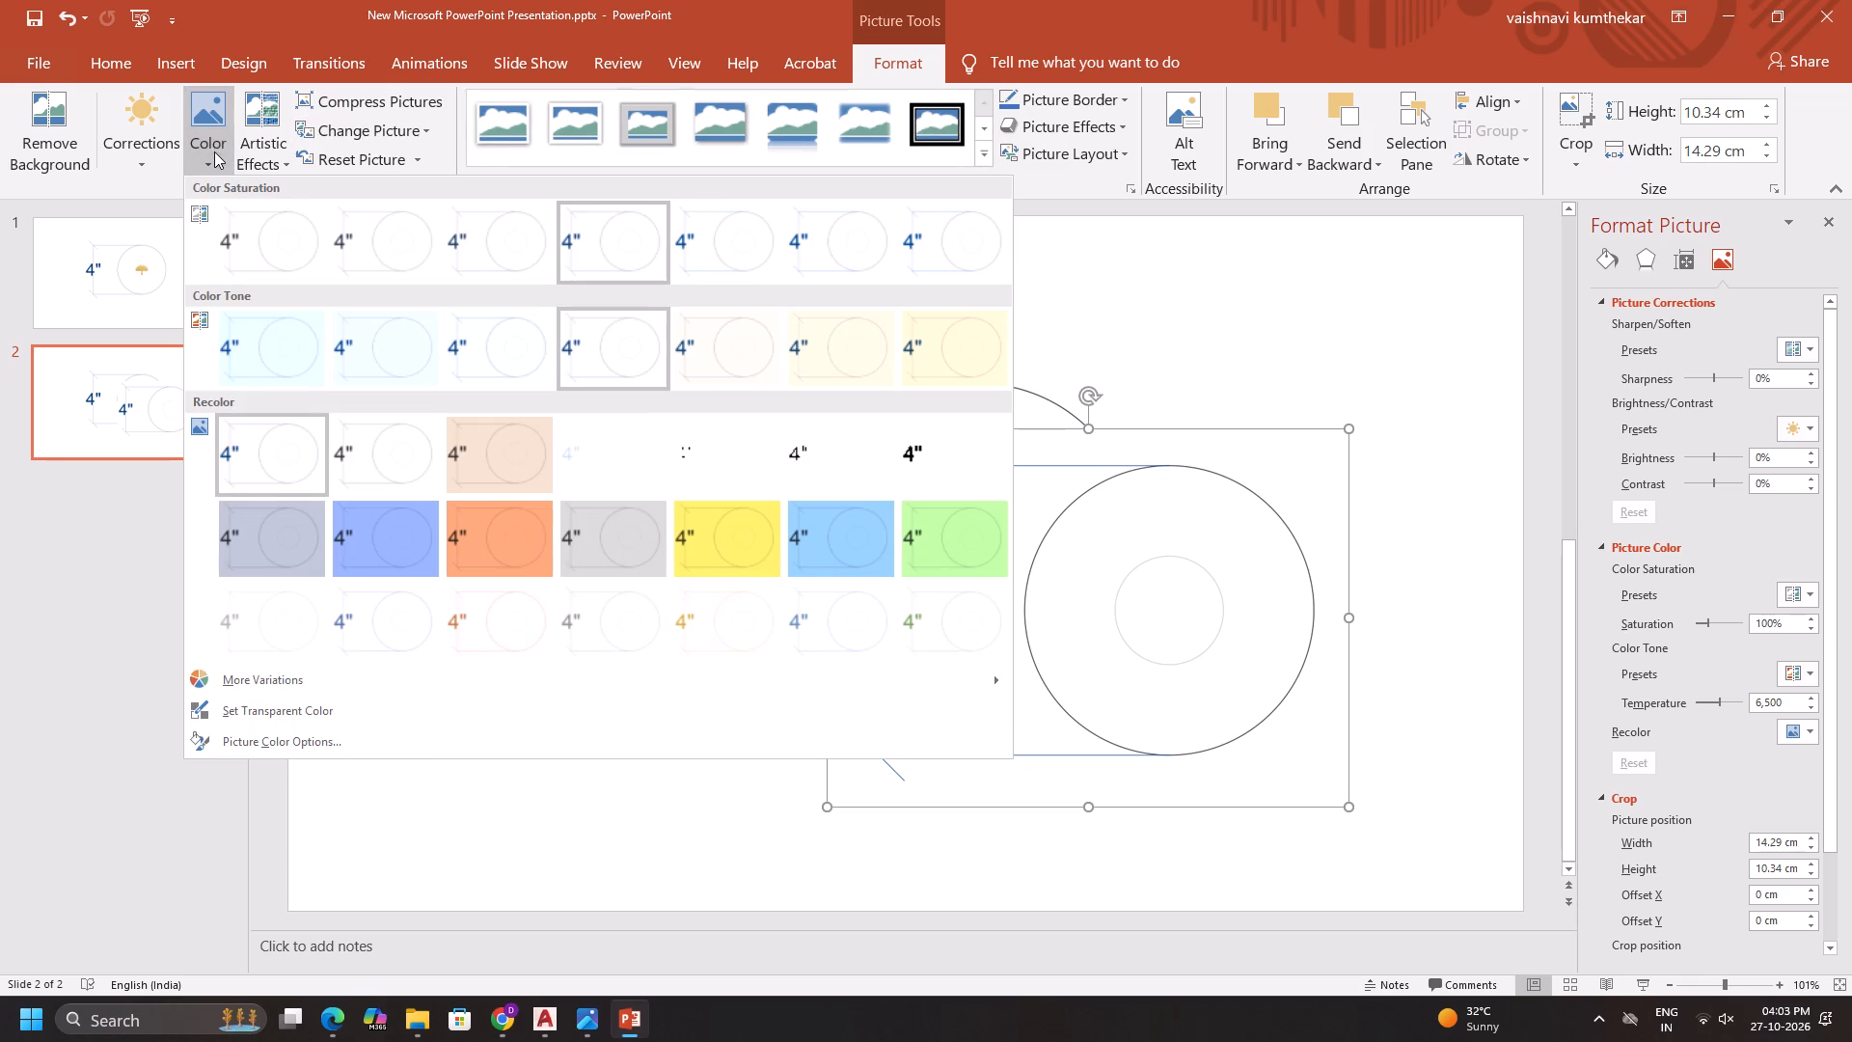
pyautogui.click(267, 118)
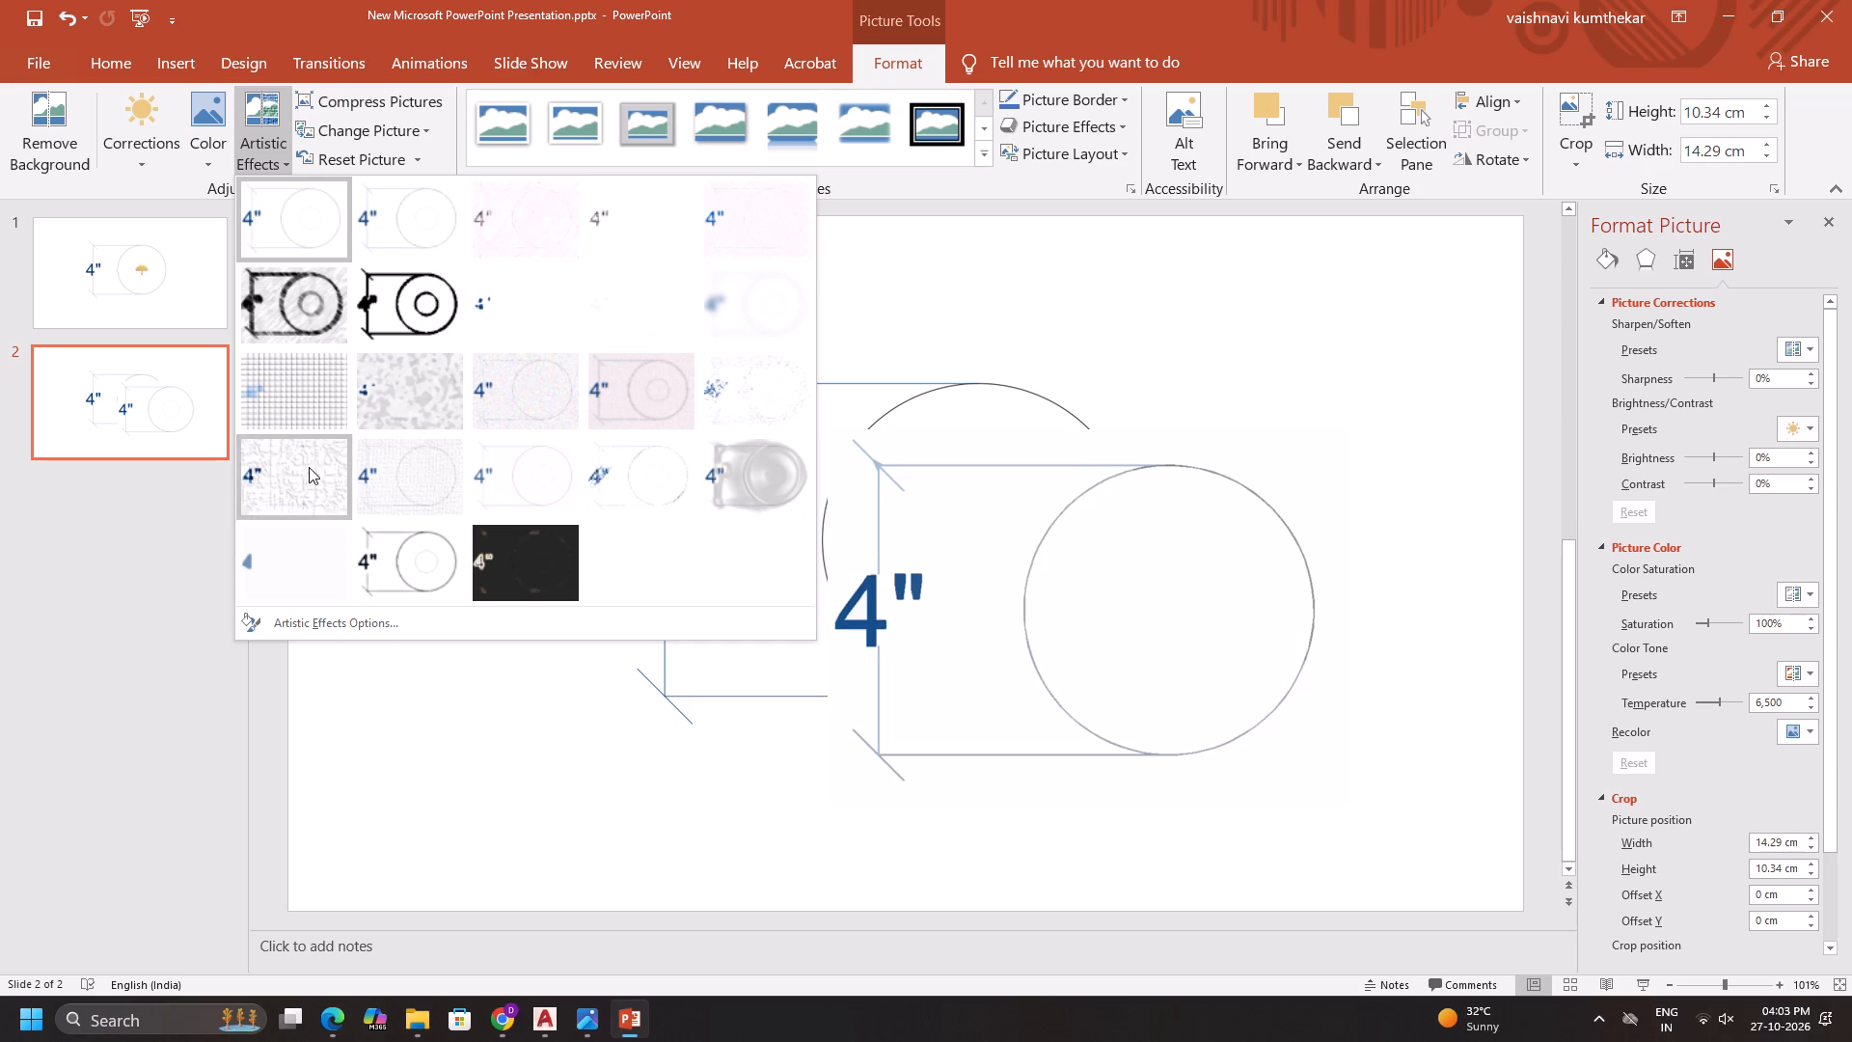
pyautogui.click(103, 96)
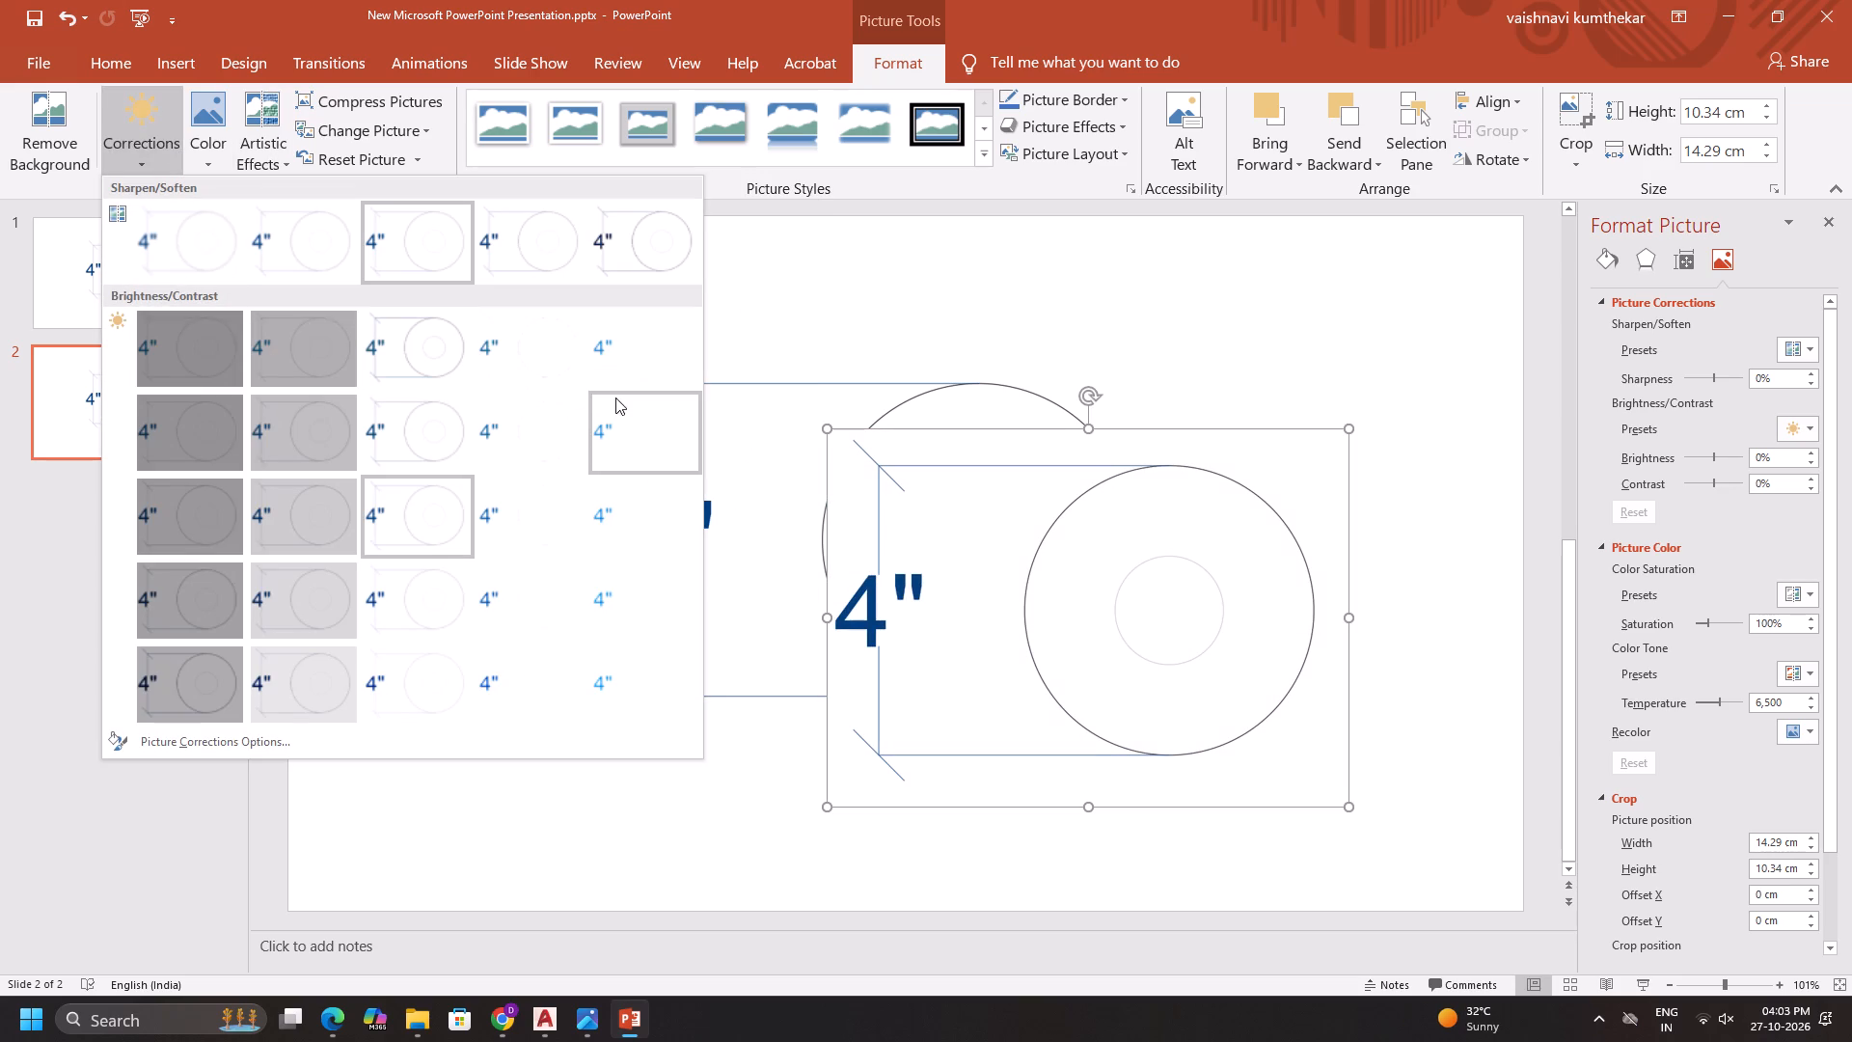
pyautogui.press('Escape')
# Reposition the new drawing slightly higher, at about 15.38 cm horizontally and 4.17 cm vertically on the slide.
pyautogui.moveTo(1354, 482); pyautogui.dragTo(1354, 471)
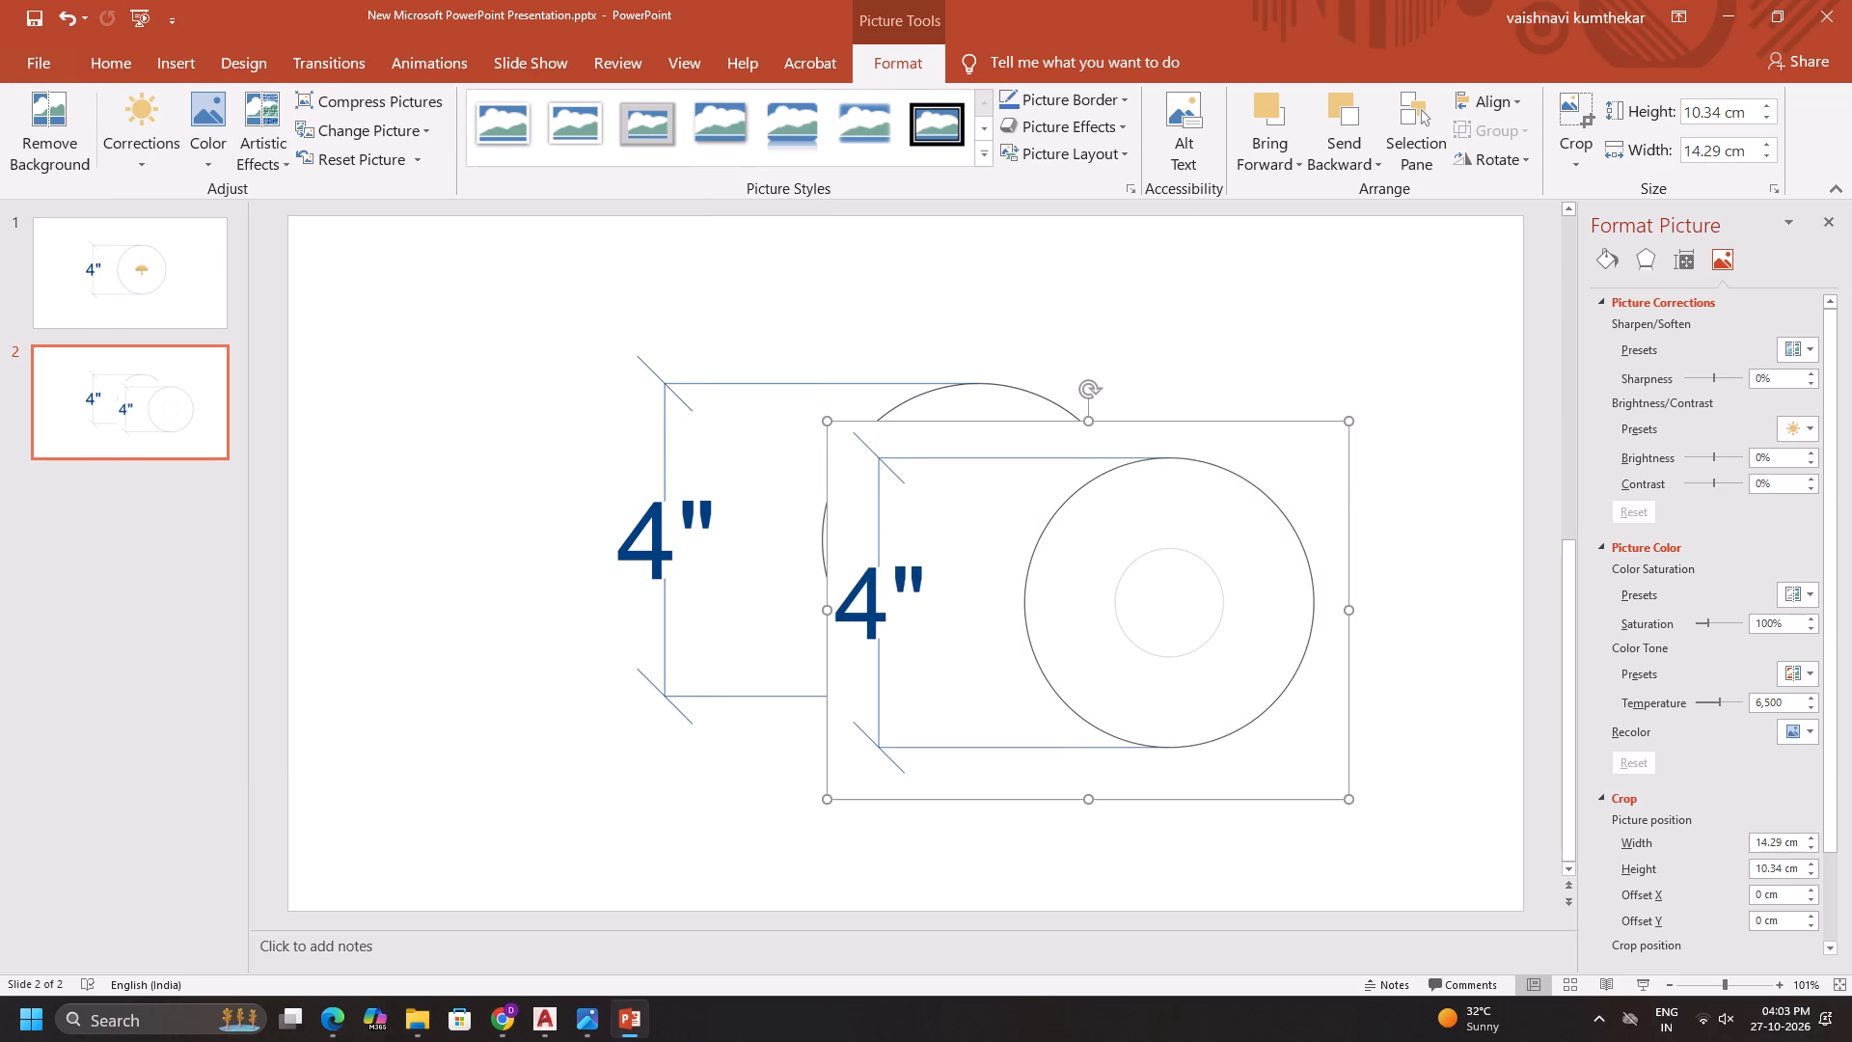
pyautogui.moveTo(1141, 472); pyautogui.dragTo(1162, 412)
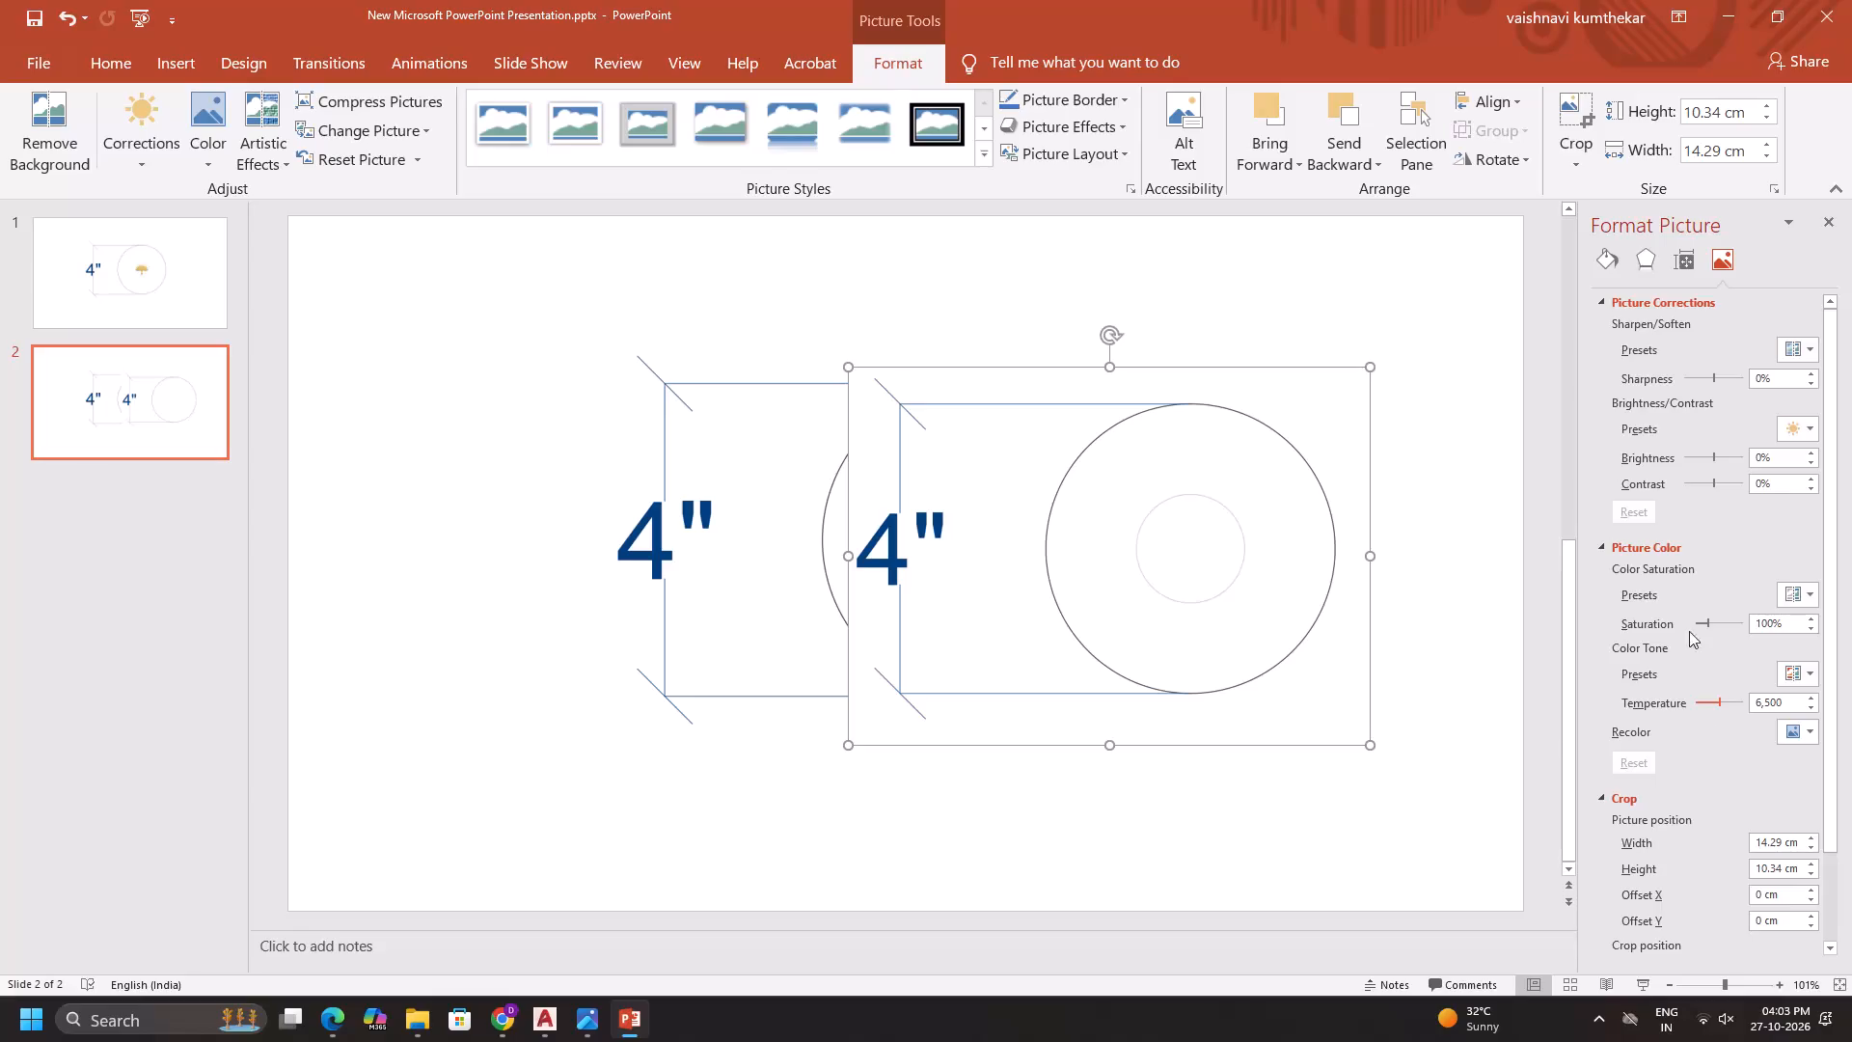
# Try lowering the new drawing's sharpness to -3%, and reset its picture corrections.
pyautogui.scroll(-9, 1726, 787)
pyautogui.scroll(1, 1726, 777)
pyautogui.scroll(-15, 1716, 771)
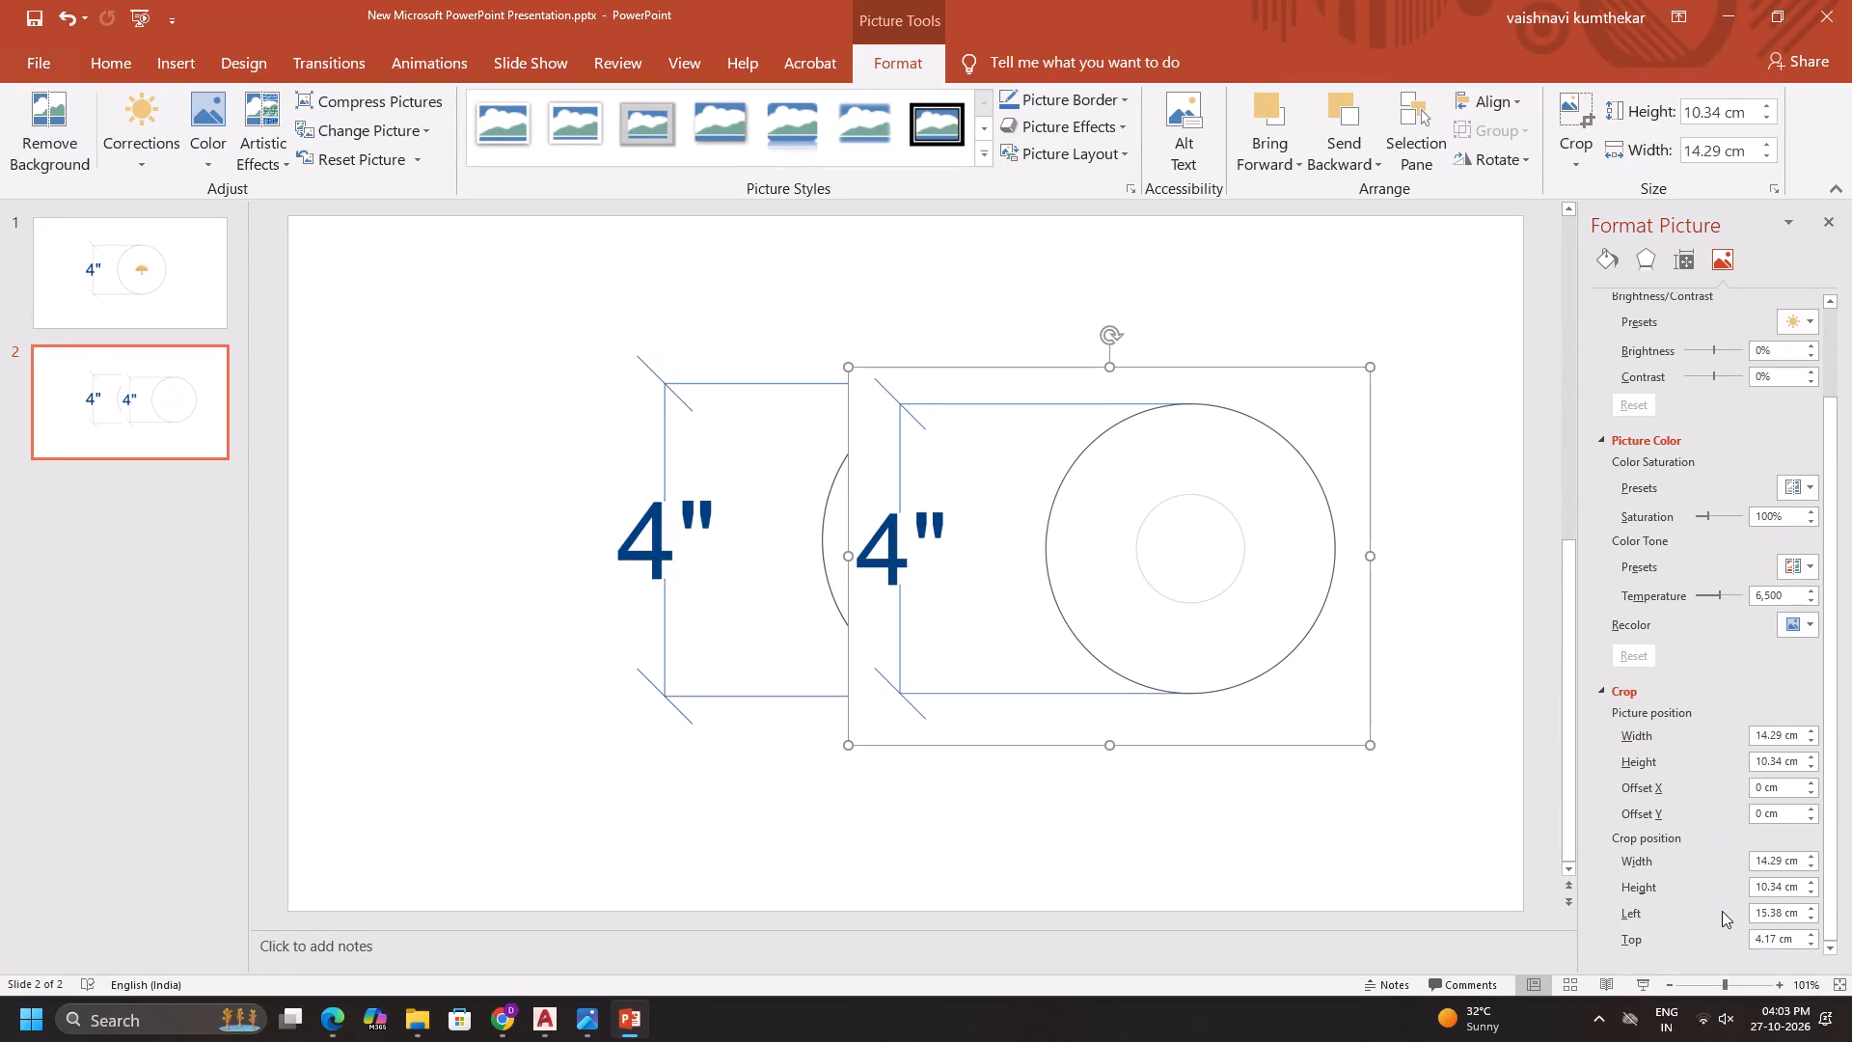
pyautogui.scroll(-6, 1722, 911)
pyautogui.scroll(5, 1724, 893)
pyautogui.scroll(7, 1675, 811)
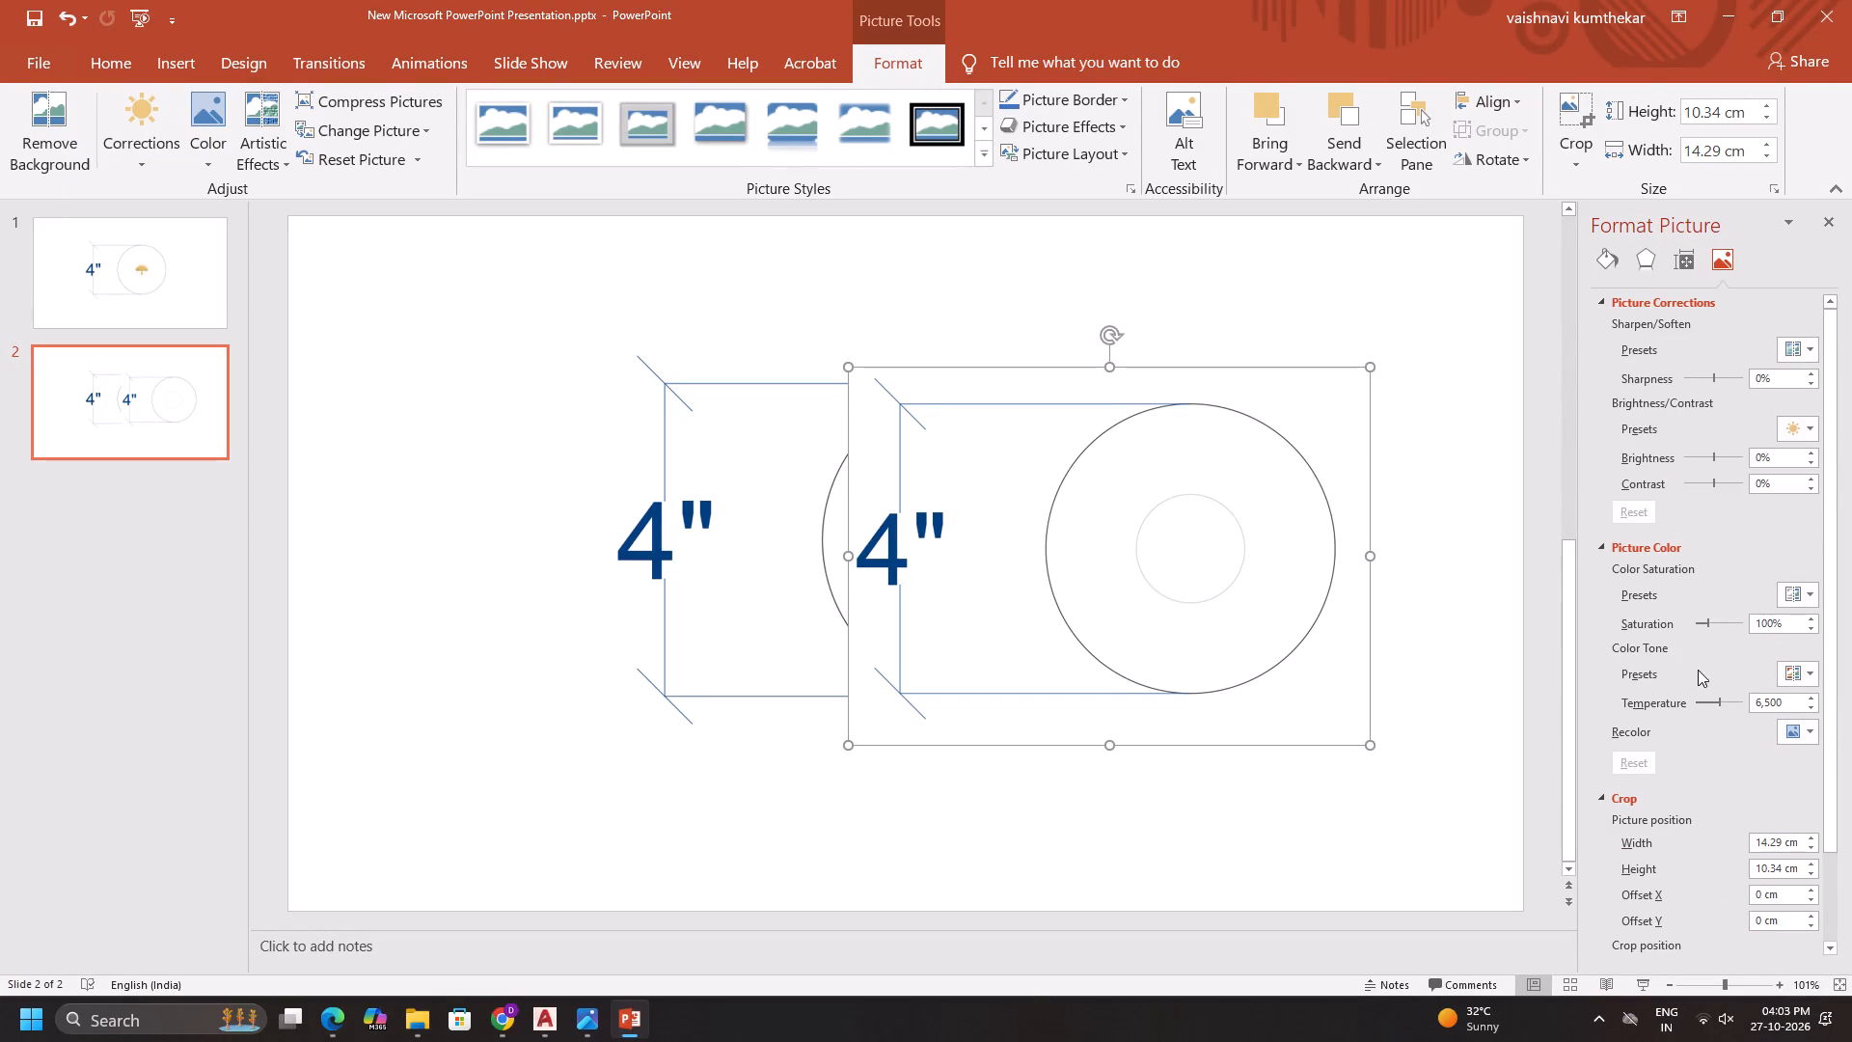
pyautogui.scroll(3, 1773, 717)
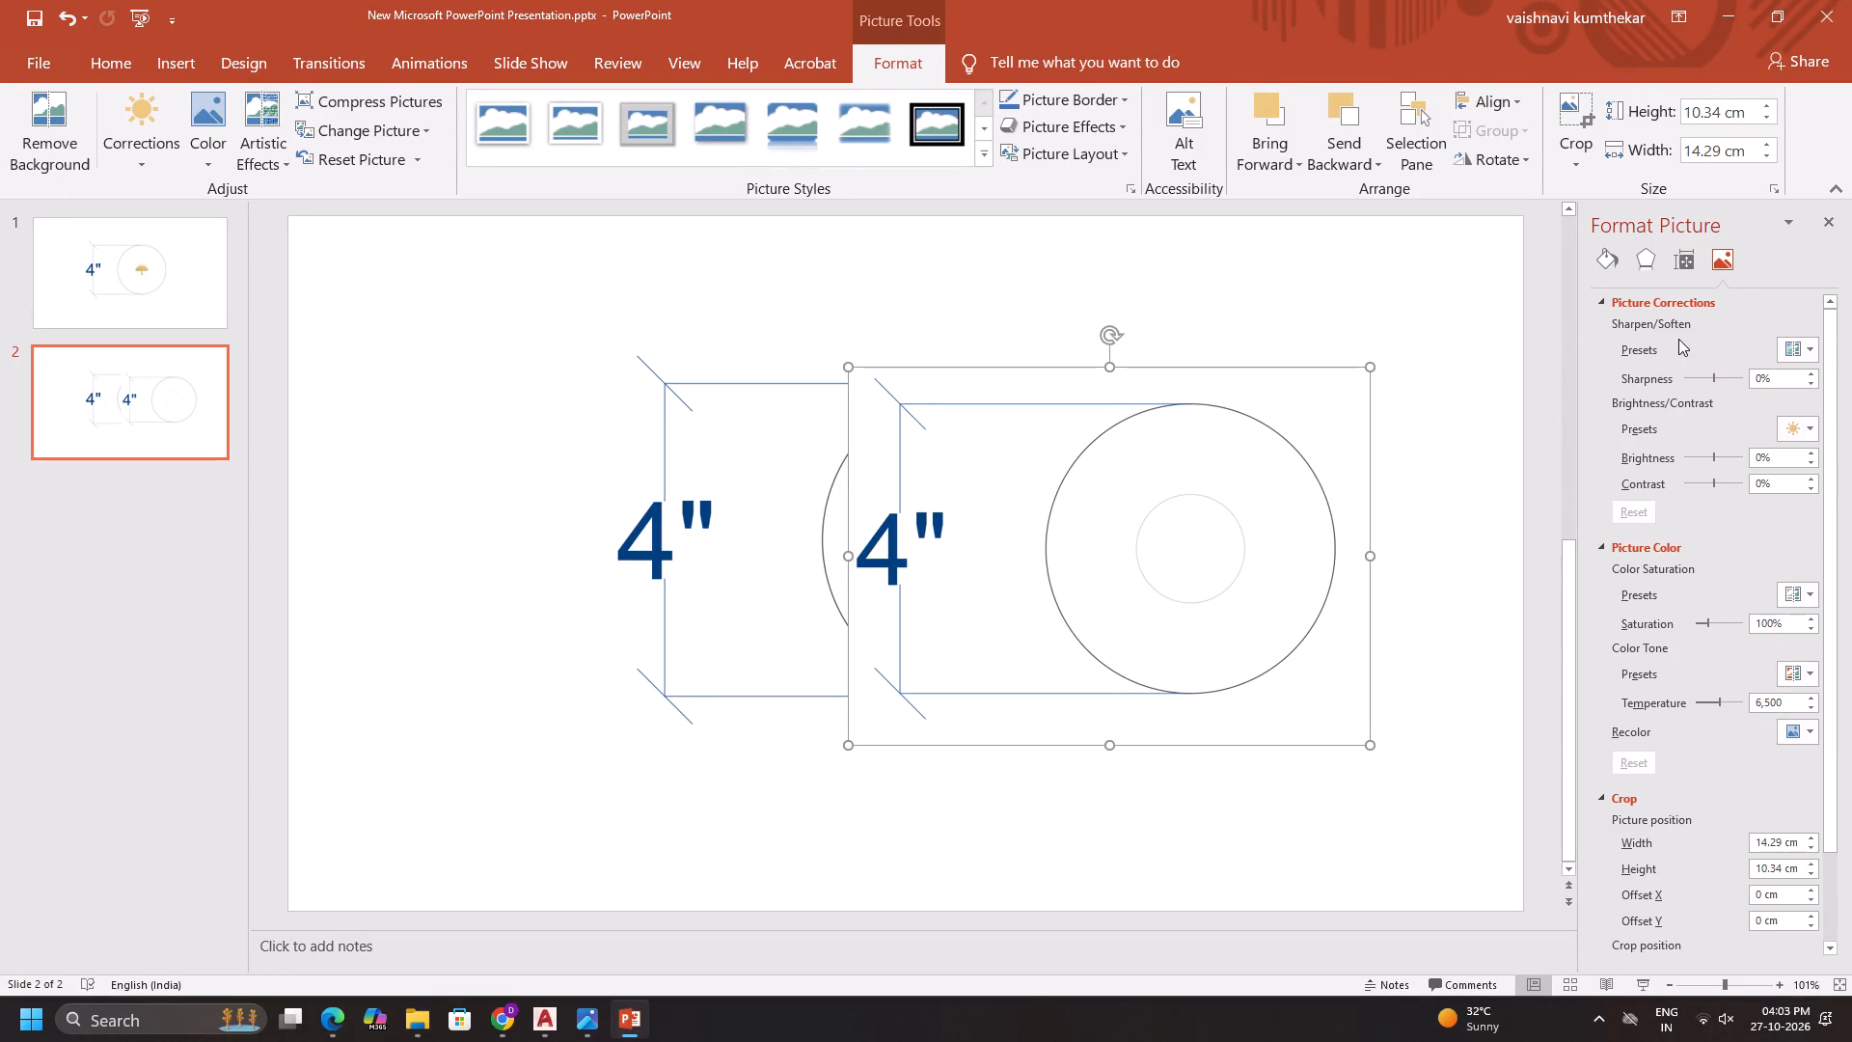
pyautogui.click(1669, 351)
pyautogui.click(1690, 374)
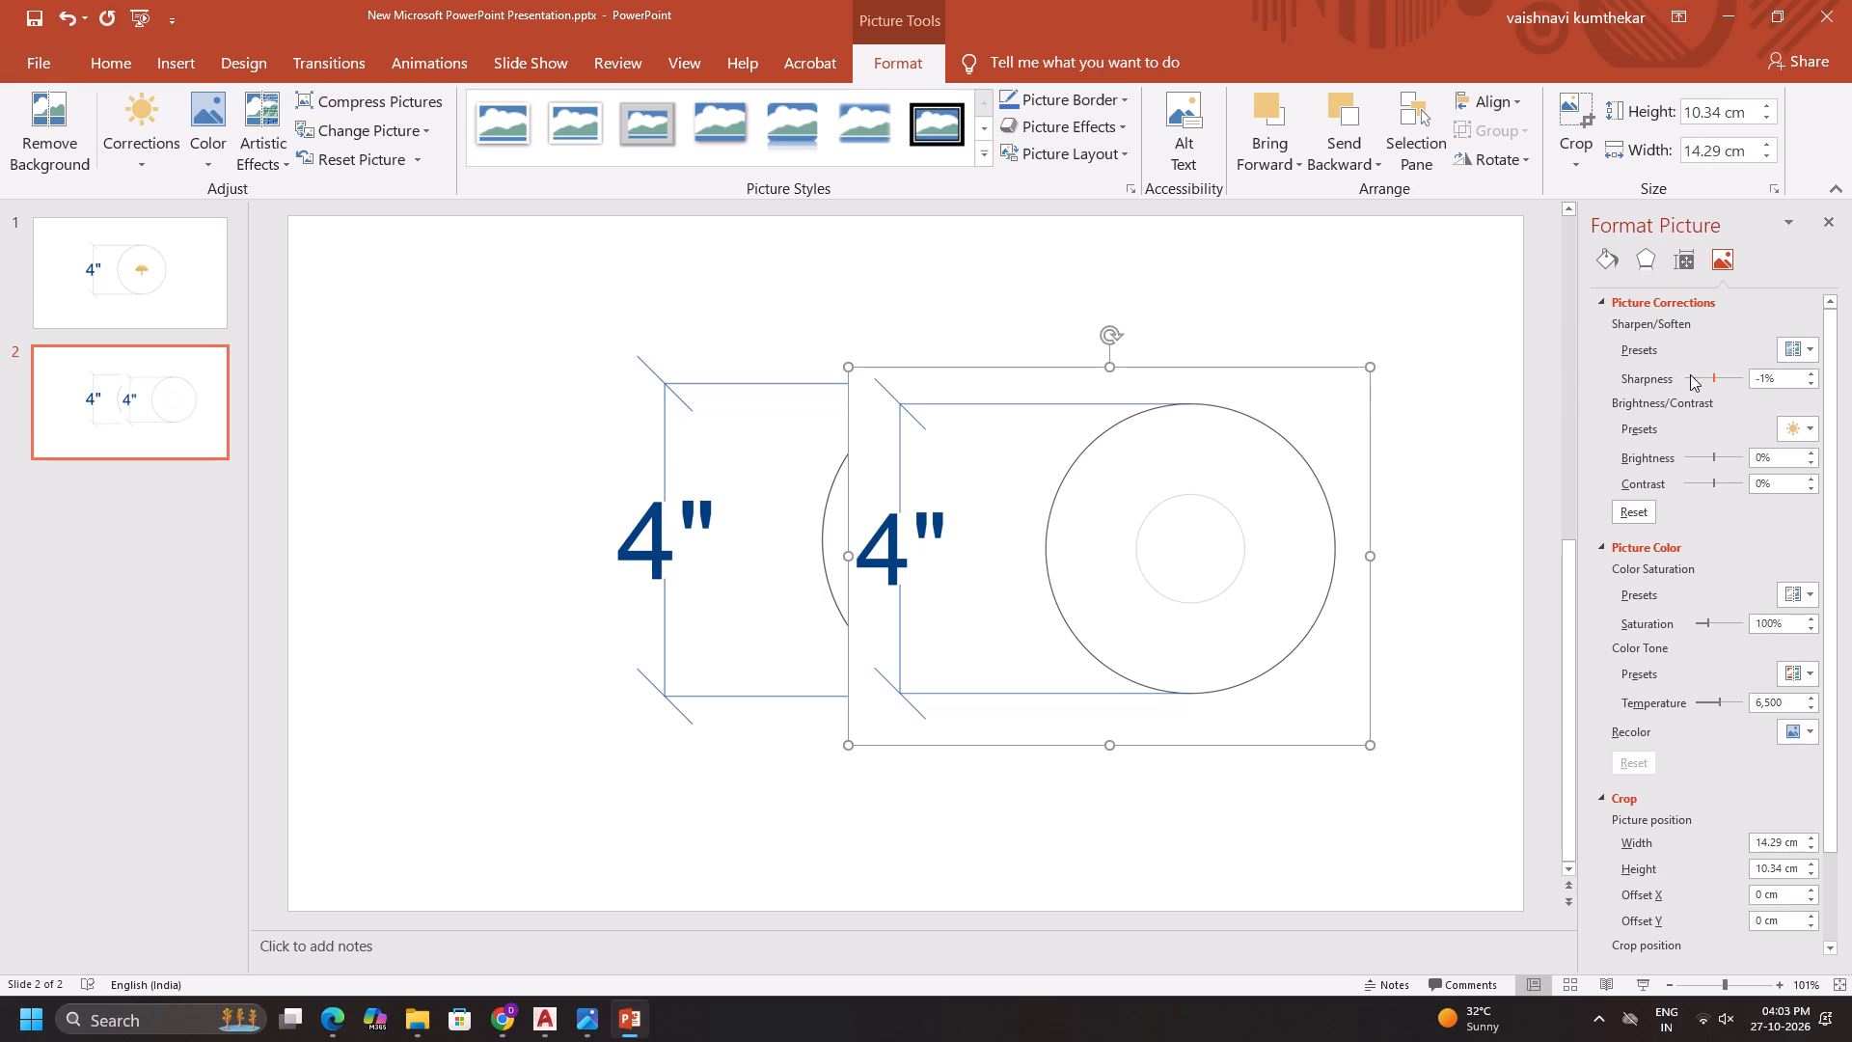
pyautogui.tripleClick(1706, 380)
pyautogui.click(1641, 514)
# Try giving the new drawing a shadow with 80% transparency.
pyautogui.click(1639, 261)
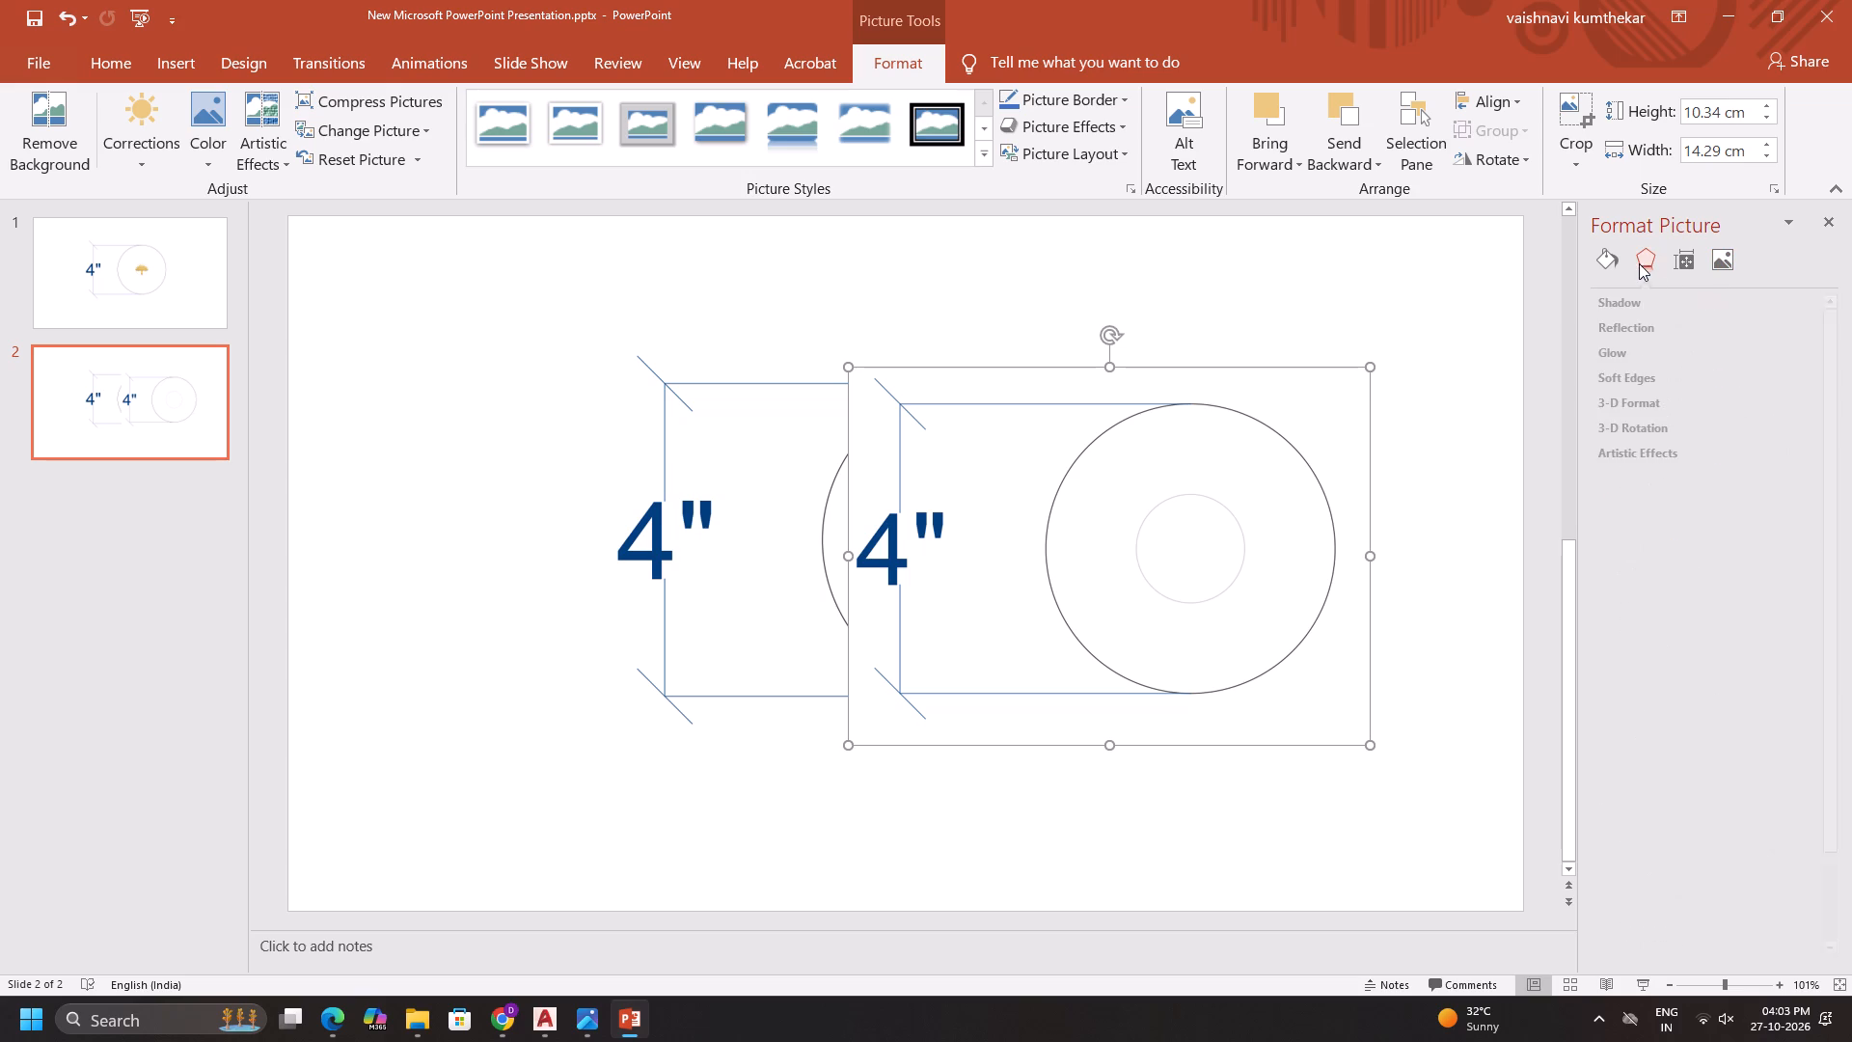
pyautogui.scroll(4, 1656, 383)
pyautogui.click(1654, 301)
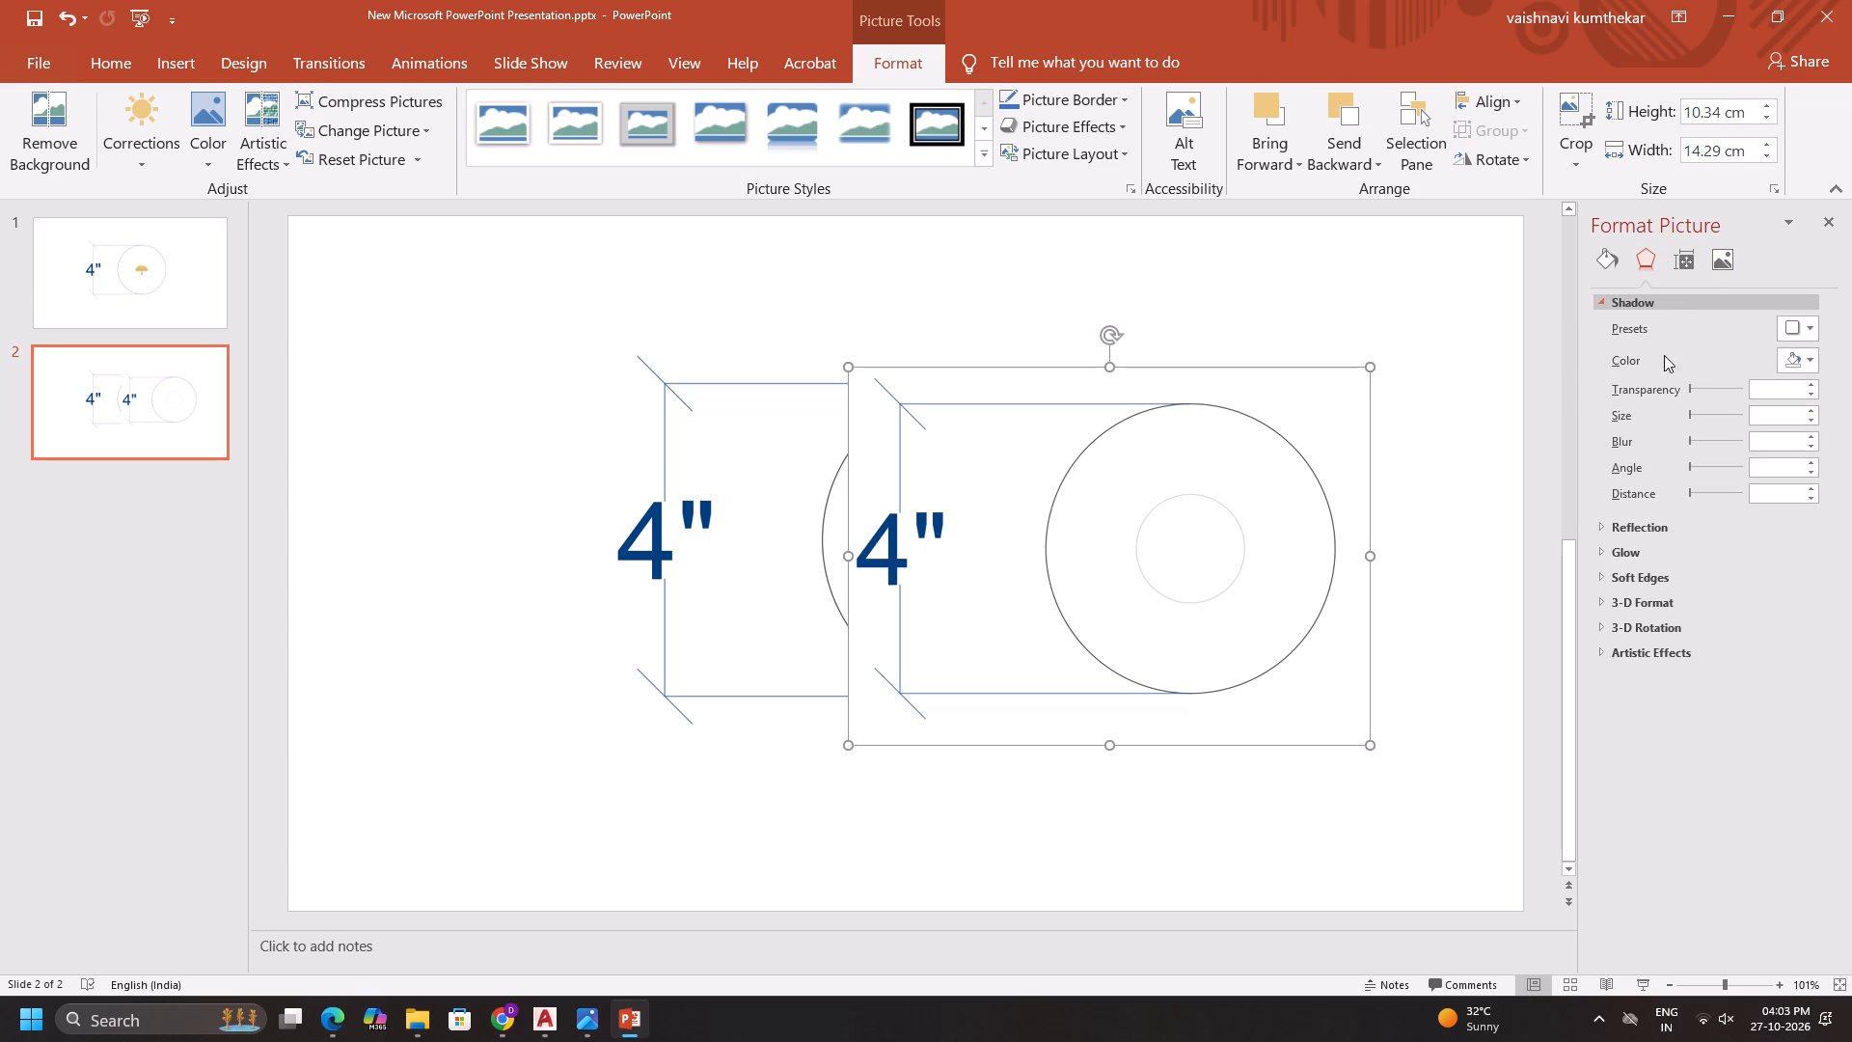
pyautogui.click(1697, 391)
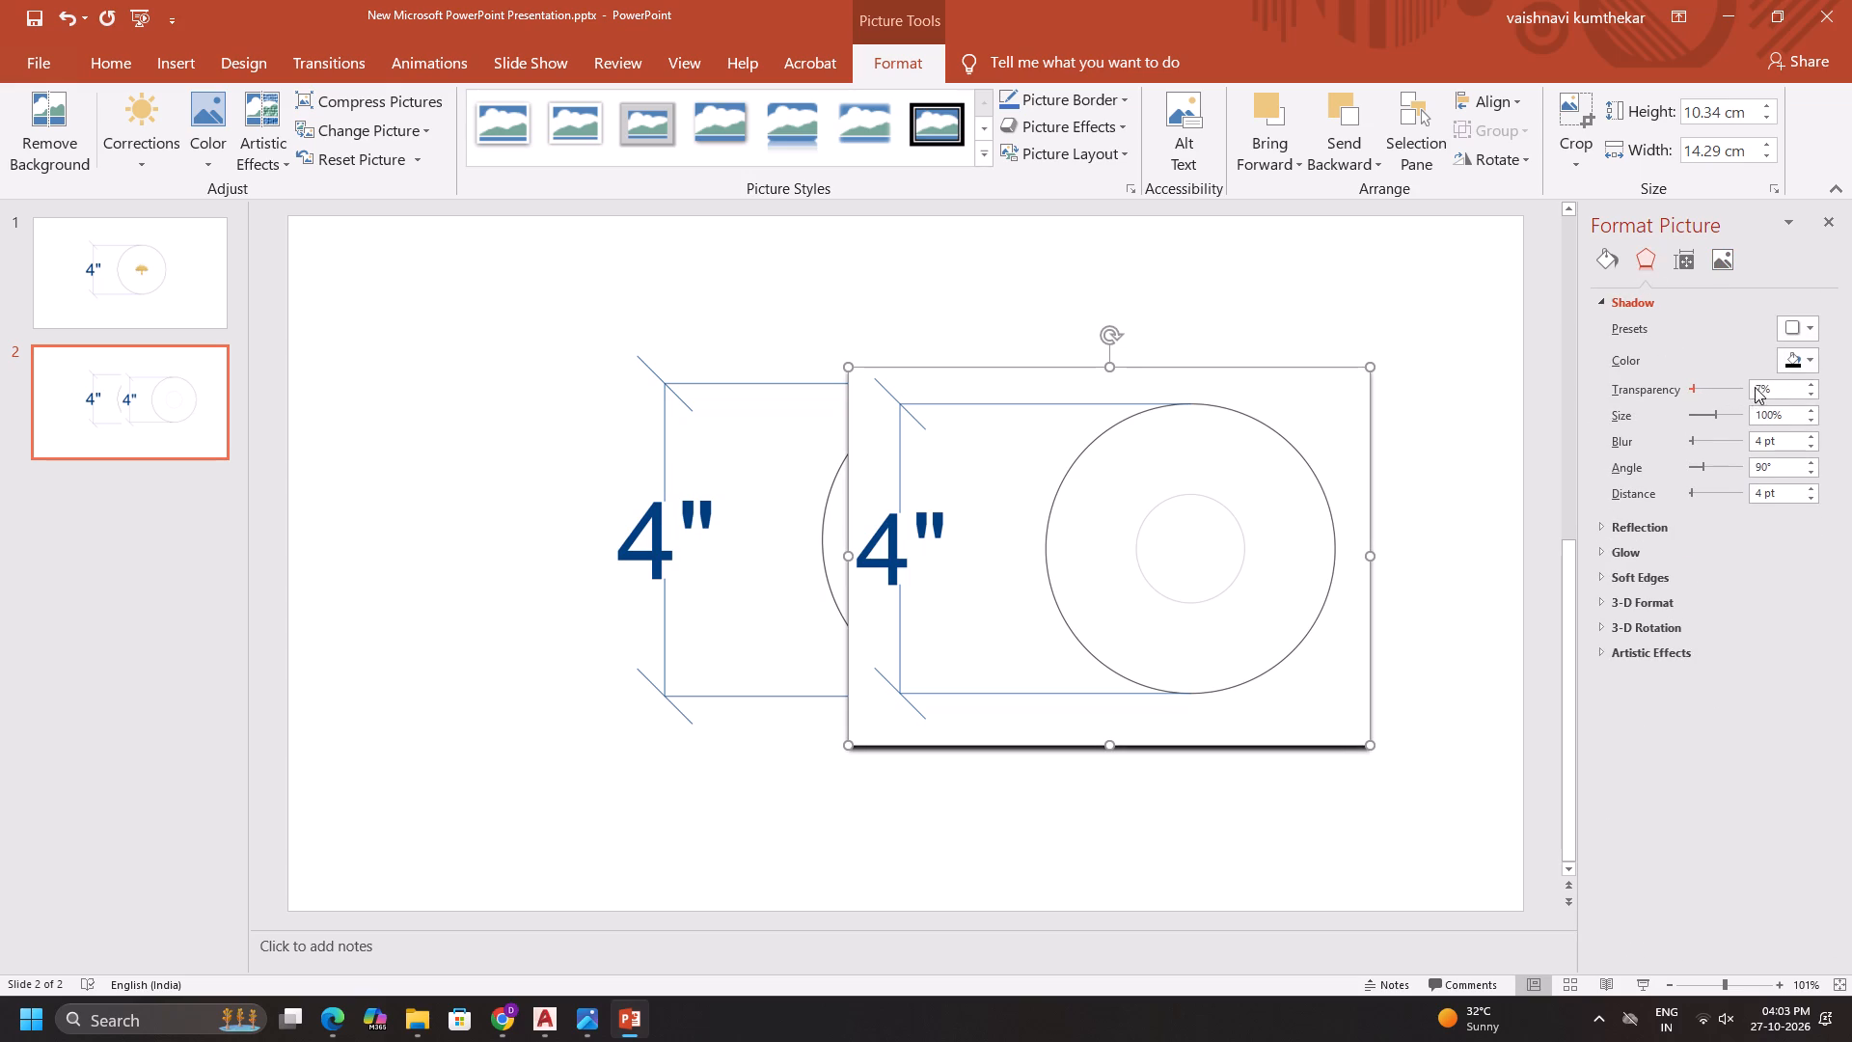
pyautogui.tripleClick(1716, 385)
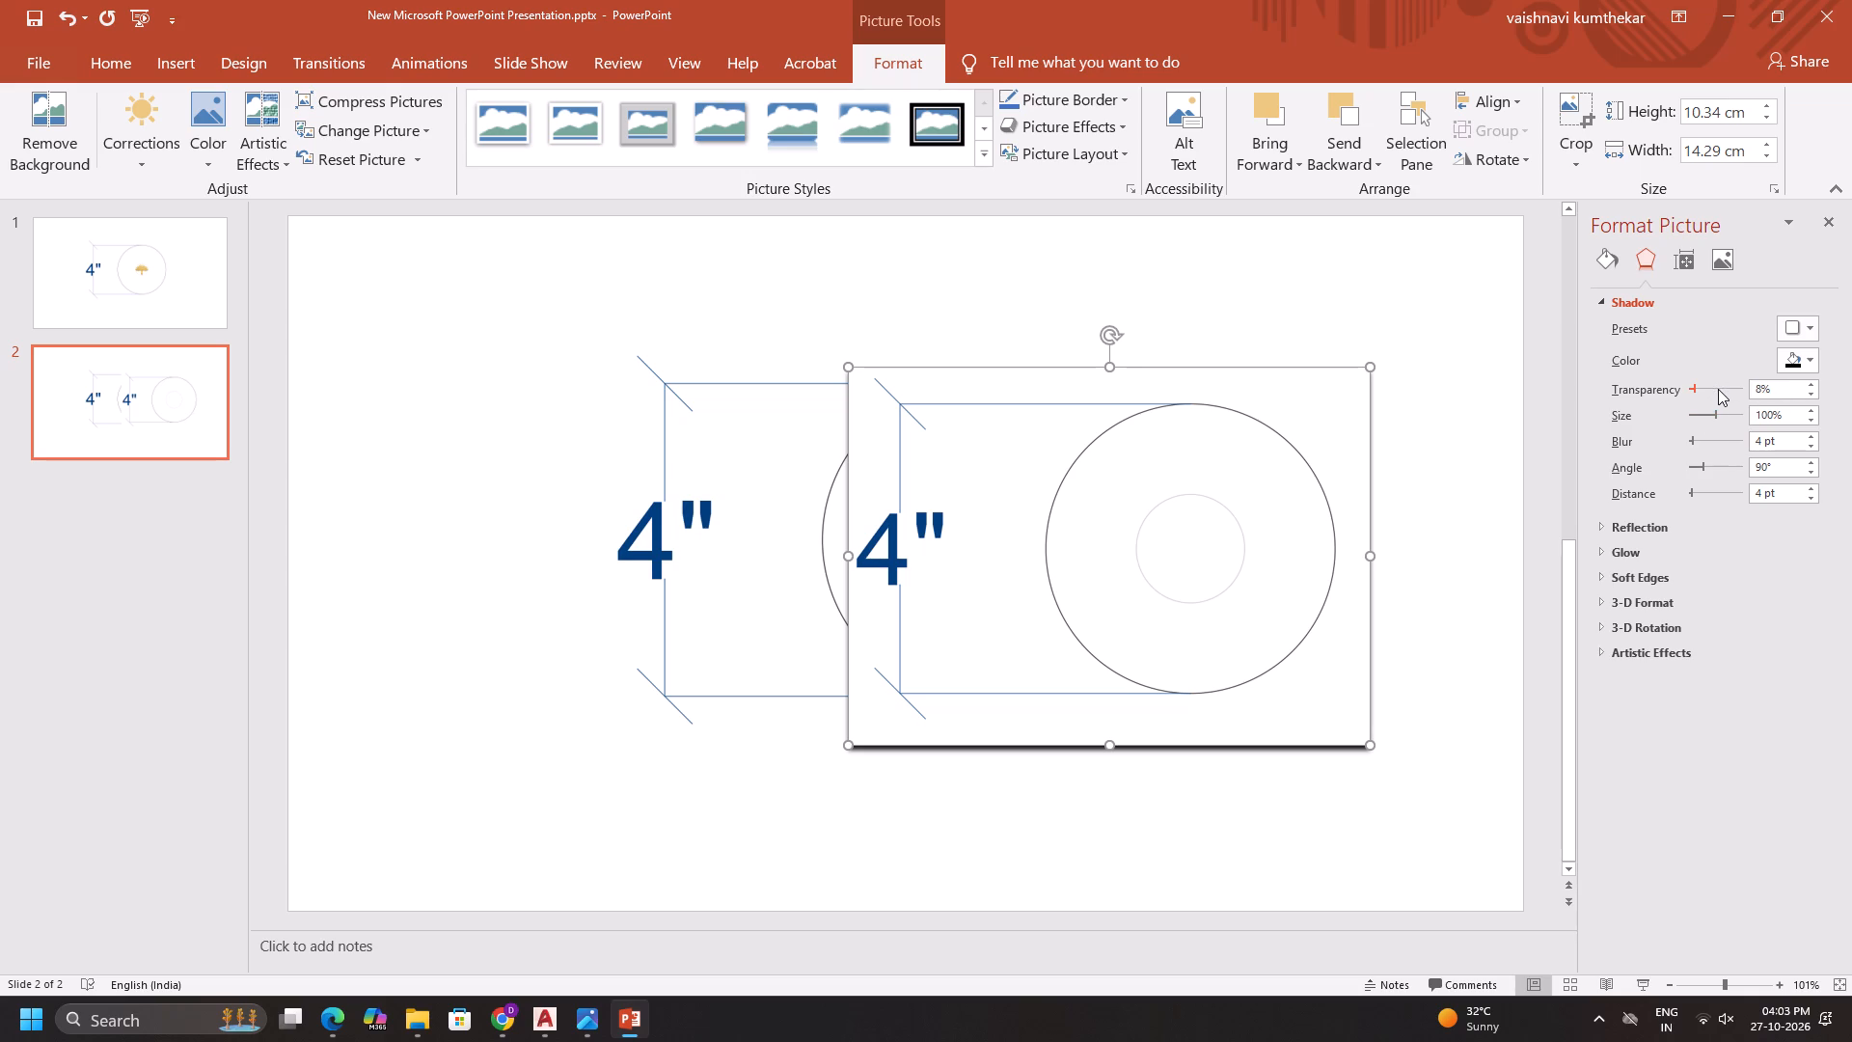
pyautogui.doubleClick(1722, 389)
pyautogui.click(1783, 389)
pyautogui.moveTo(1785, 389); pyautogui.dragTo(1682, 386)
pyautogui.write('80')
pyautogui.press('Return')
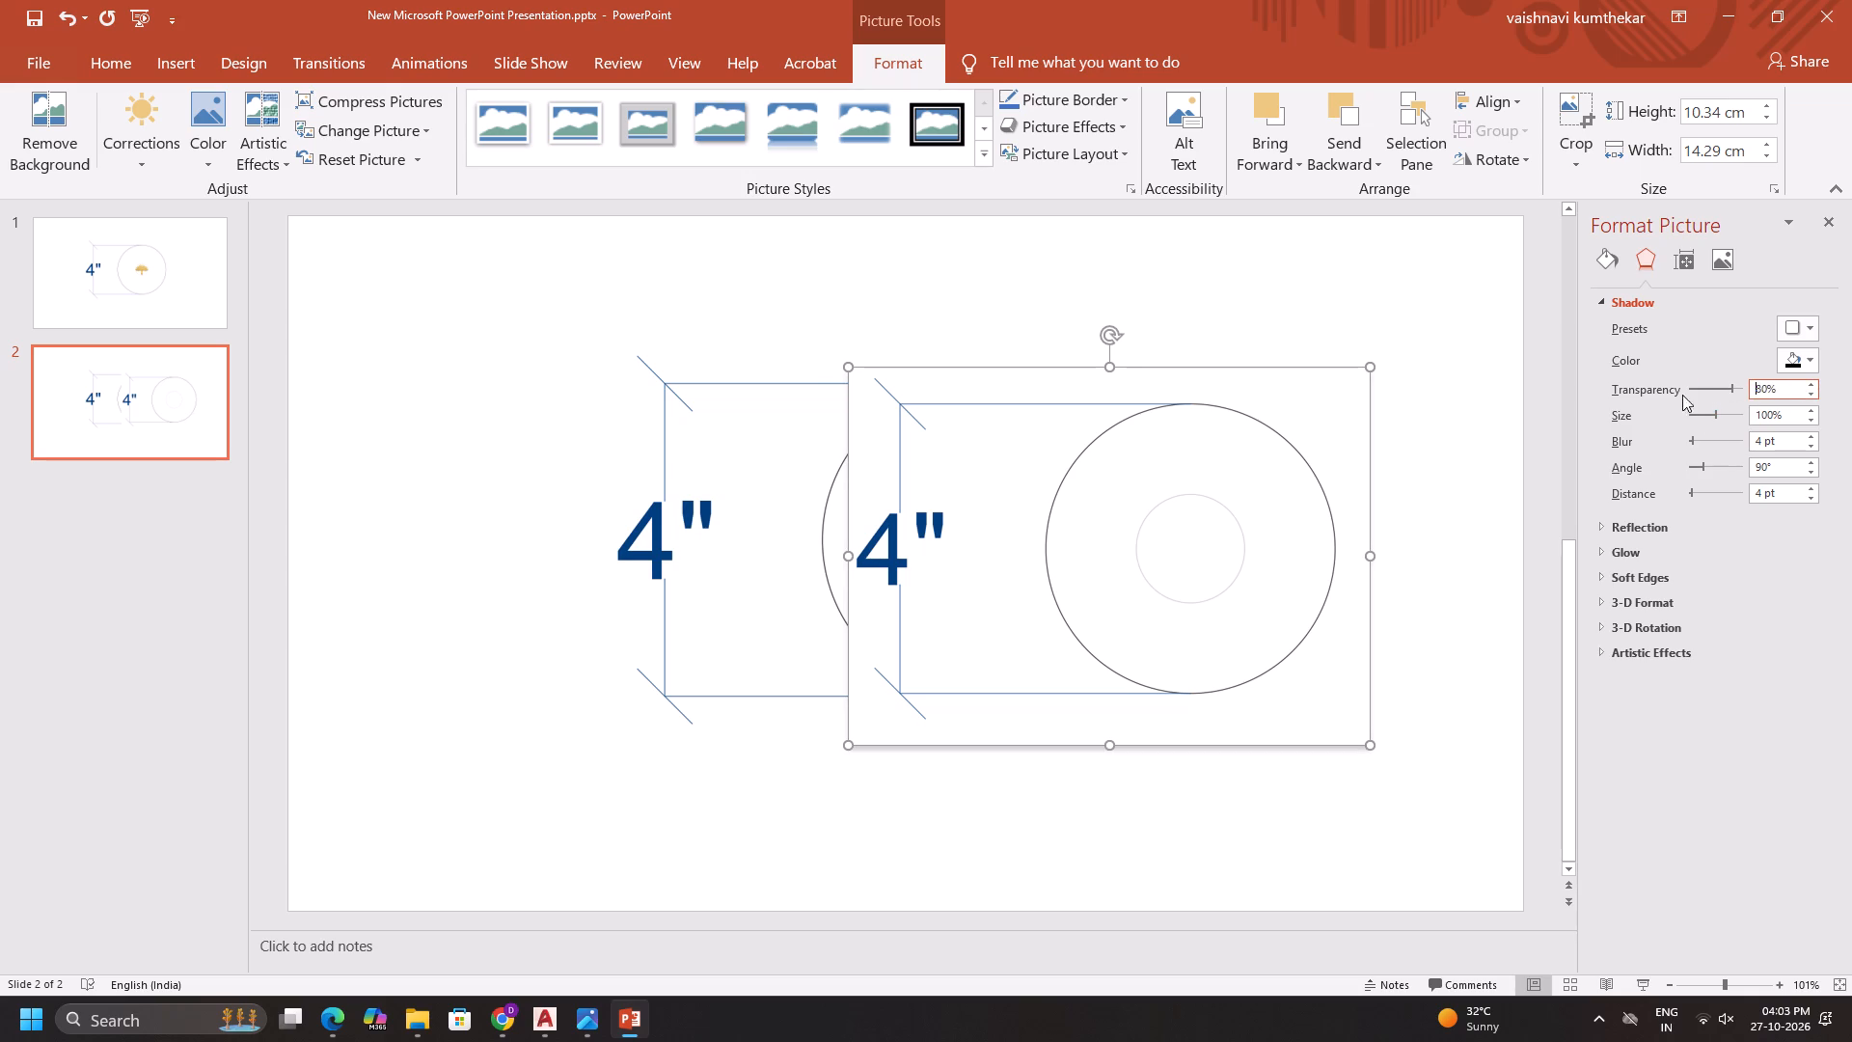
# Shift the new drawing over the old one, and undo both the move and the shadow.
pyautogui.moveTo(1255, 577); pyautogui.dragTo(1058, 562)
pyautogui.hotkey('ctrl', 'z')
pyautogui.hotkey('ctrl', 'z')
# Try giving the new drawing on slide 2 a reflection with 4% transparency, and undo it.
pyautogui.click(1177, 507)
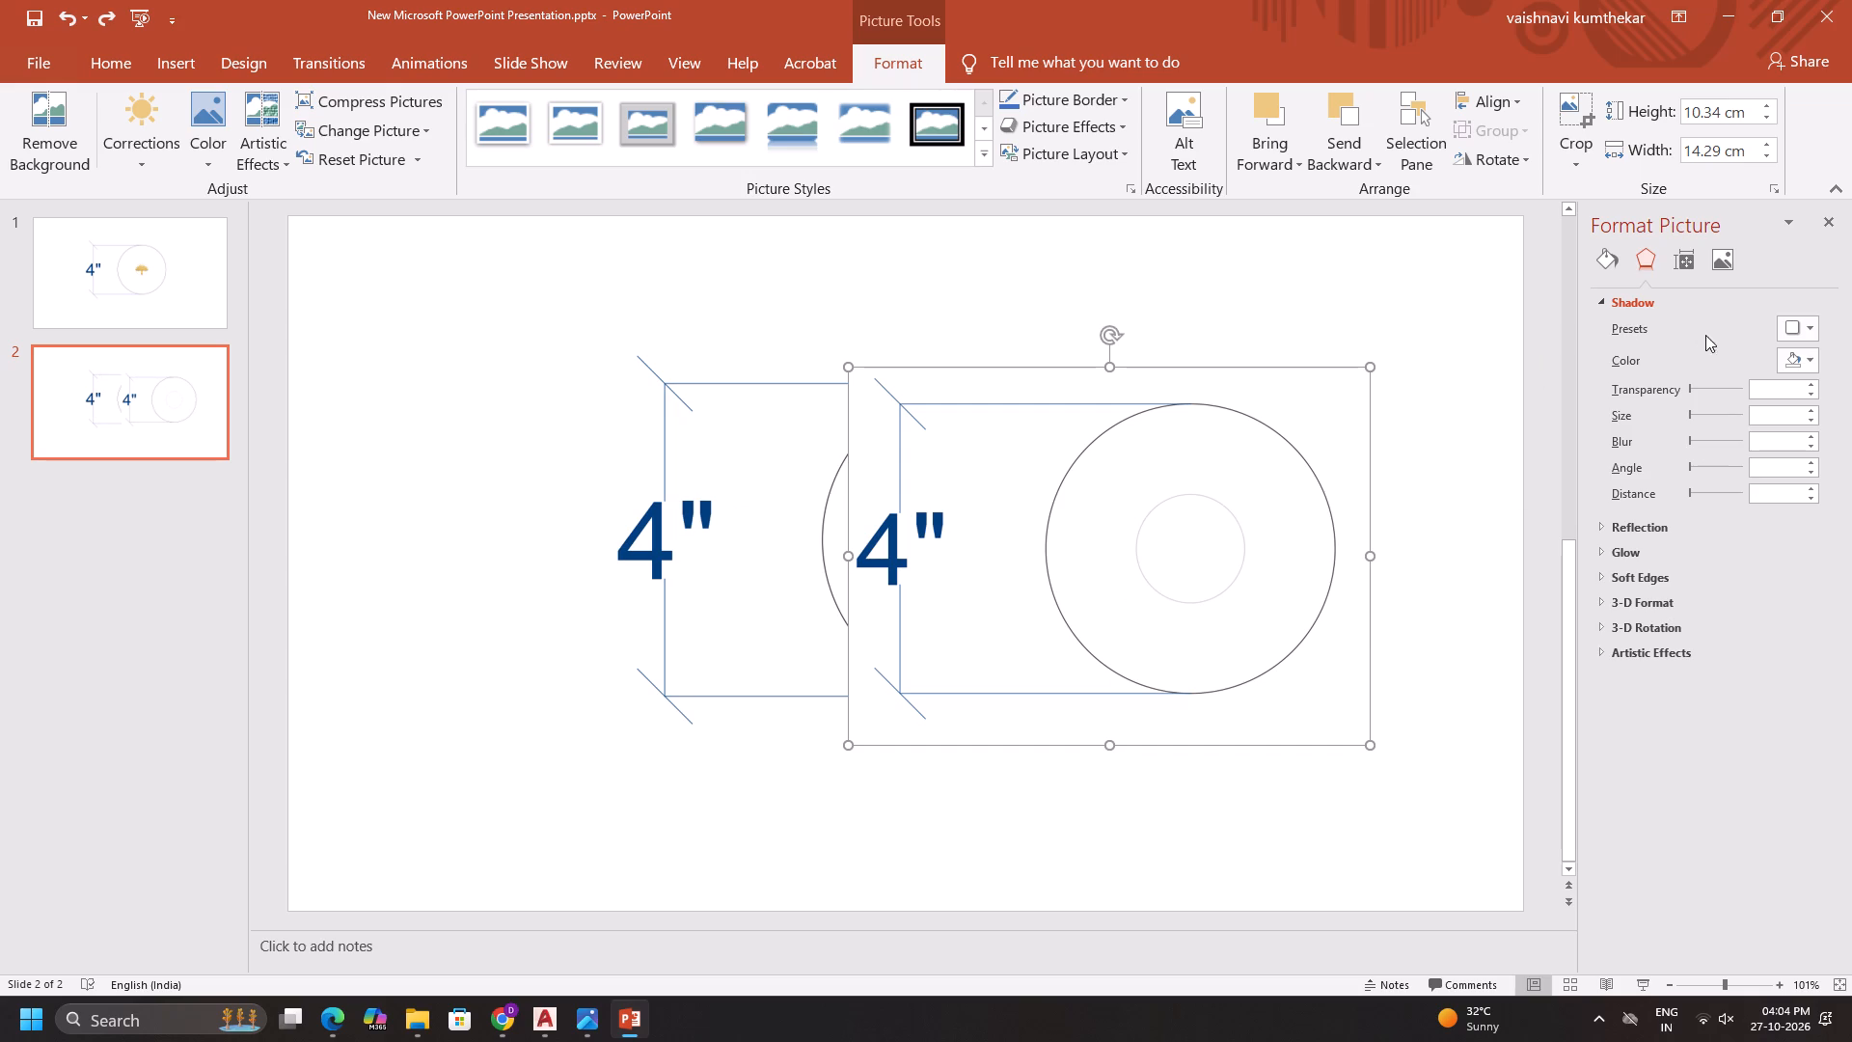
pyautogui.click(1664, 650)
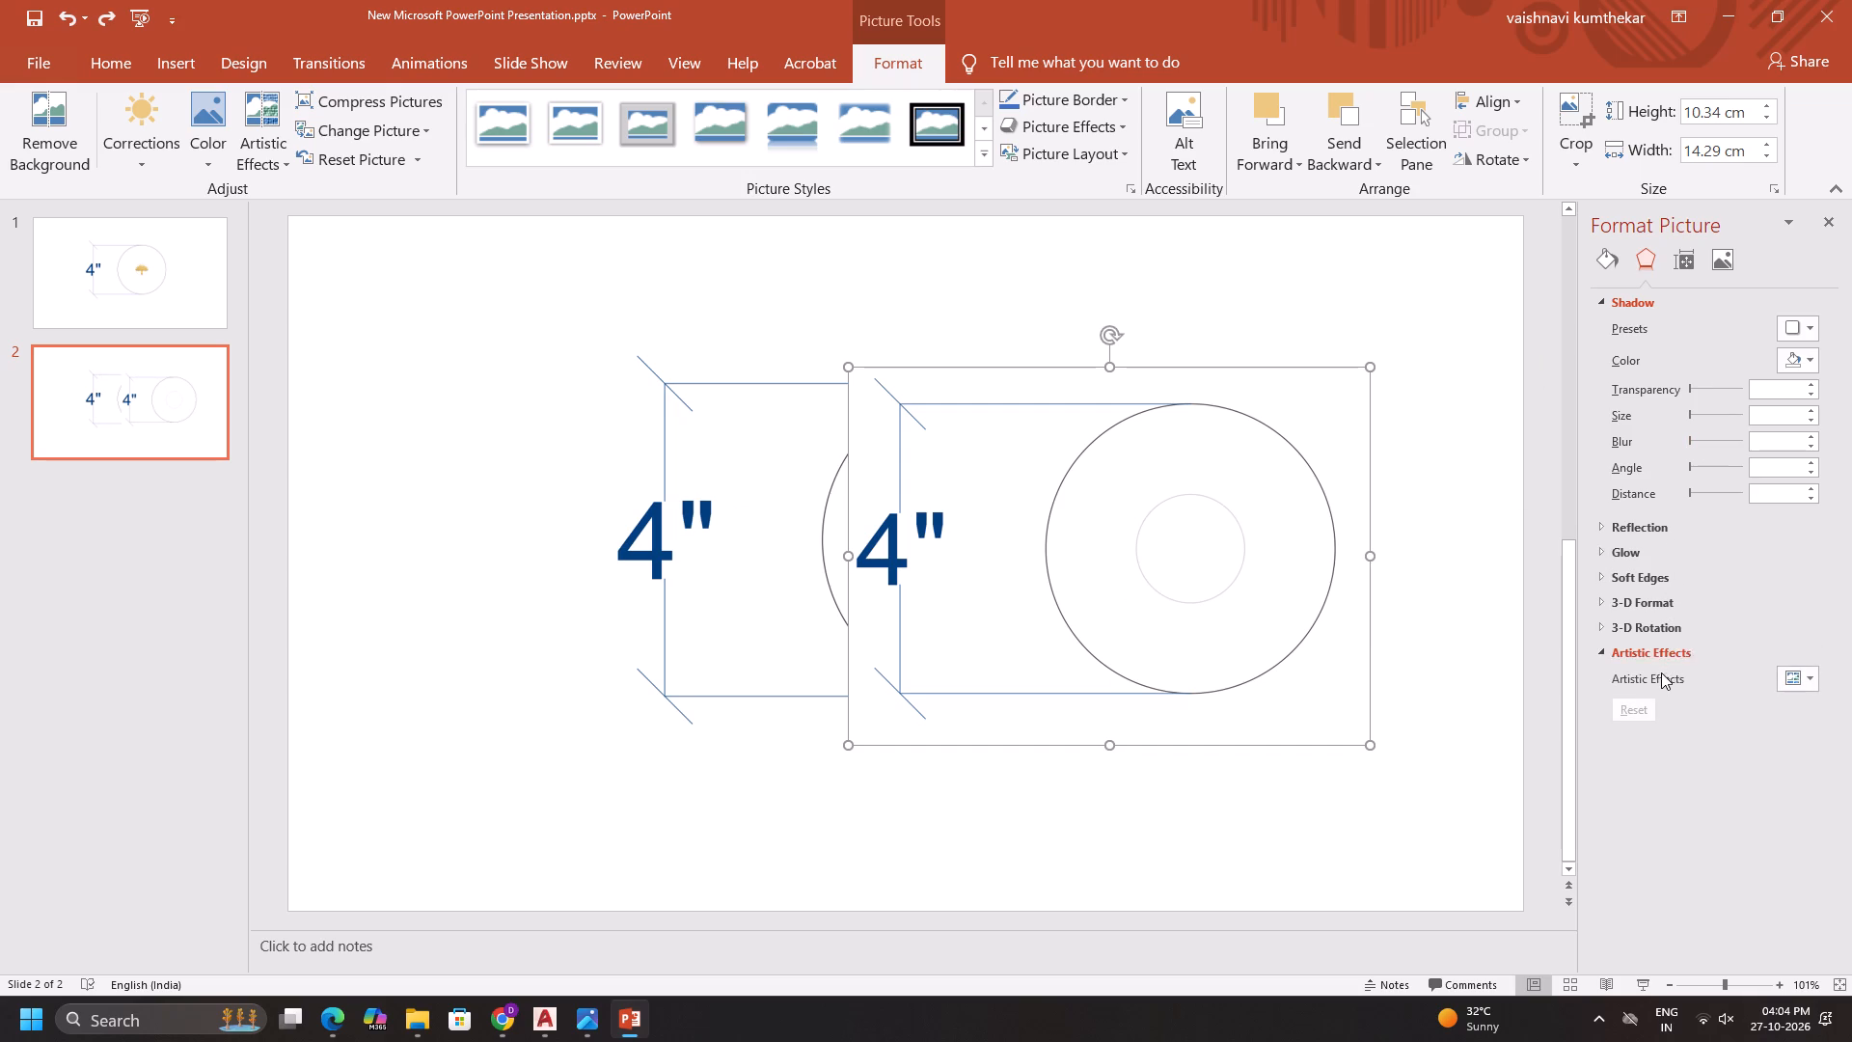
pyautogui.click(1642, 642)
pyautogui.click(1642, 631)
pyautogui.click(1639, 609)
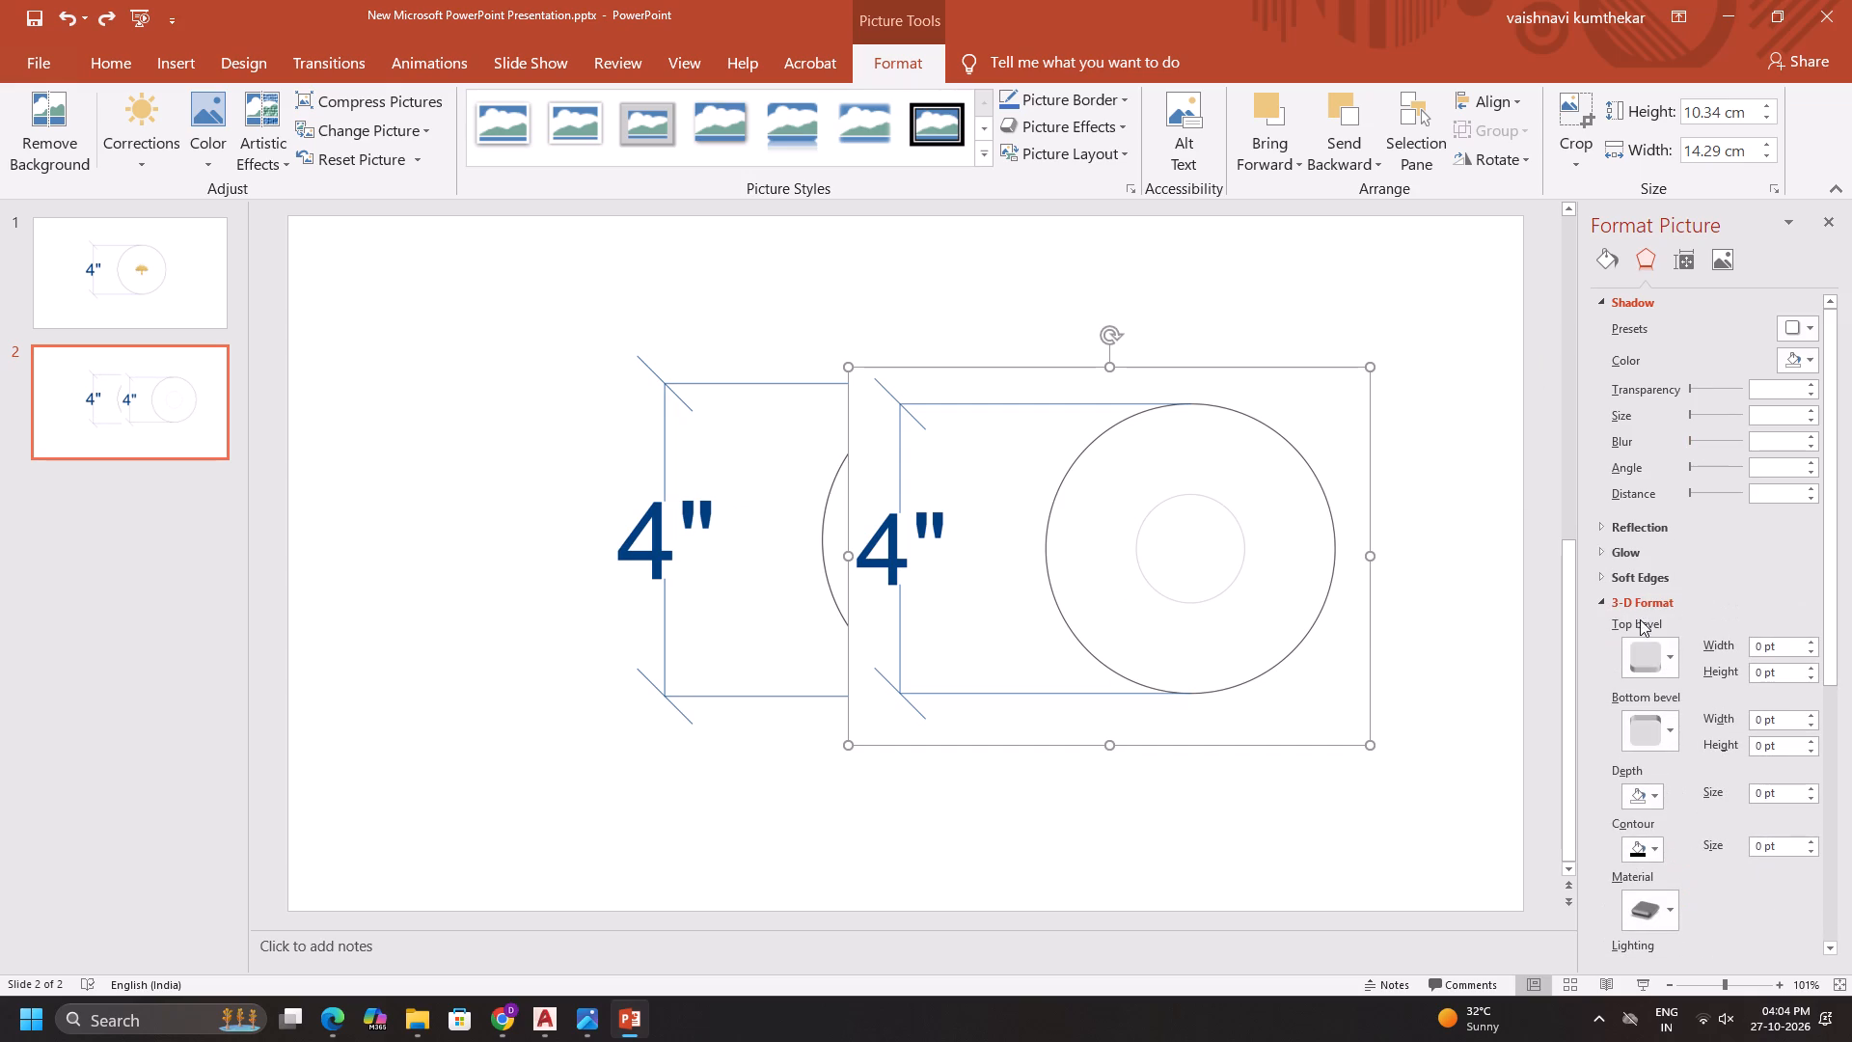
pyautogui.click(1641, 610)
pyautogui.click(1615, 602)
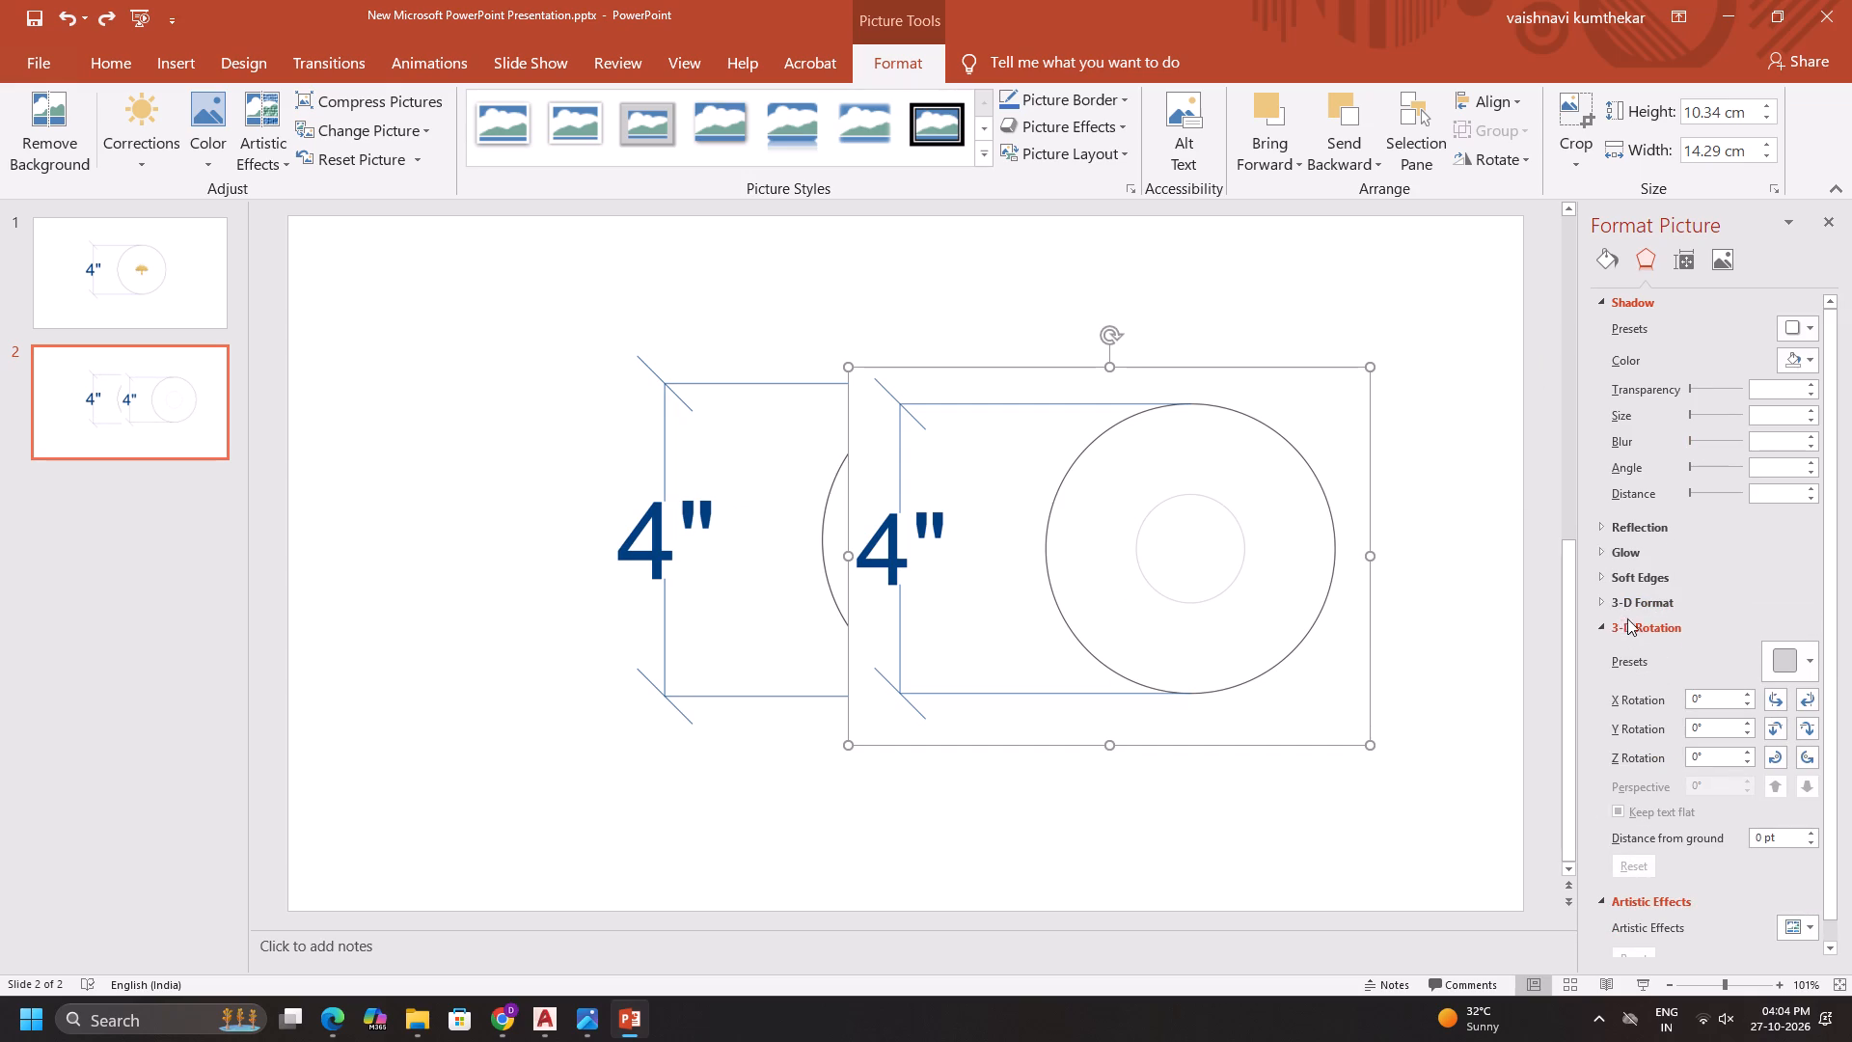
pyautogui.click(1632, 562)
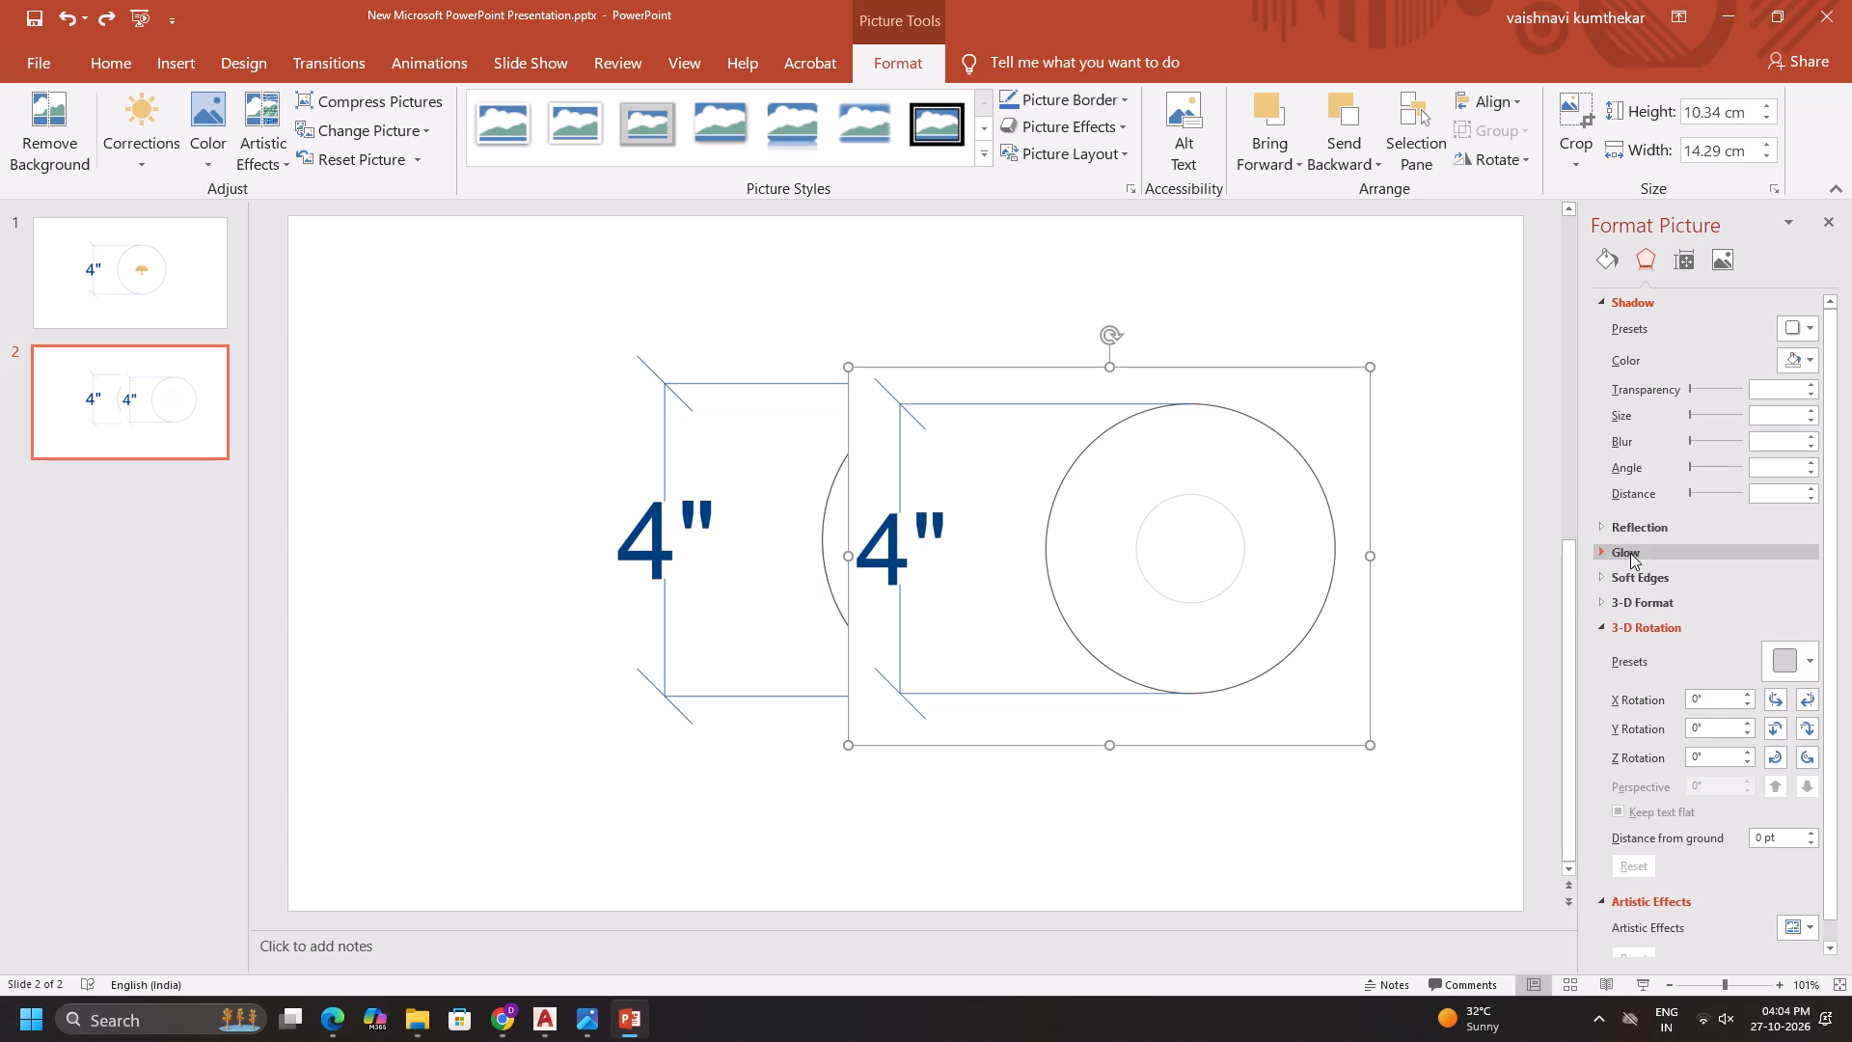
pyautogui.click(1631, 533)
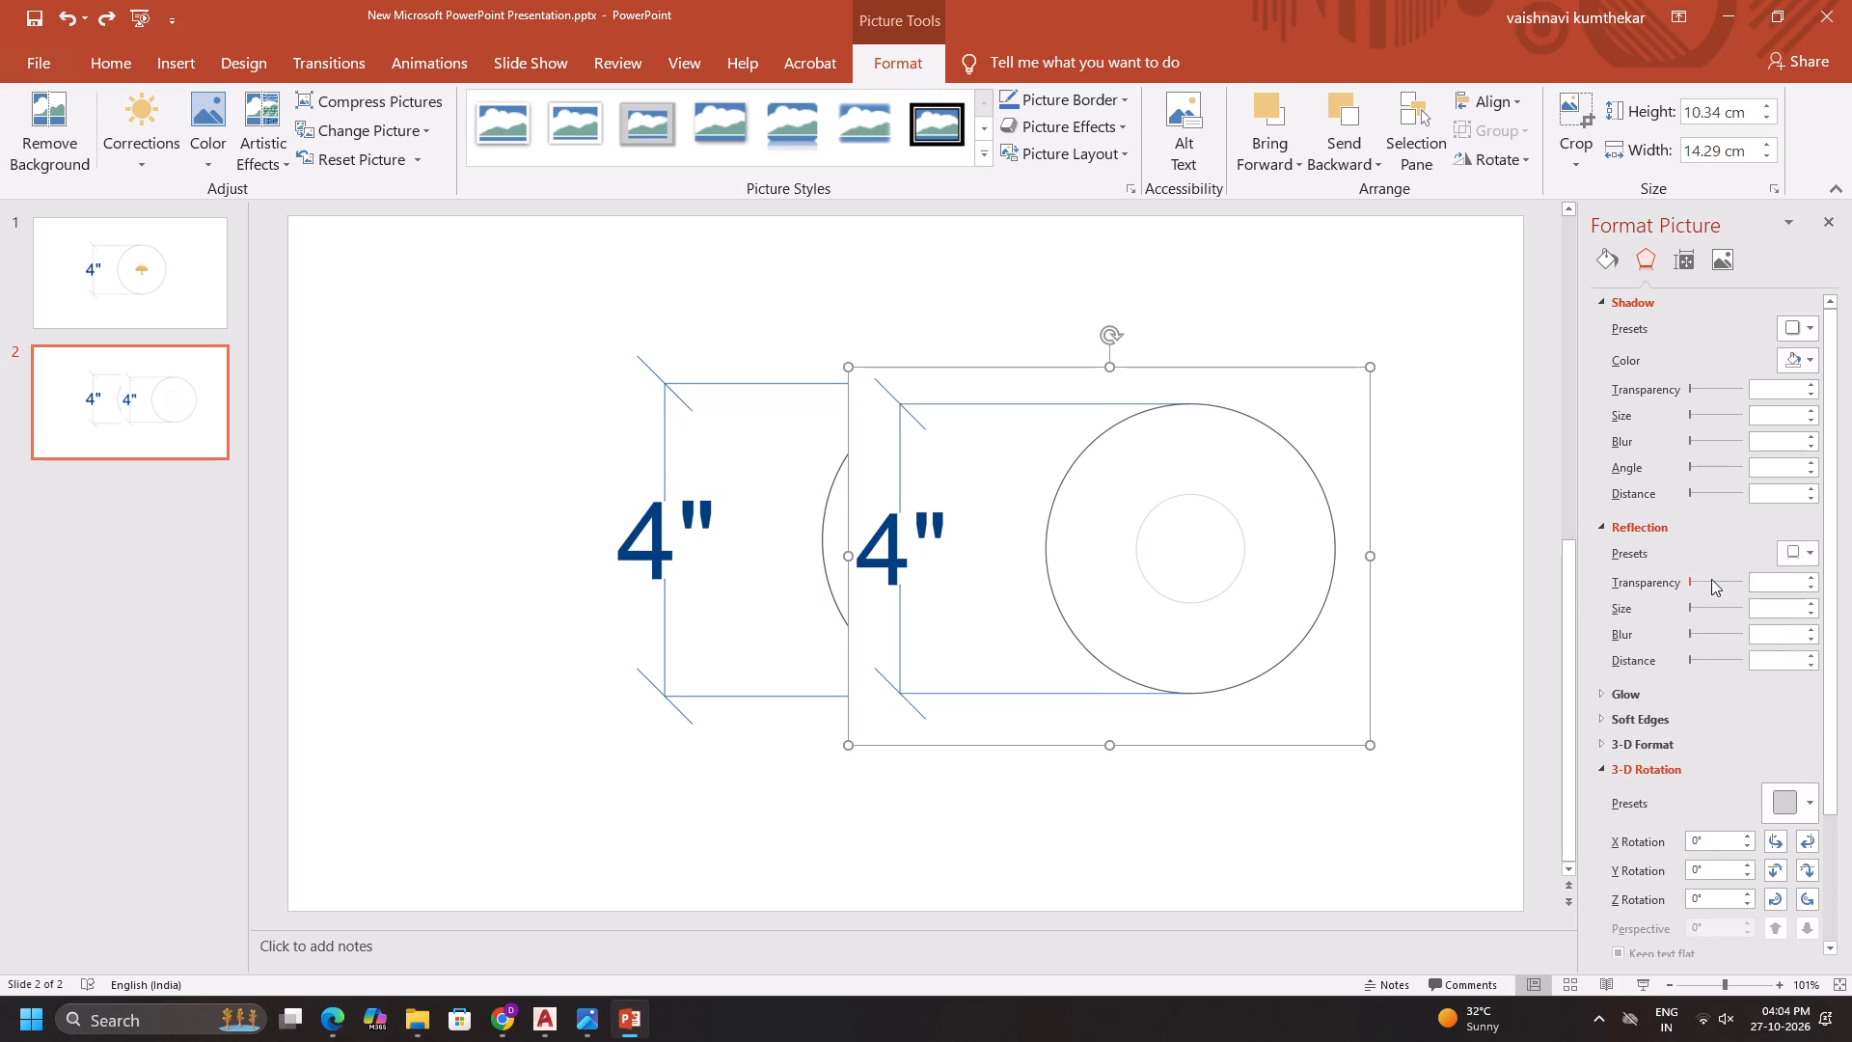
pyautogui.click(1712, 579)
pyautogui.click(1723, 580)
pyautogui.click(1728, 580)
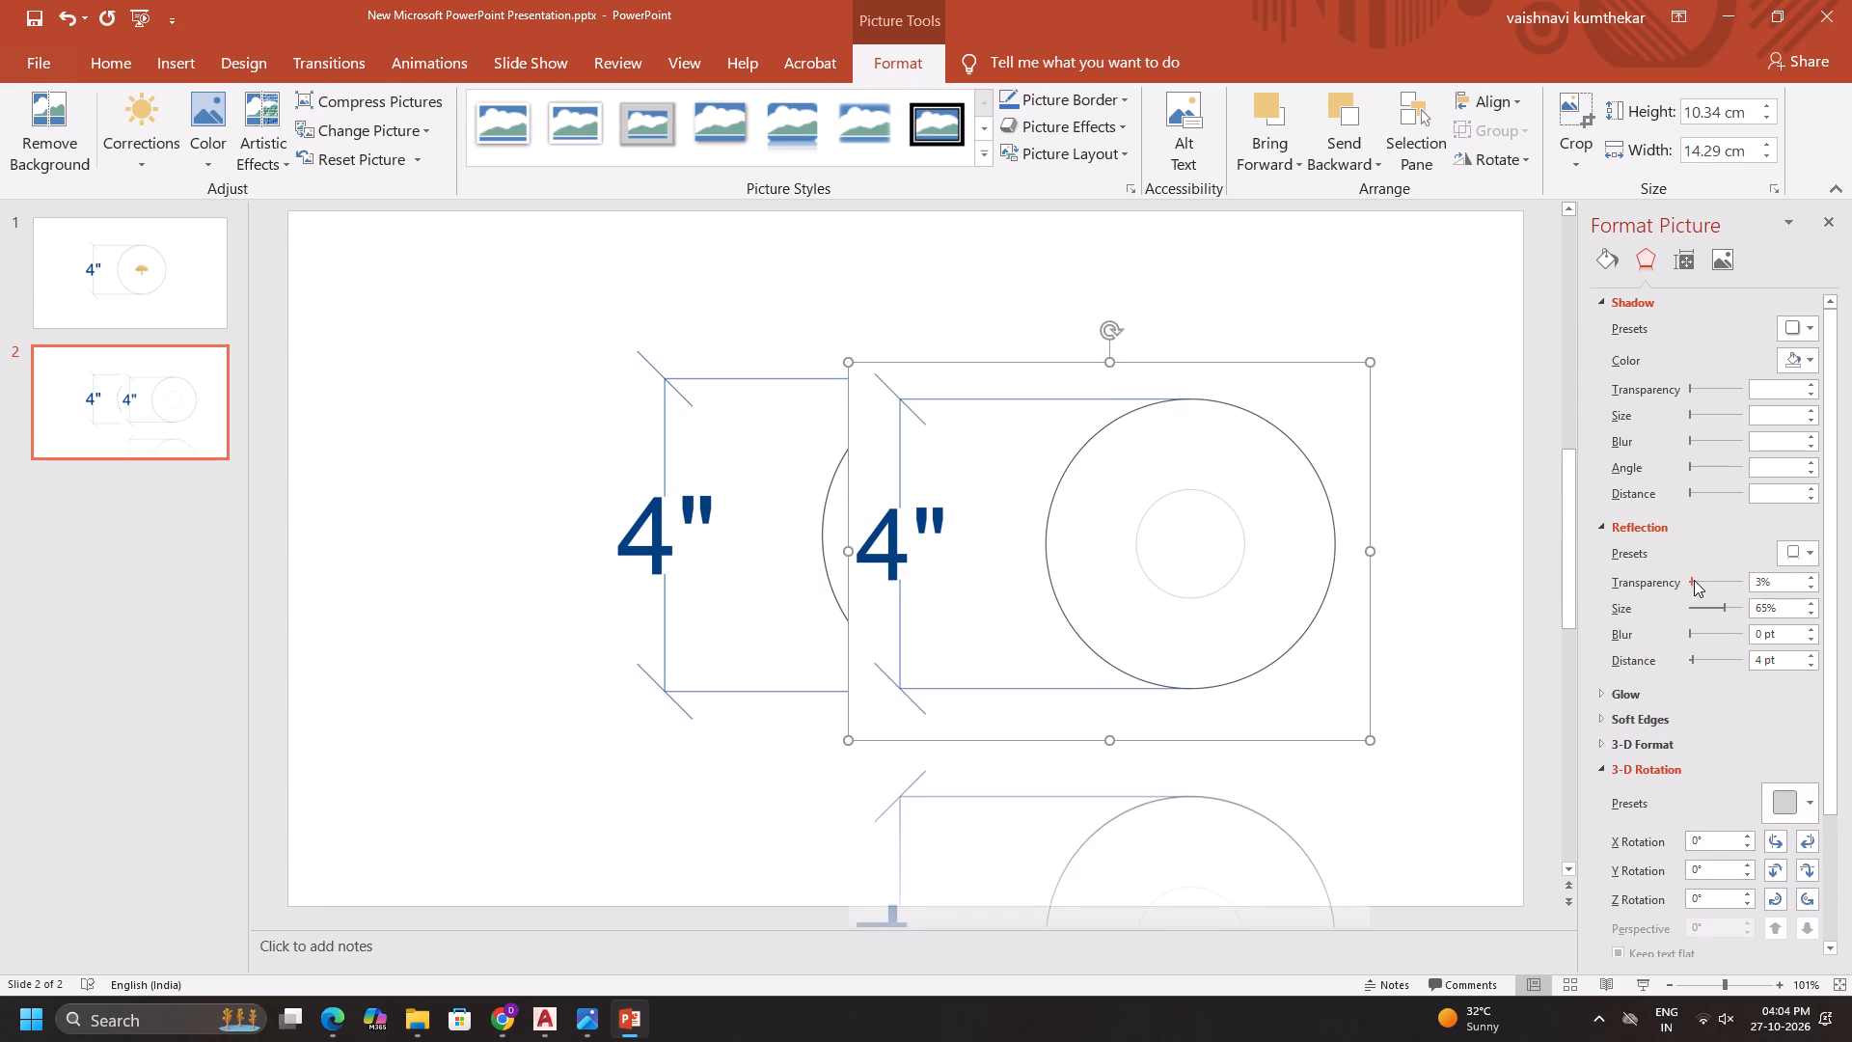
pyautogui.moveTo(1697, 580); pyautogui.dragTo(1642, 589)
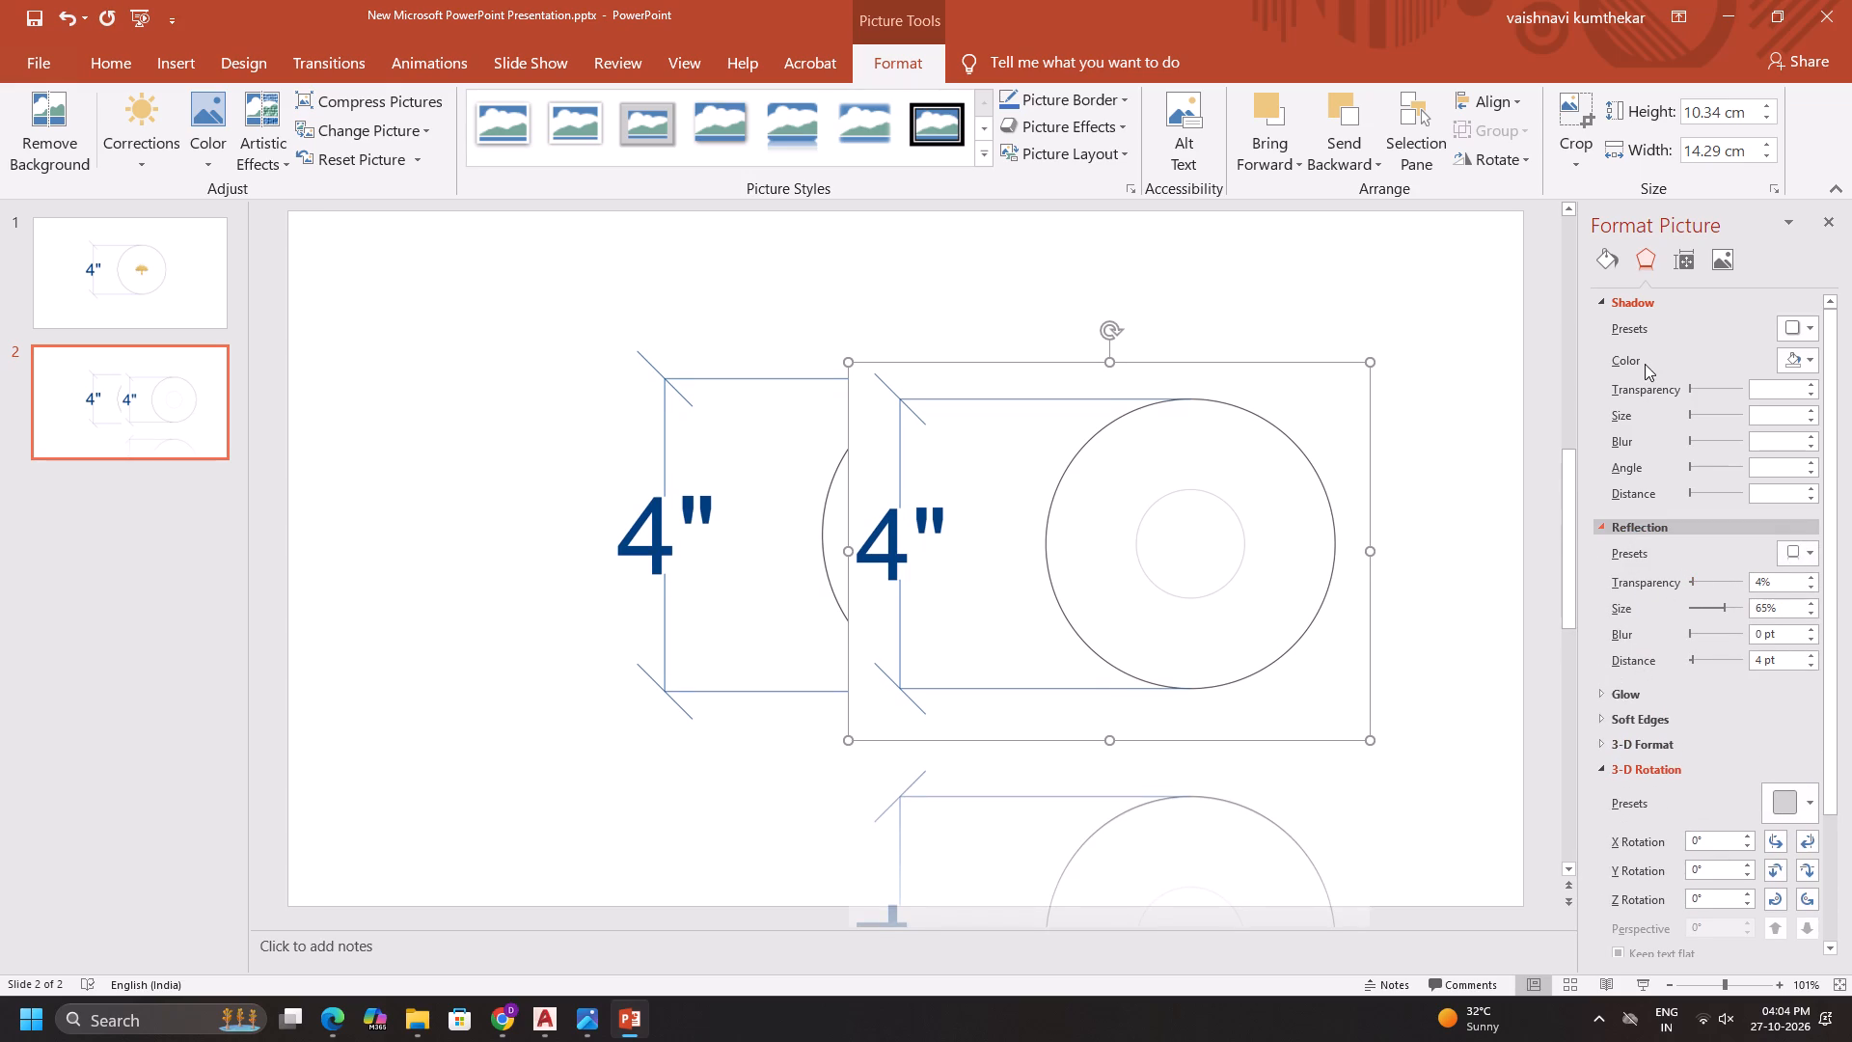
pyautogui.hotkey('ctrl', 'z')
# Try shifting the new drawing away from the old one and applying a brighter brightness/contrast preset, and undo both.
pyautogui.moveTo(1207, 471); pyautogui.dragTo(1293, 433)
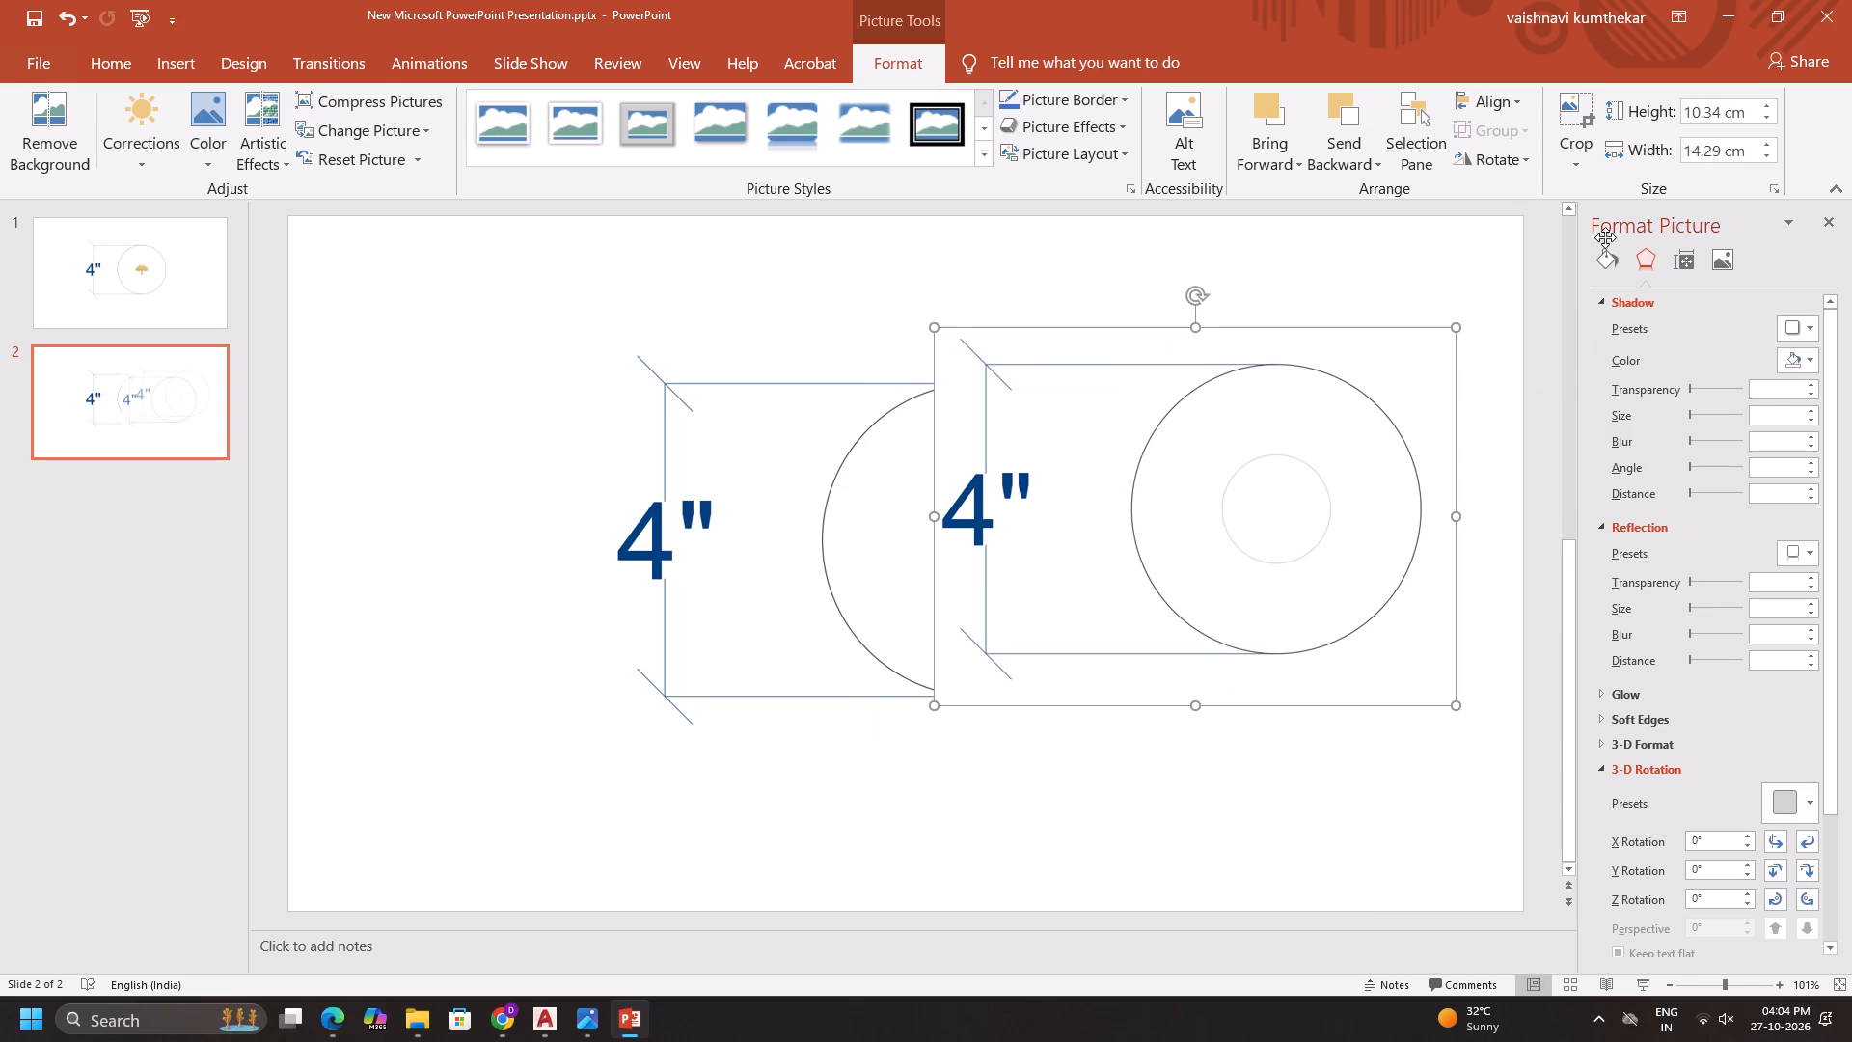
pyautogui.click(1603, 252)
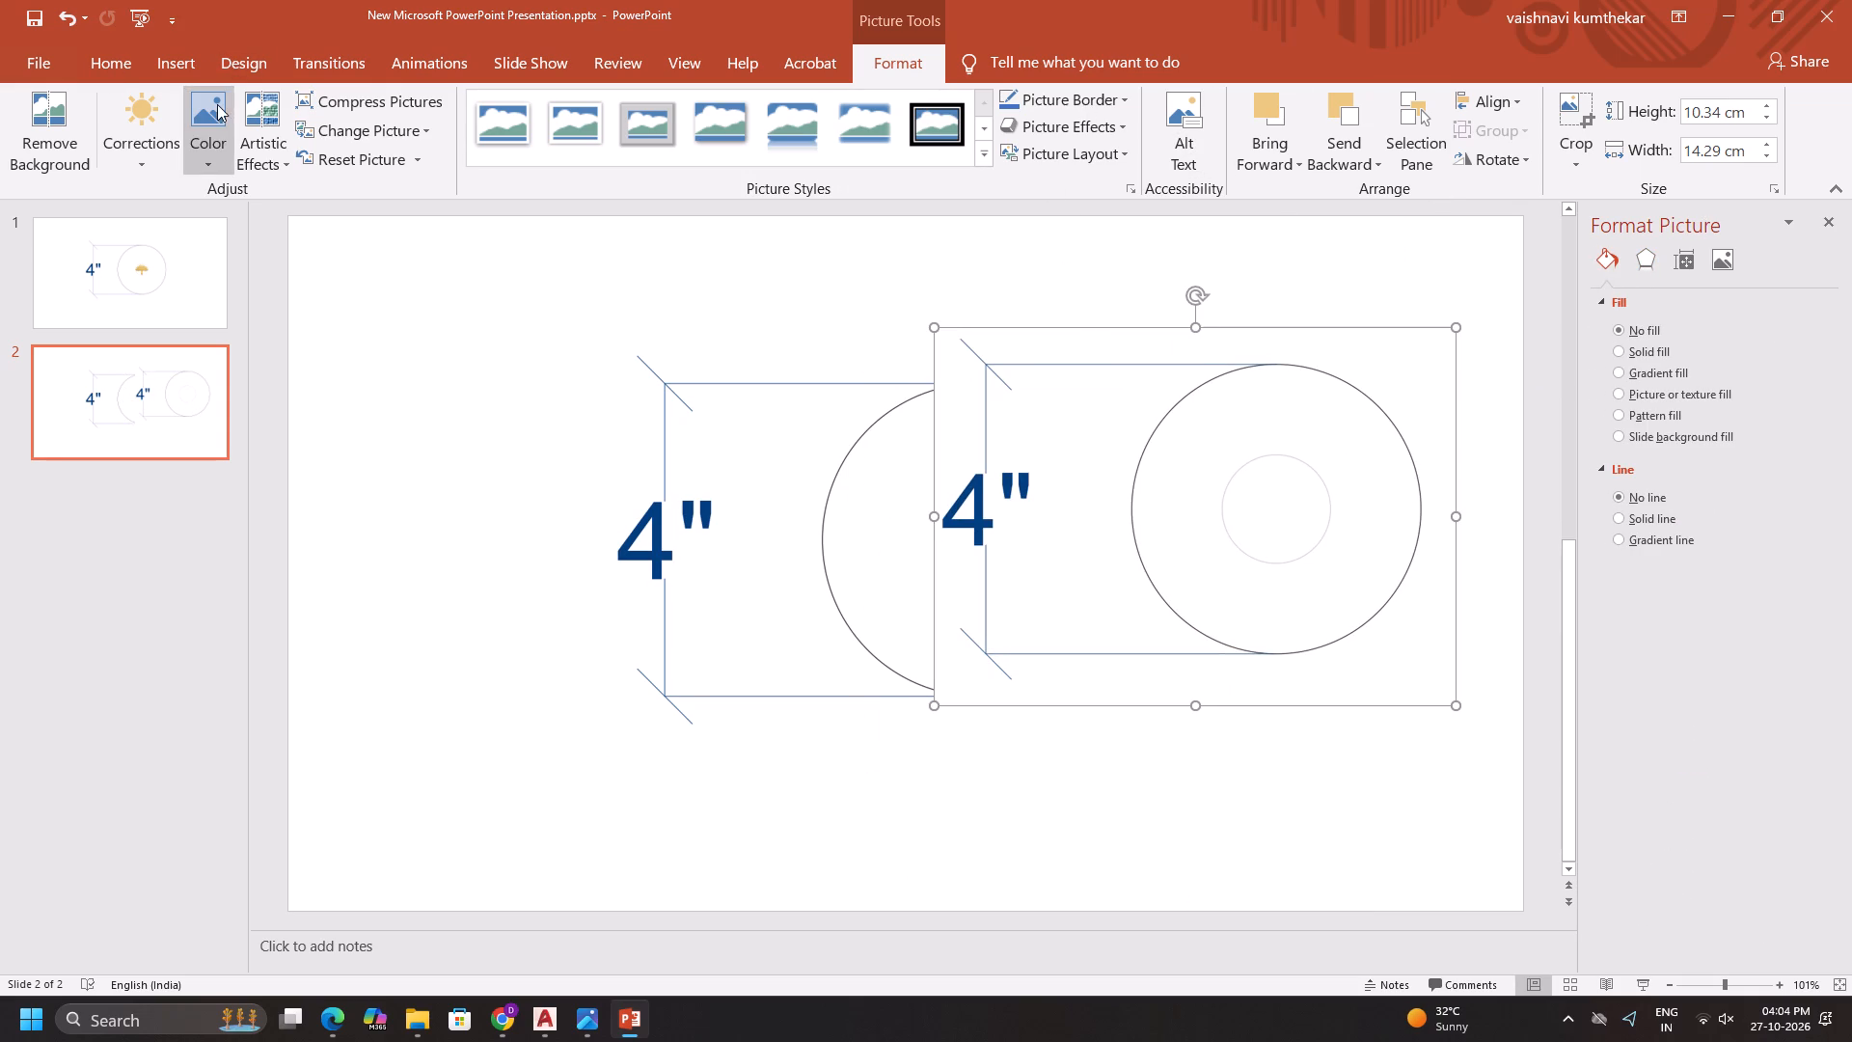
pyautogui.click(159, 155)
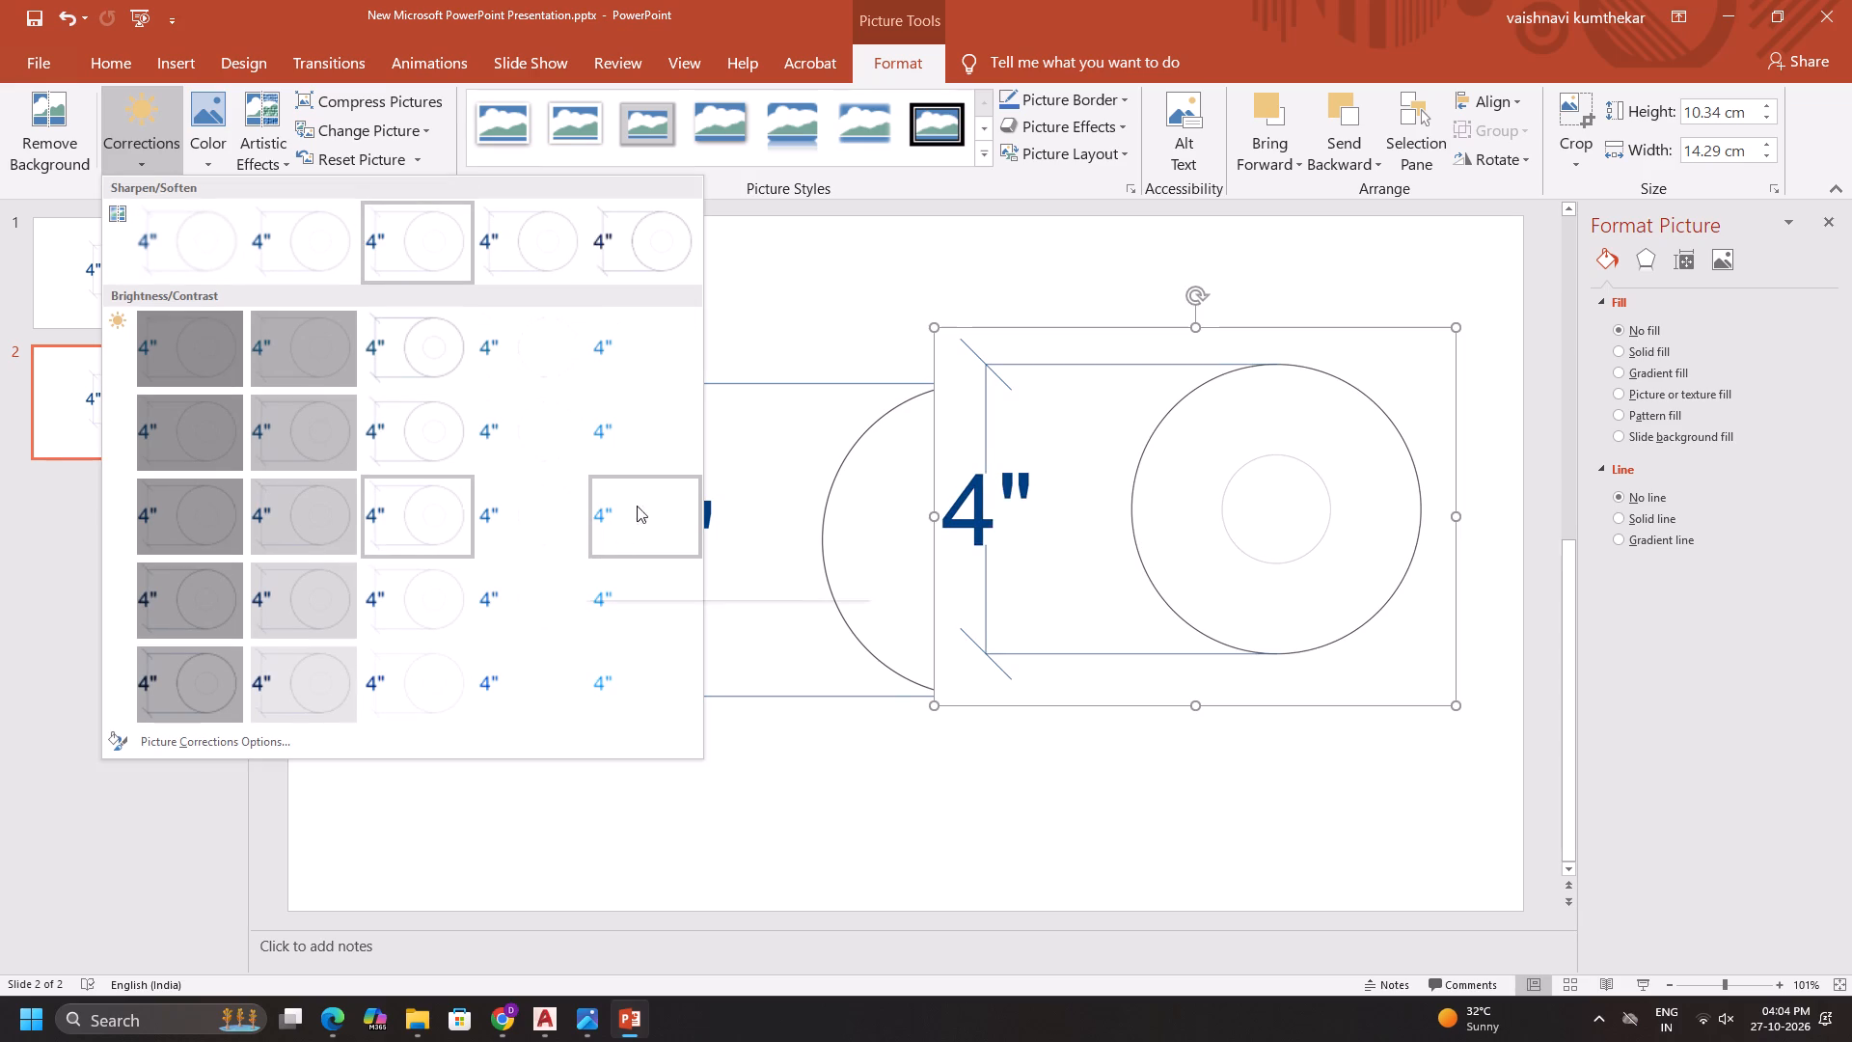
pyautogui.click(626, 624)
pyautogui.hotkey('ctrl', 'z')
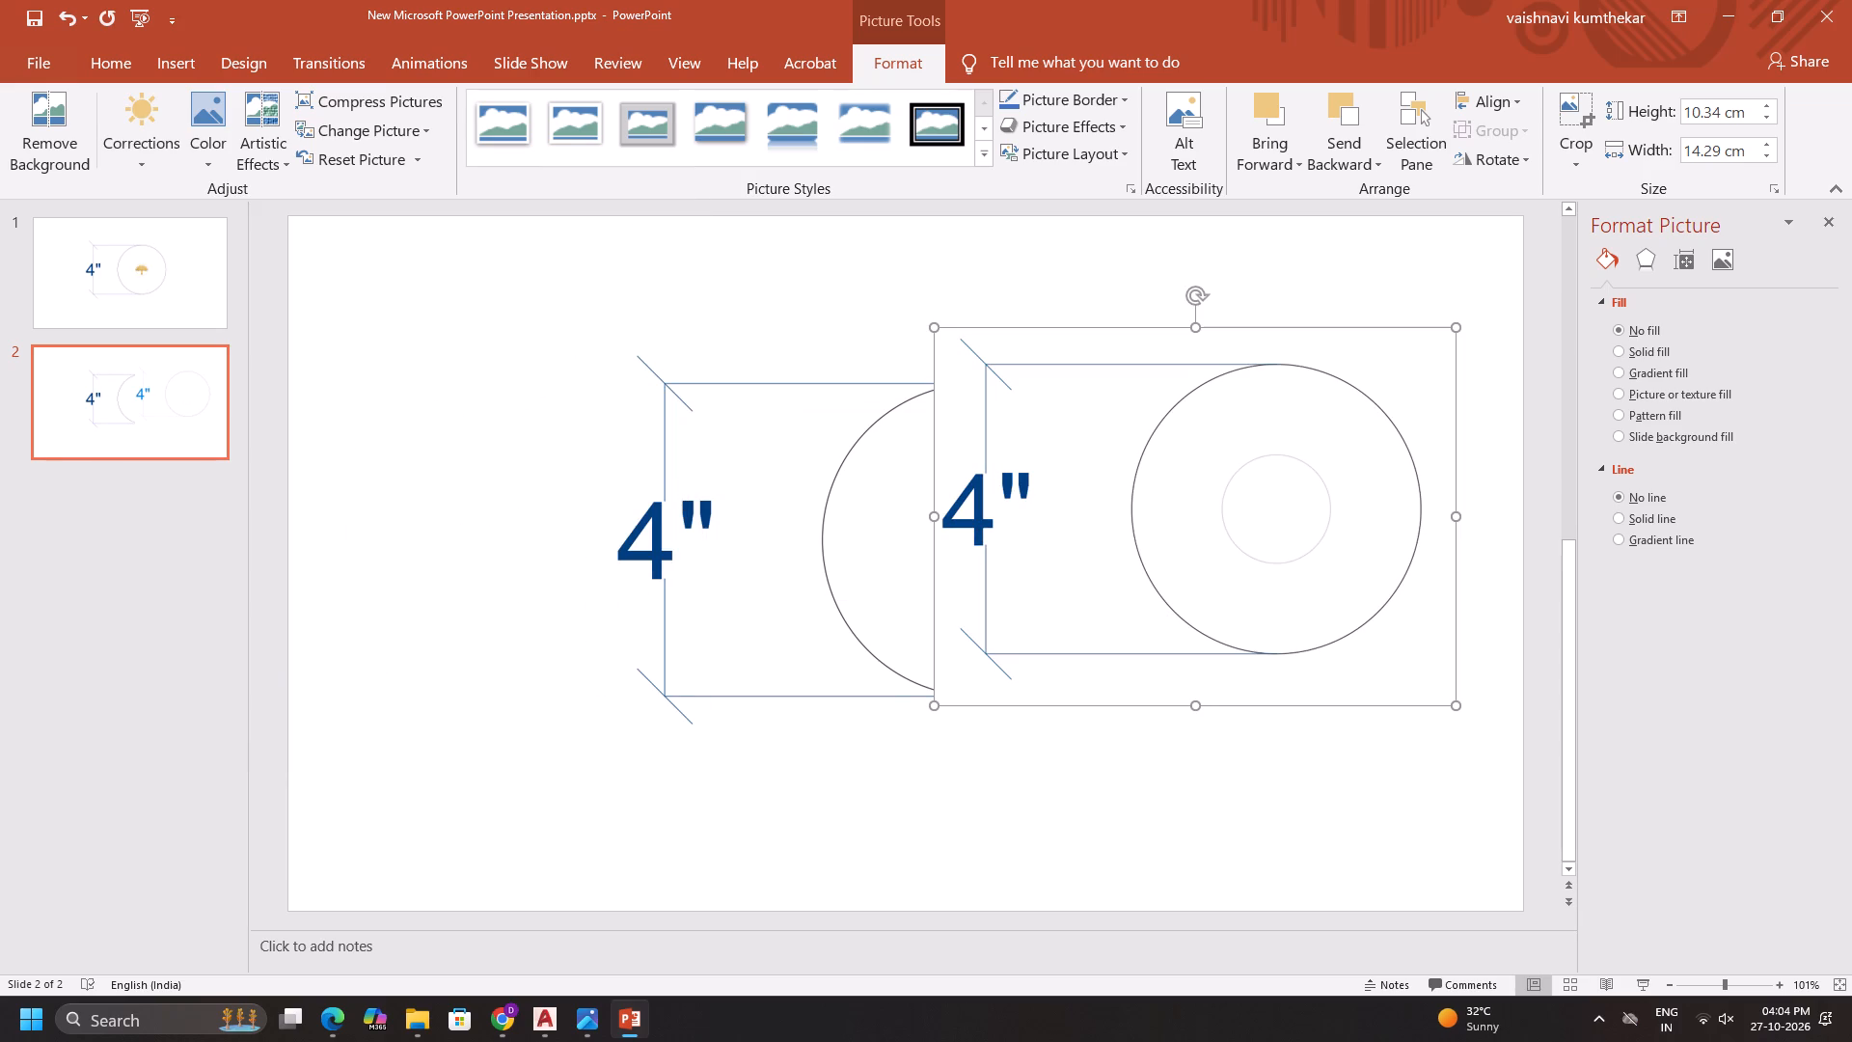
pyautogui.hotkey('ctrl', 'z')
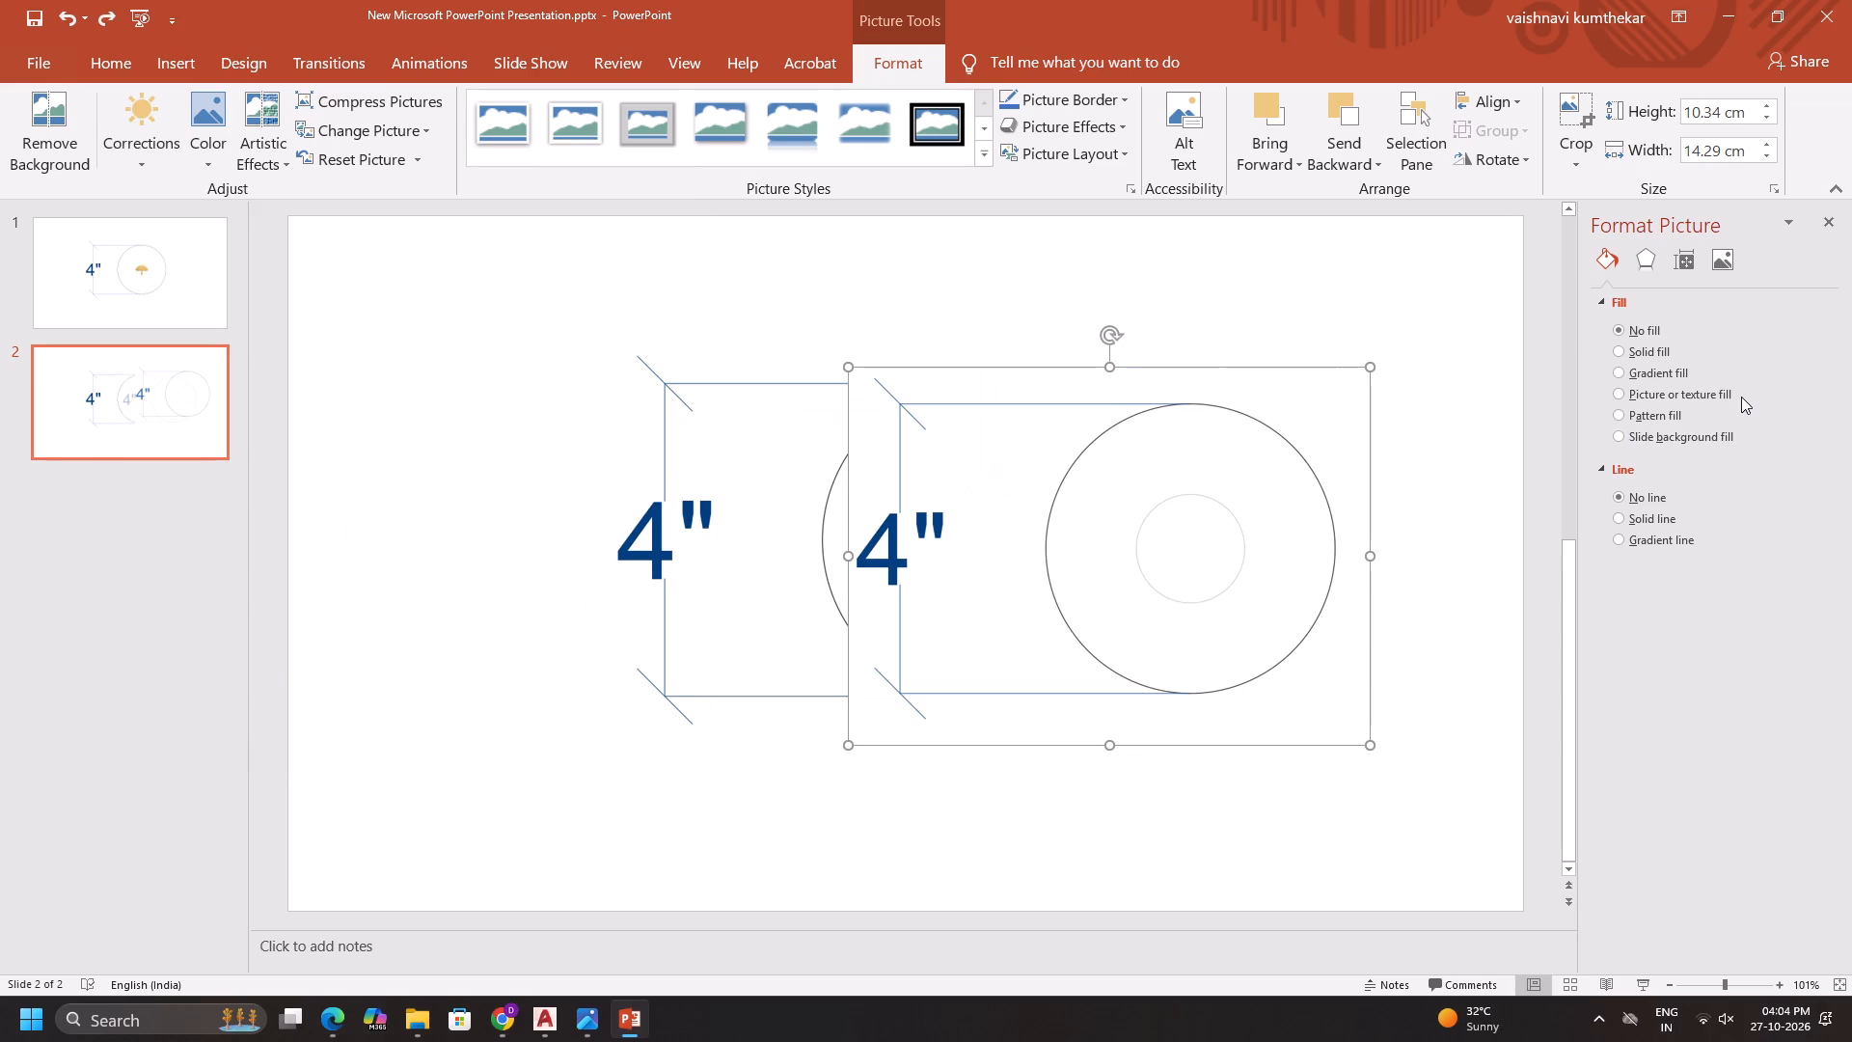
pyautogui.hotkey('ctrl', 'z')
# Move the new drawing over the old one, enlarge it to match the old outer circle, and shift it down to expose the old drawing.
pyautogui.moveTo(1258, 543); pyautogui.dragTo(1037, 537)
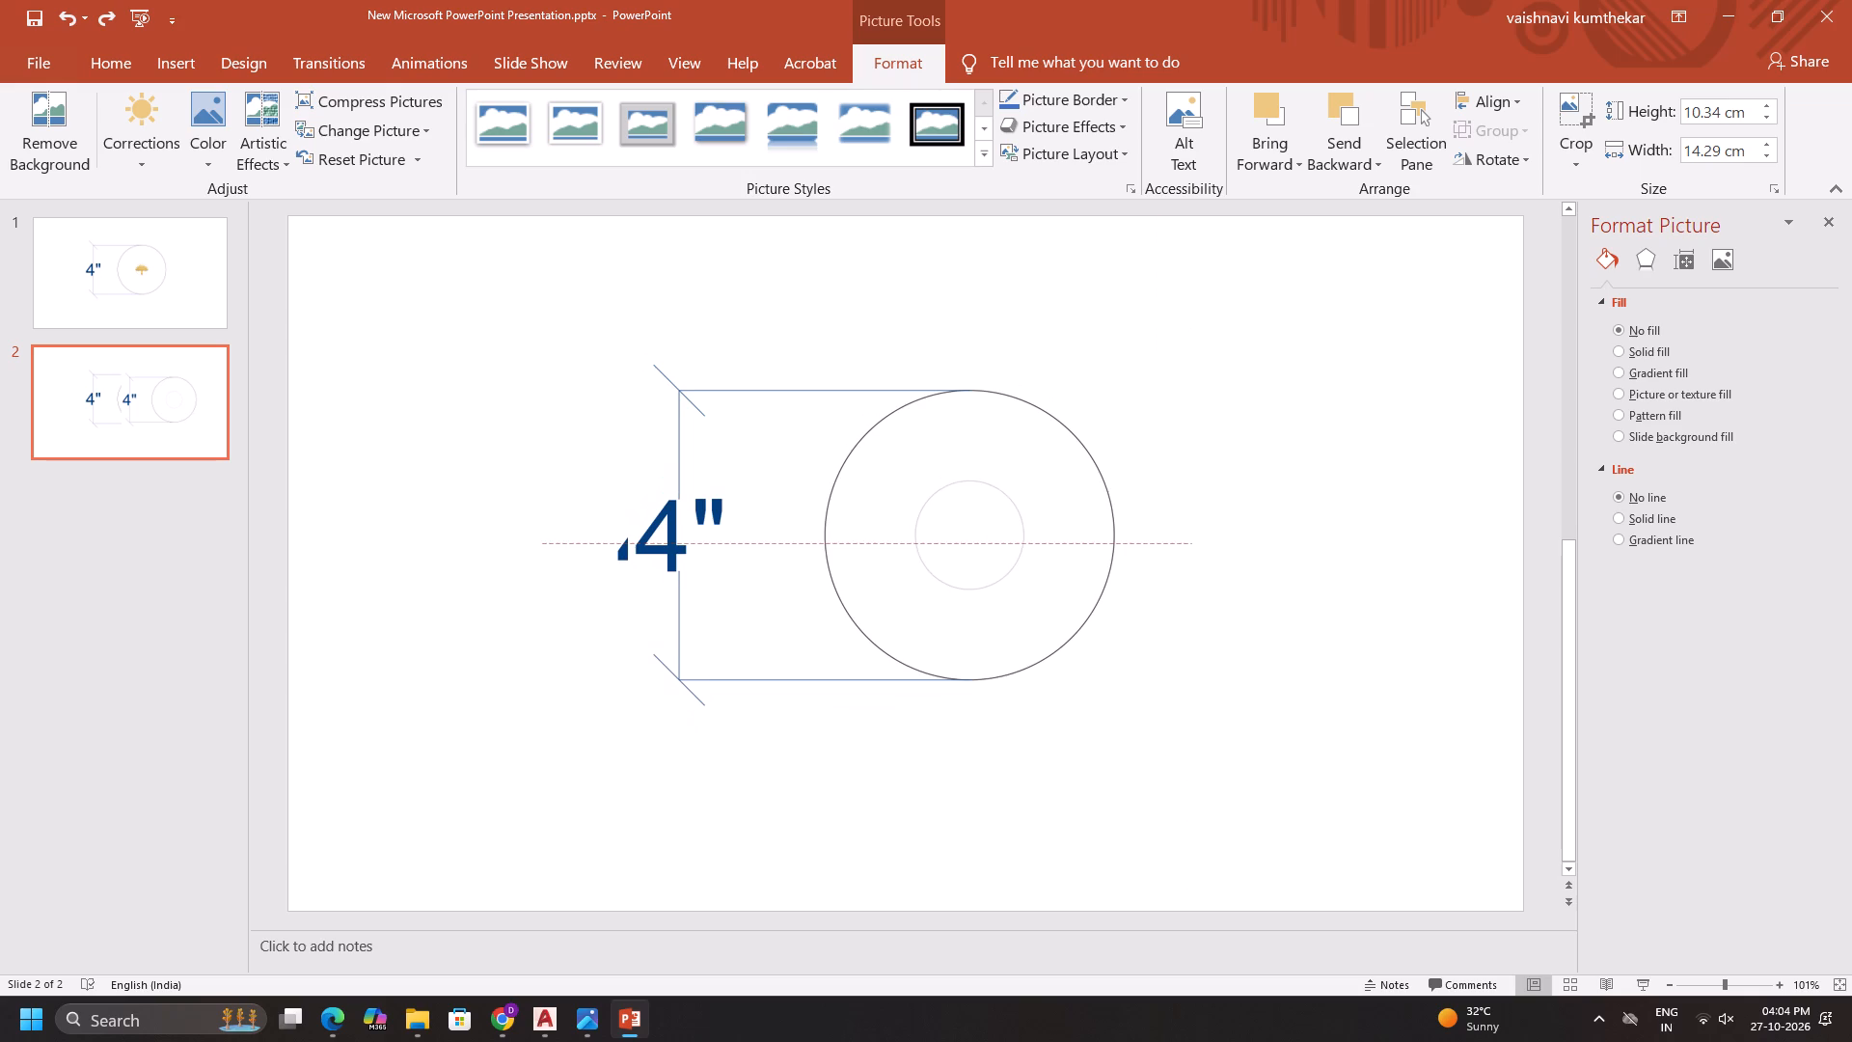
pyautogui.moveTo(1037, 537); pyautogui.dragTo(1088, 532)
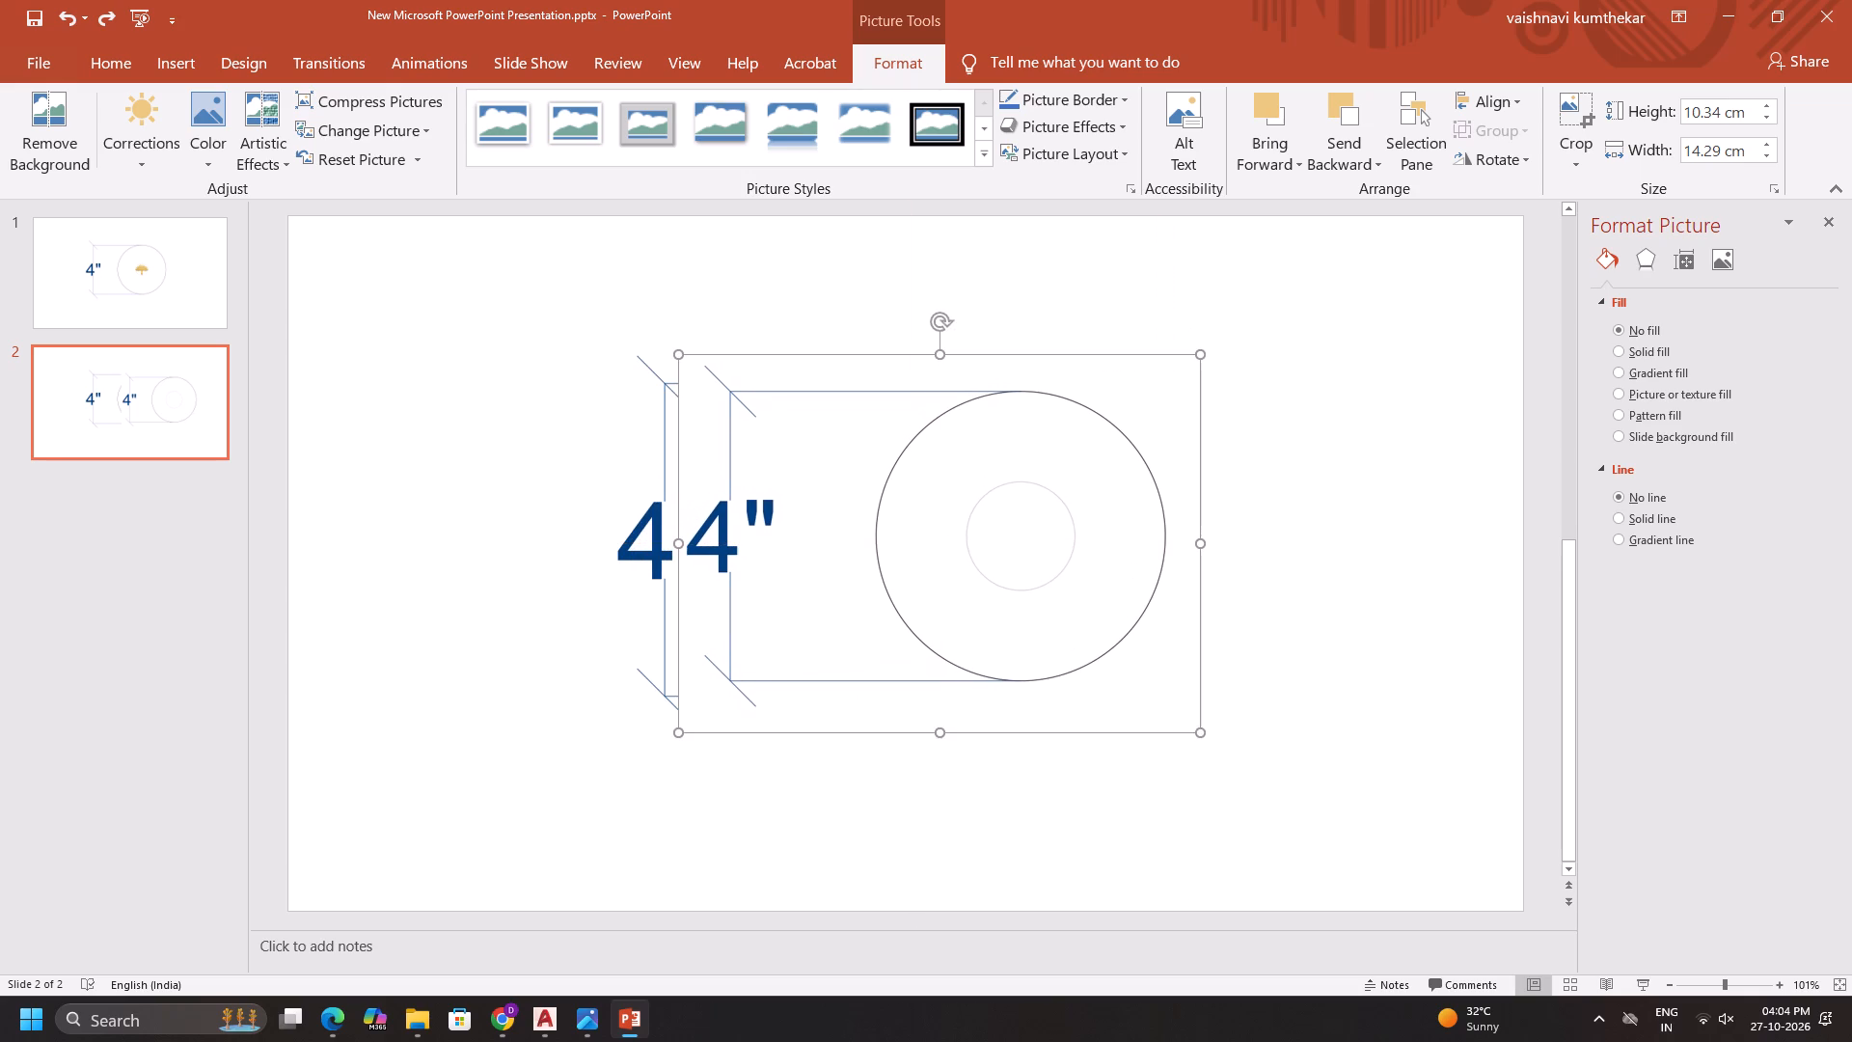
pyautogui.moveTo(1202, 736); pyautogui.dragTo(1232, 758)
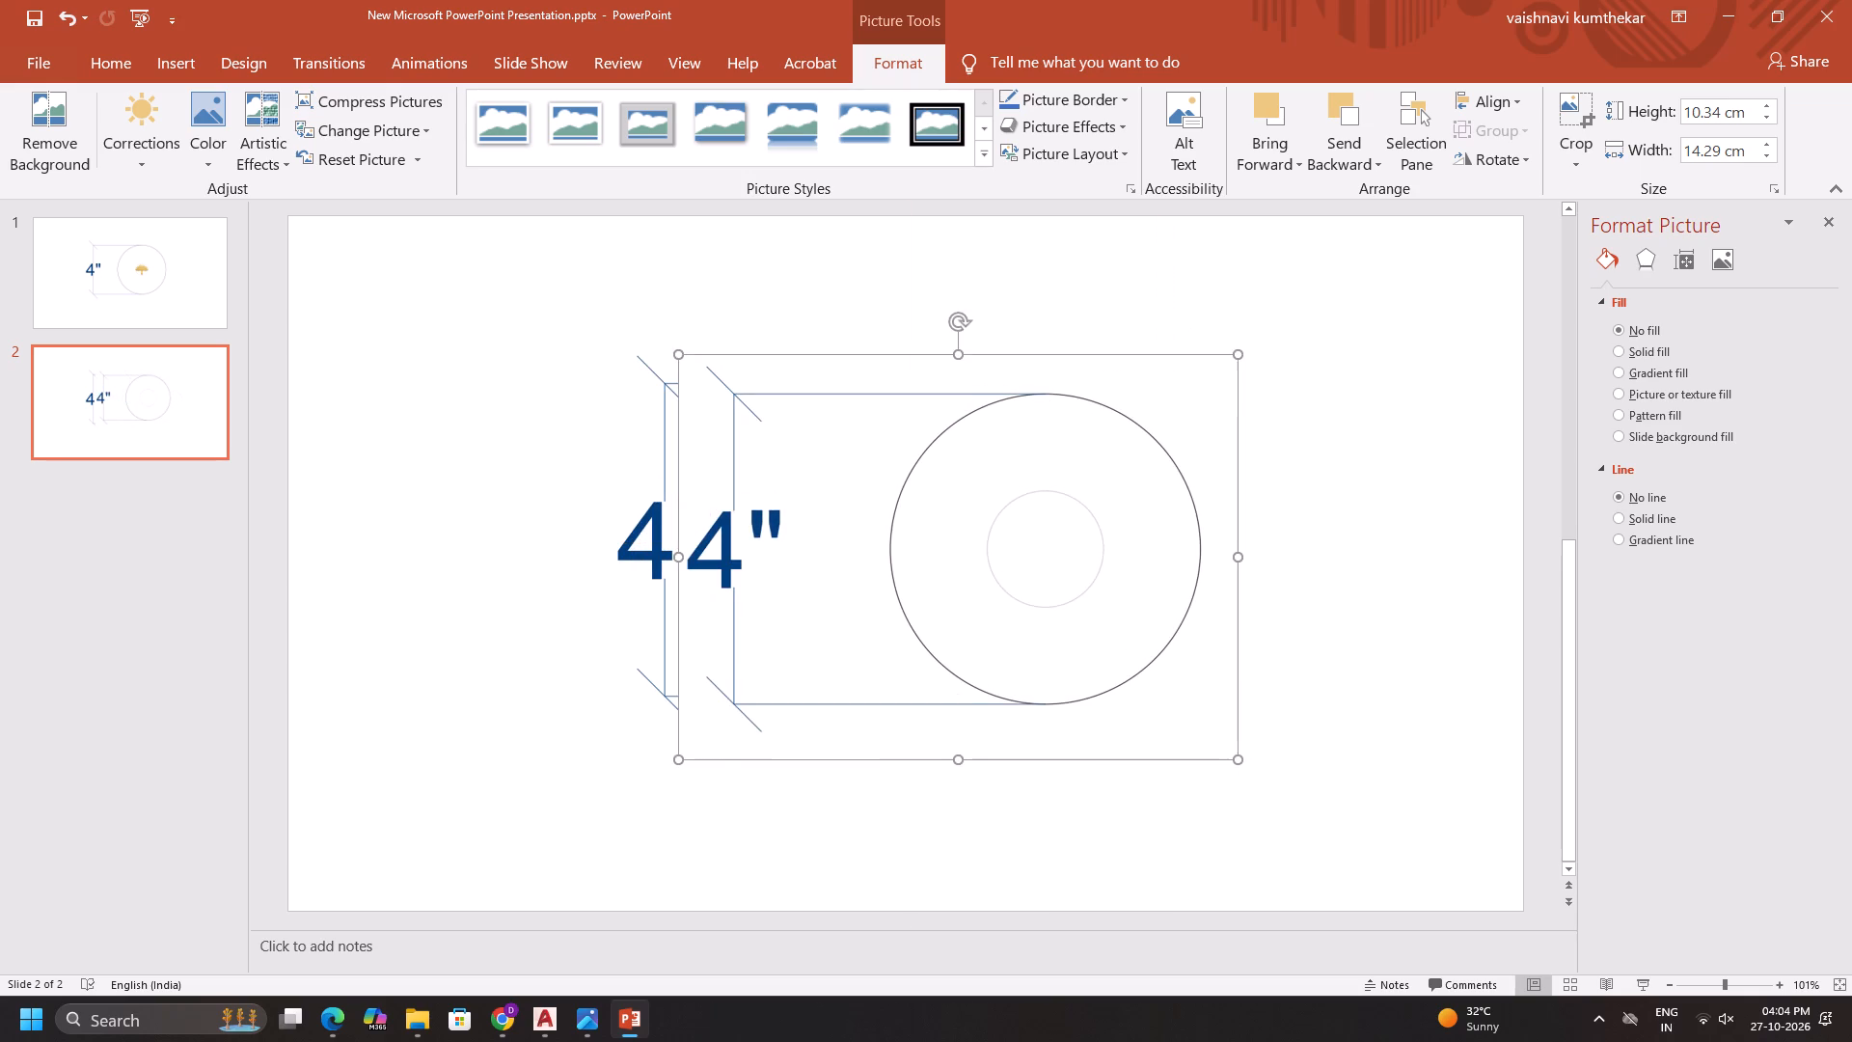
pyautogui.moveTo(888, 632); pyautogui.dragTo(814, 625)
pyautogui.moveTo(1062, 549); pyautogui.dragTo(1045, 682)
# Delete the old drawing from slide 2 and move the enlarged new drawing up into its place.
pyautogui.click(1011, 412)
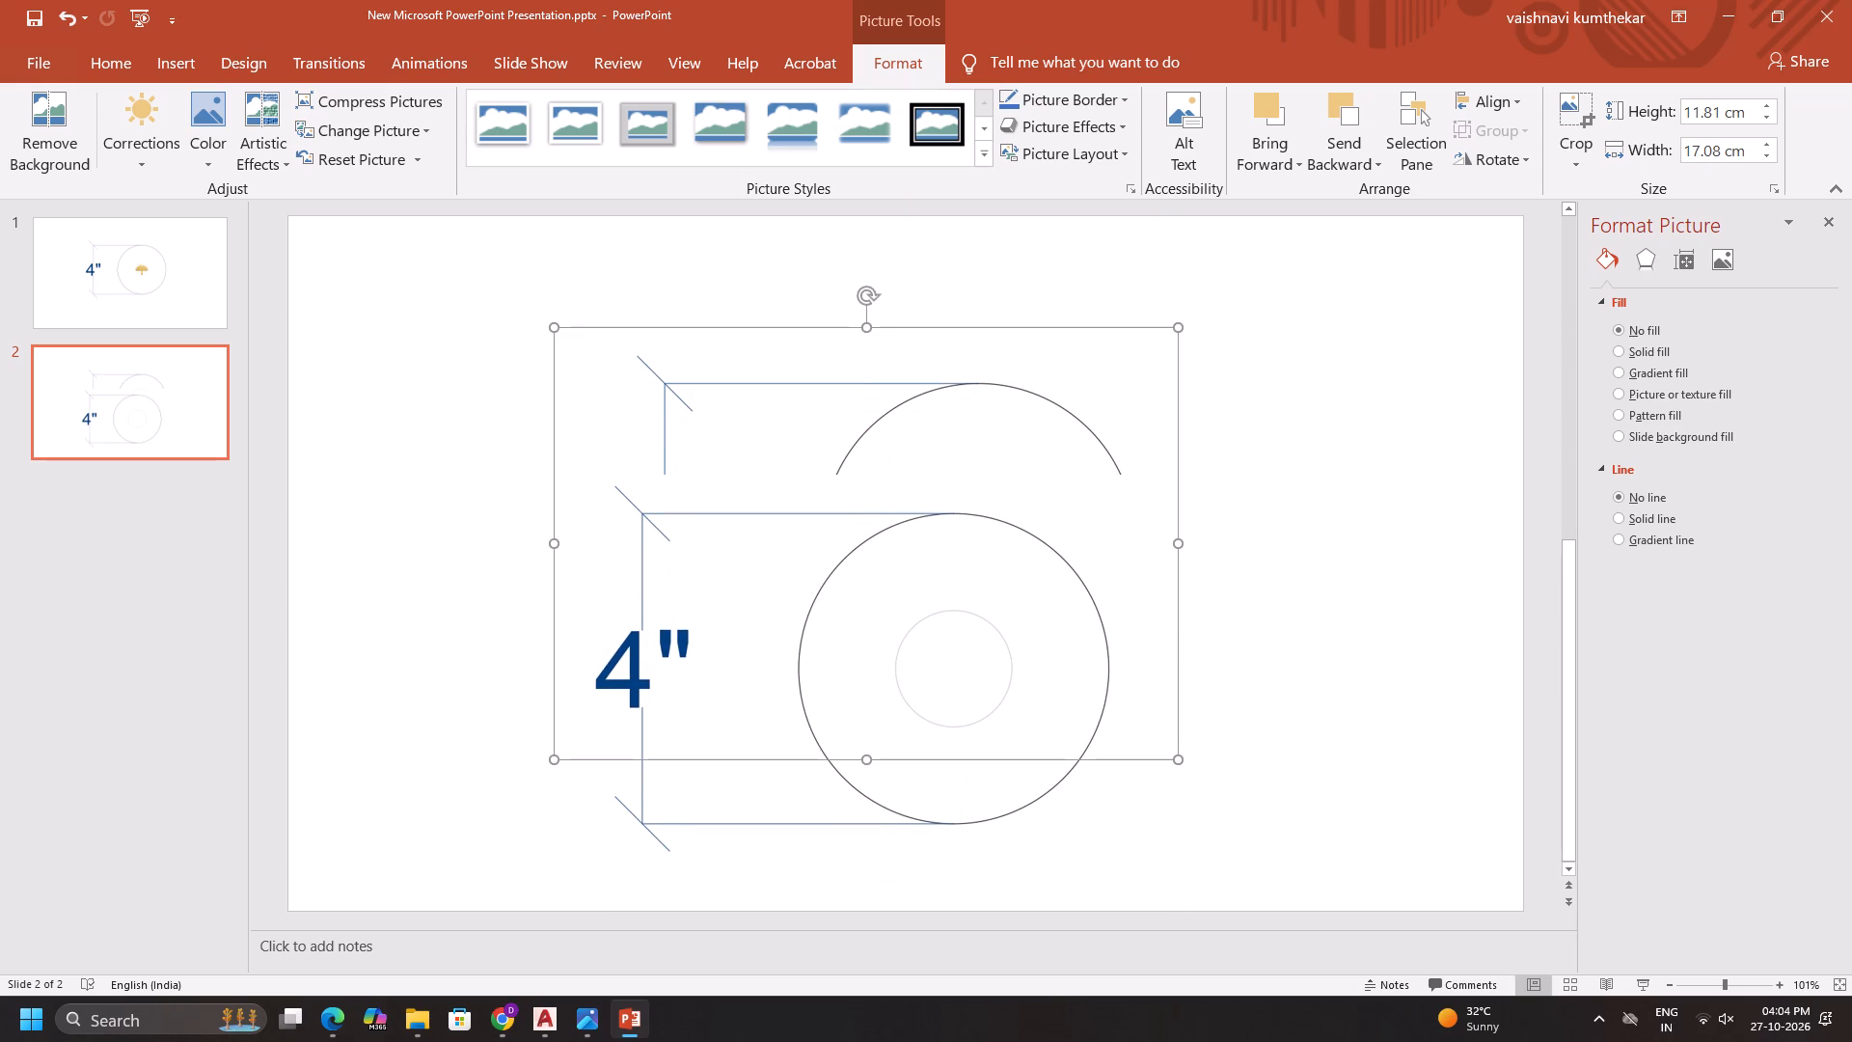
pyautogui.moveTo(1002, 405); pyautogui.dragTo(974, 370)
pyautogui.press('Delete')
pyautogui.click(953, 538)
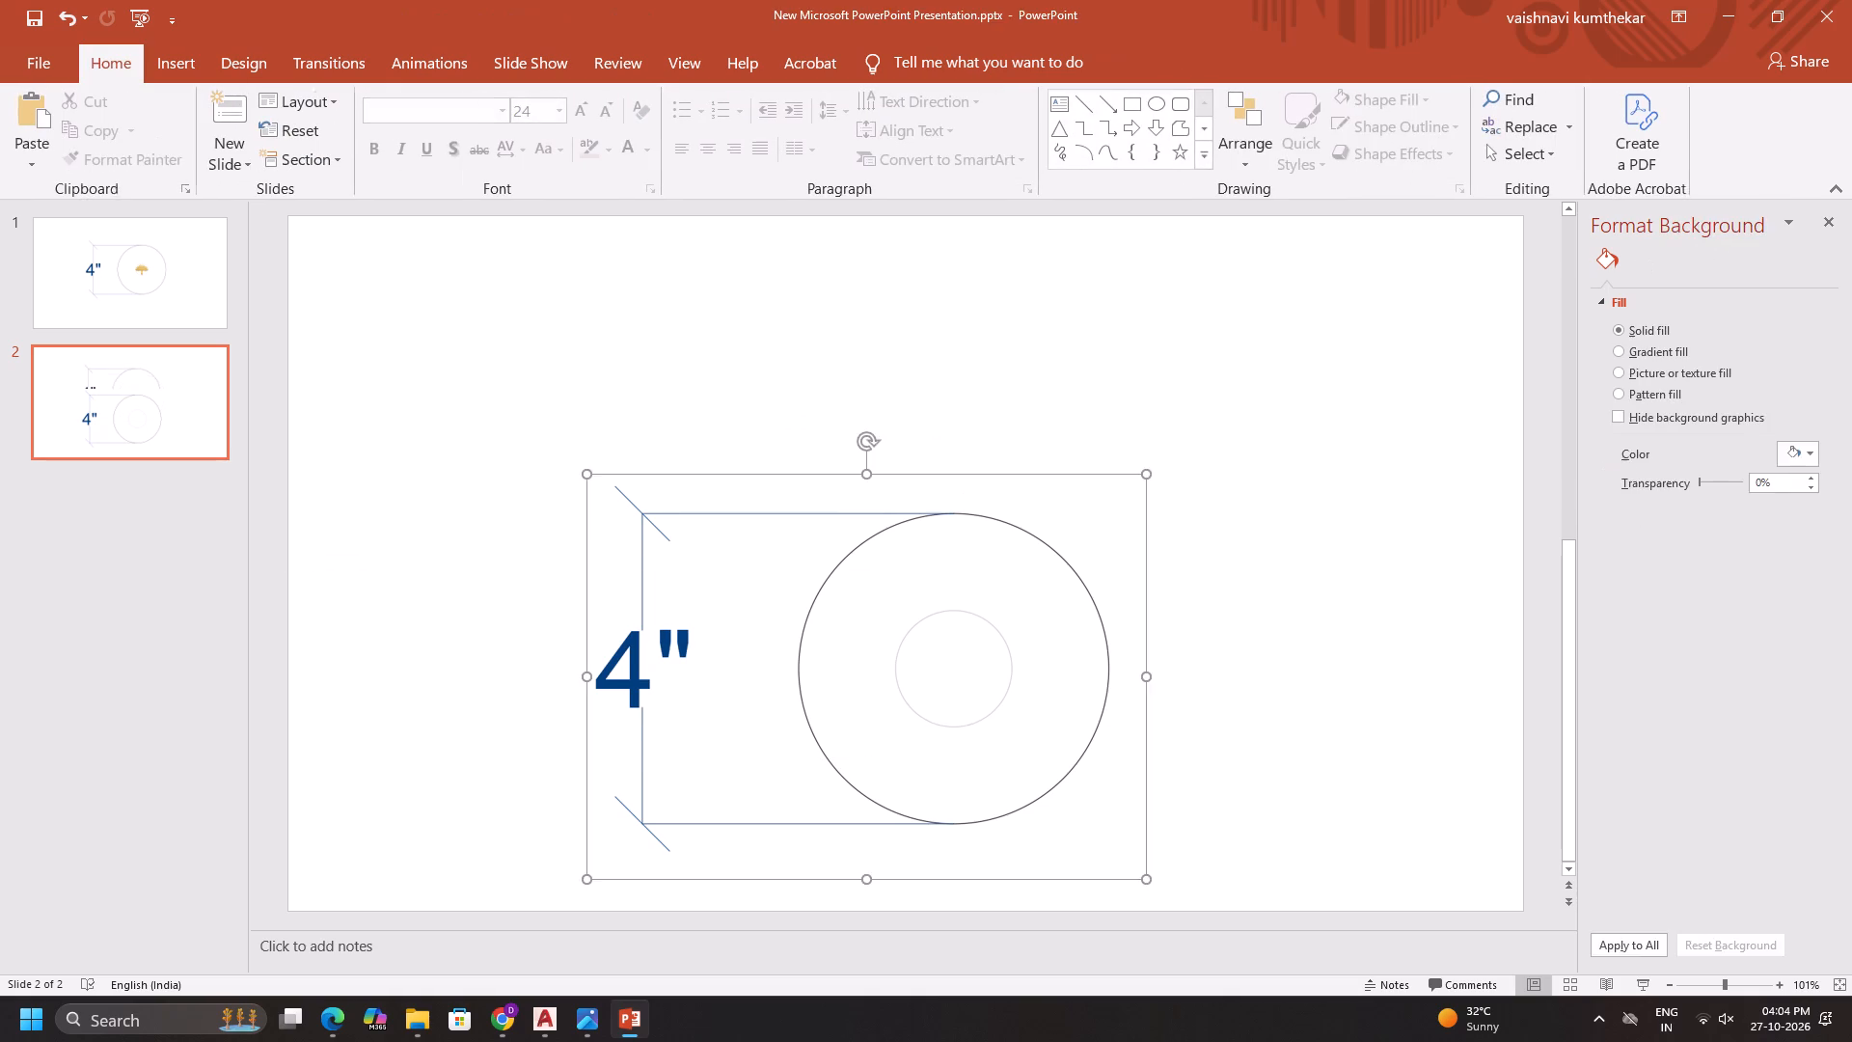
pyautogui.moveTo(944, 576); pyautogui.dragTo(966, 457)
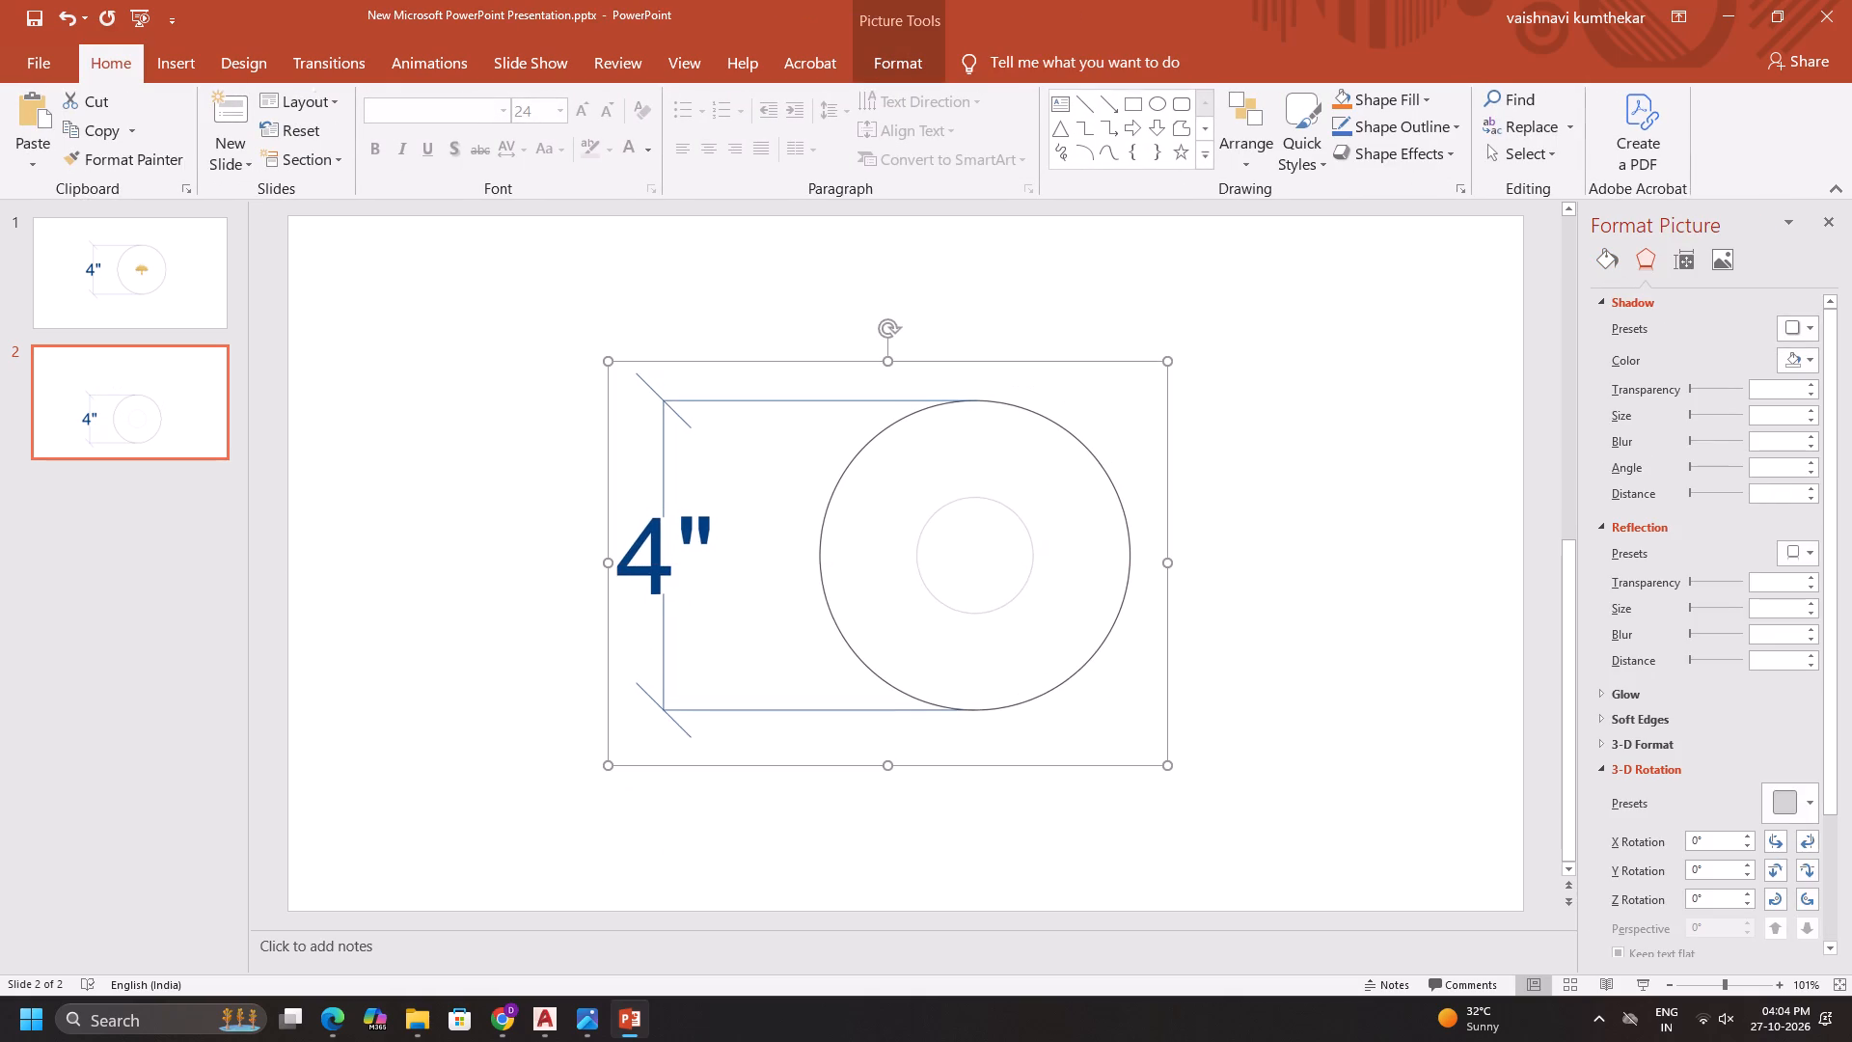
# On slide 1, centre the golden tree in the small inner circle and shrink it slightly to fit the circle's width.
pyautogui.click(87, 252)
pyautogui.click(960, 532)
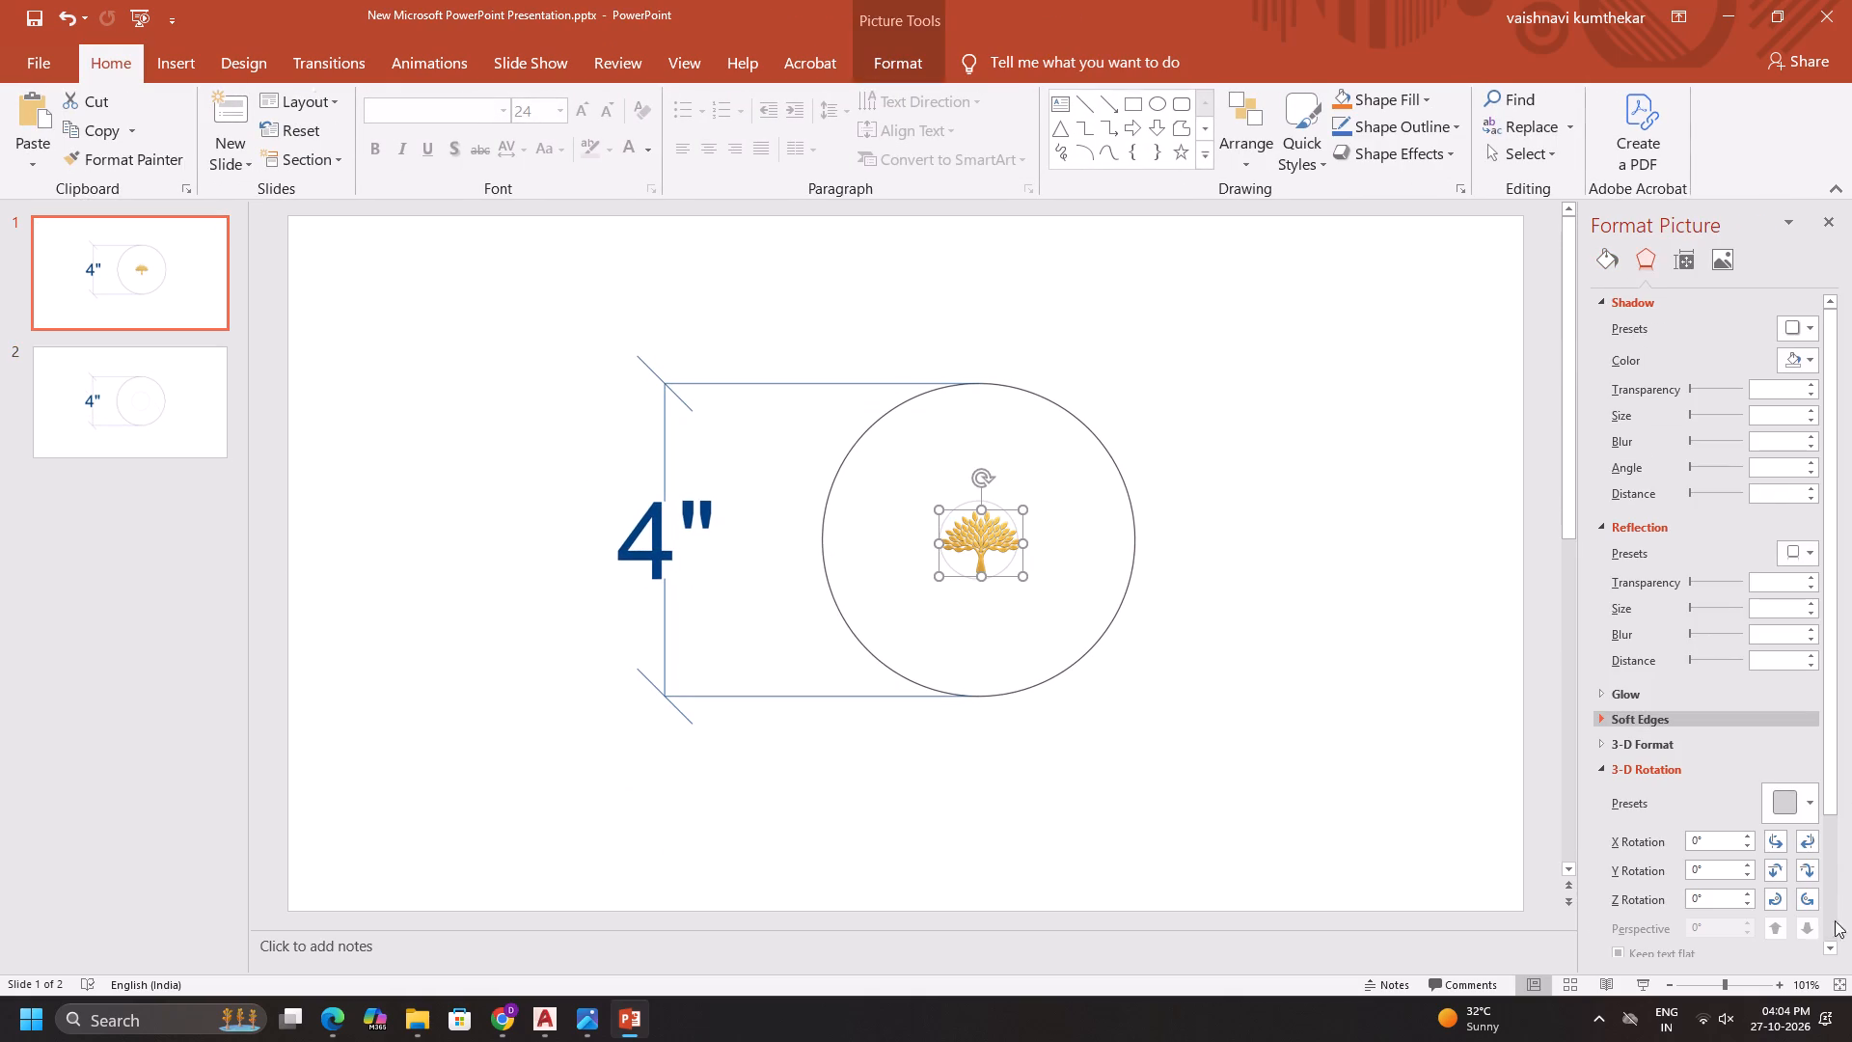
pyautogui.click(1753, 983)
pyautogui.click(1753, 983)
pyautogui.click(1763, 983)
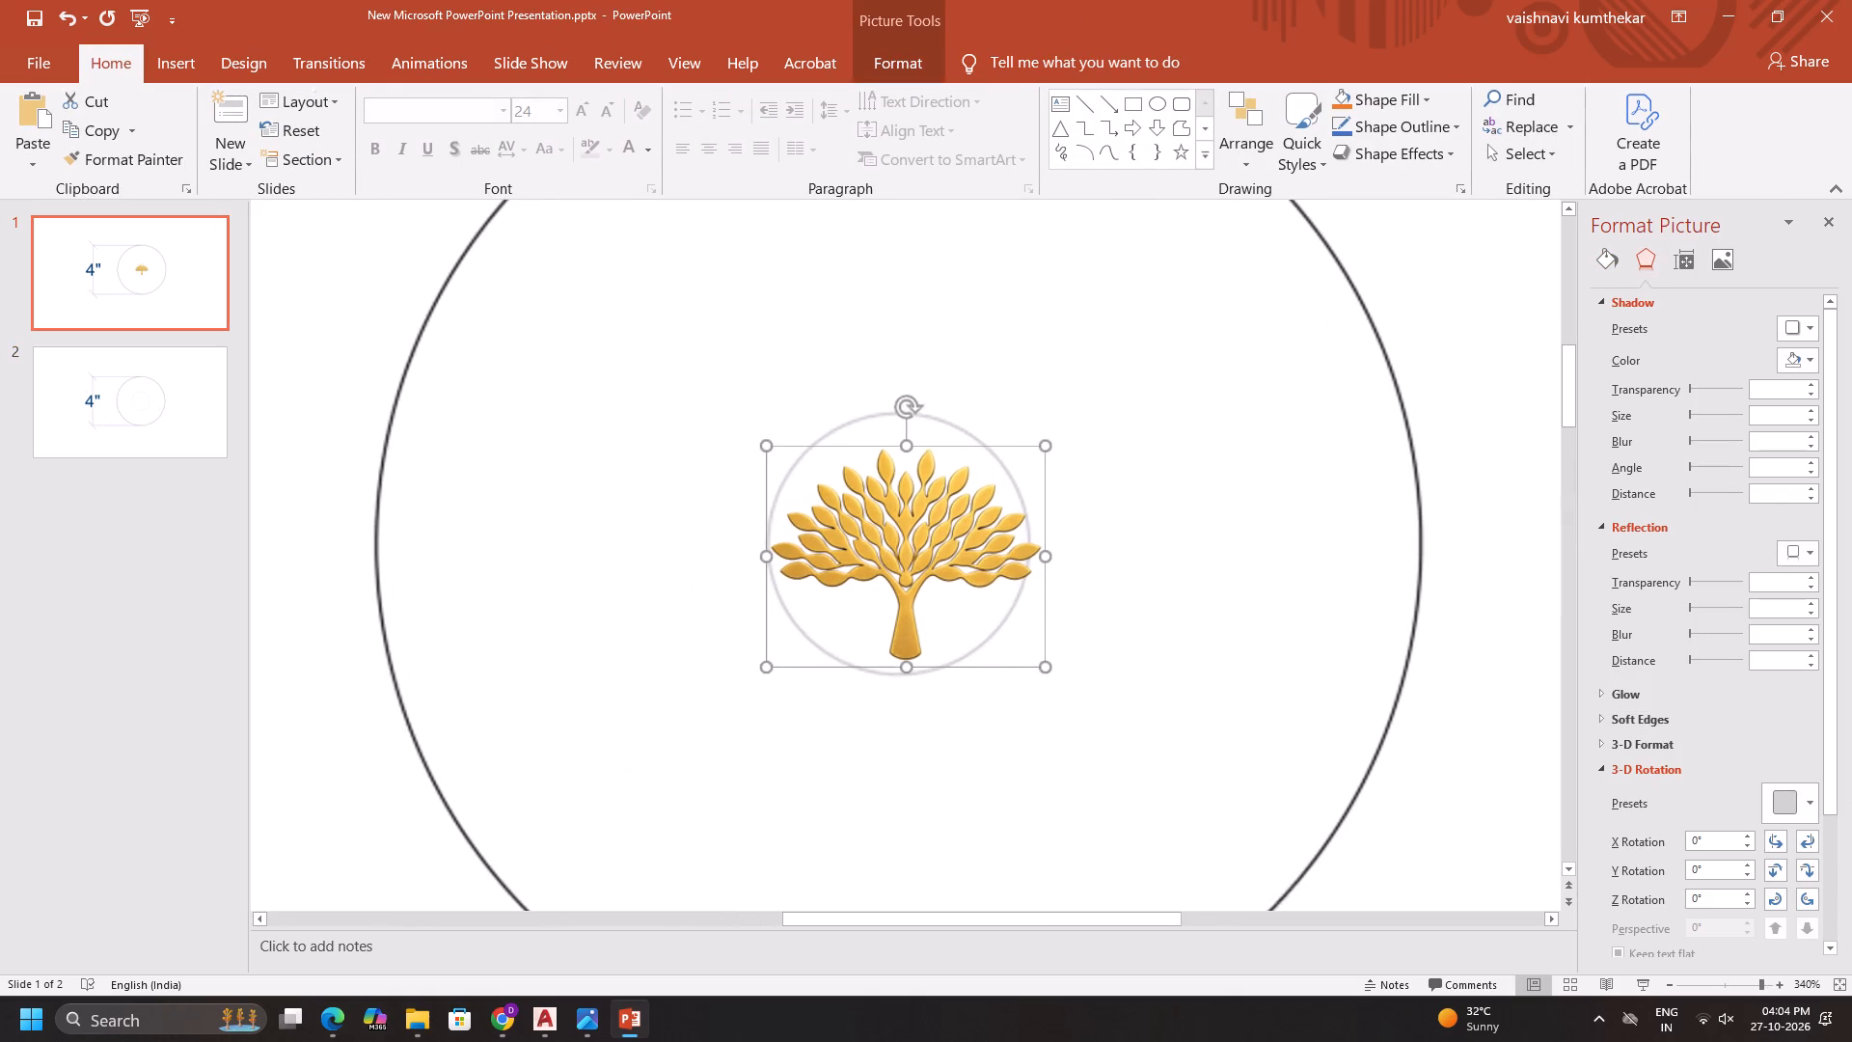
pyautogui.moveTo(915, 549); pyautogui.dragTo(906, 539)
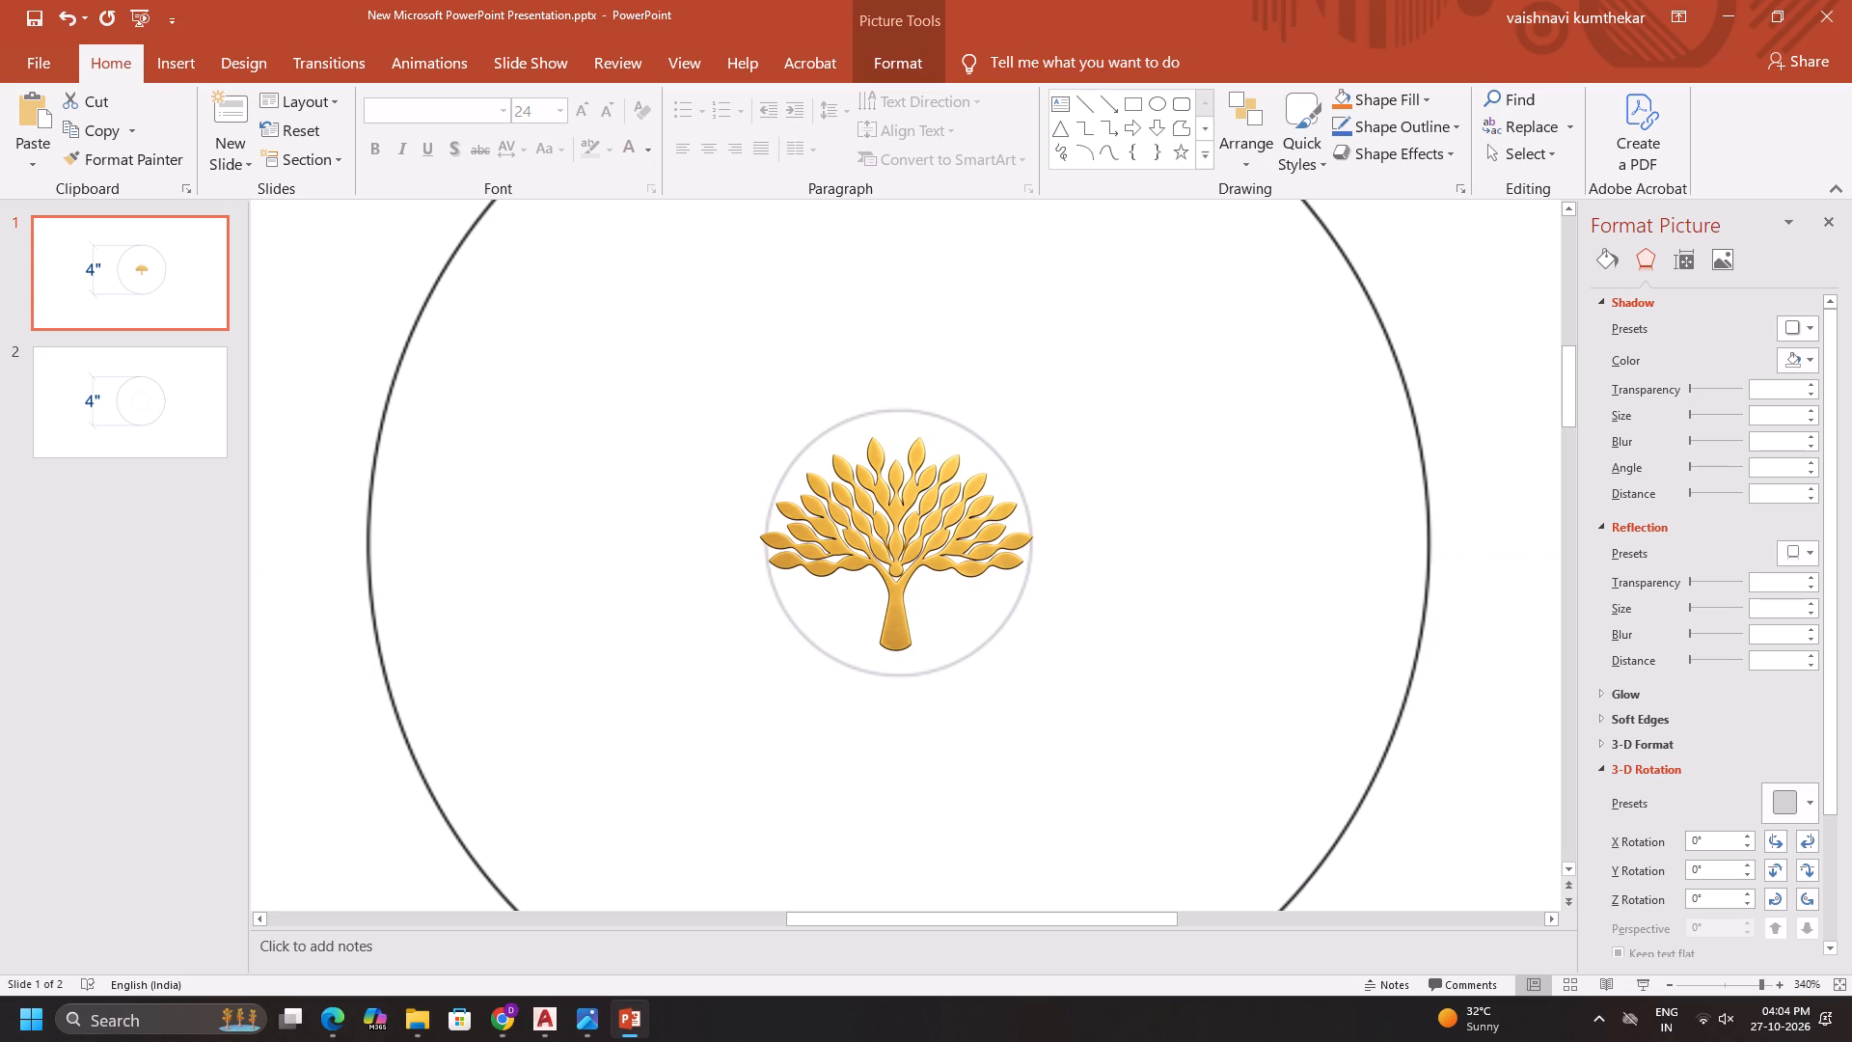
pyautogui.moveTo(906, 539); pyautogui.dragTo(910, 539)
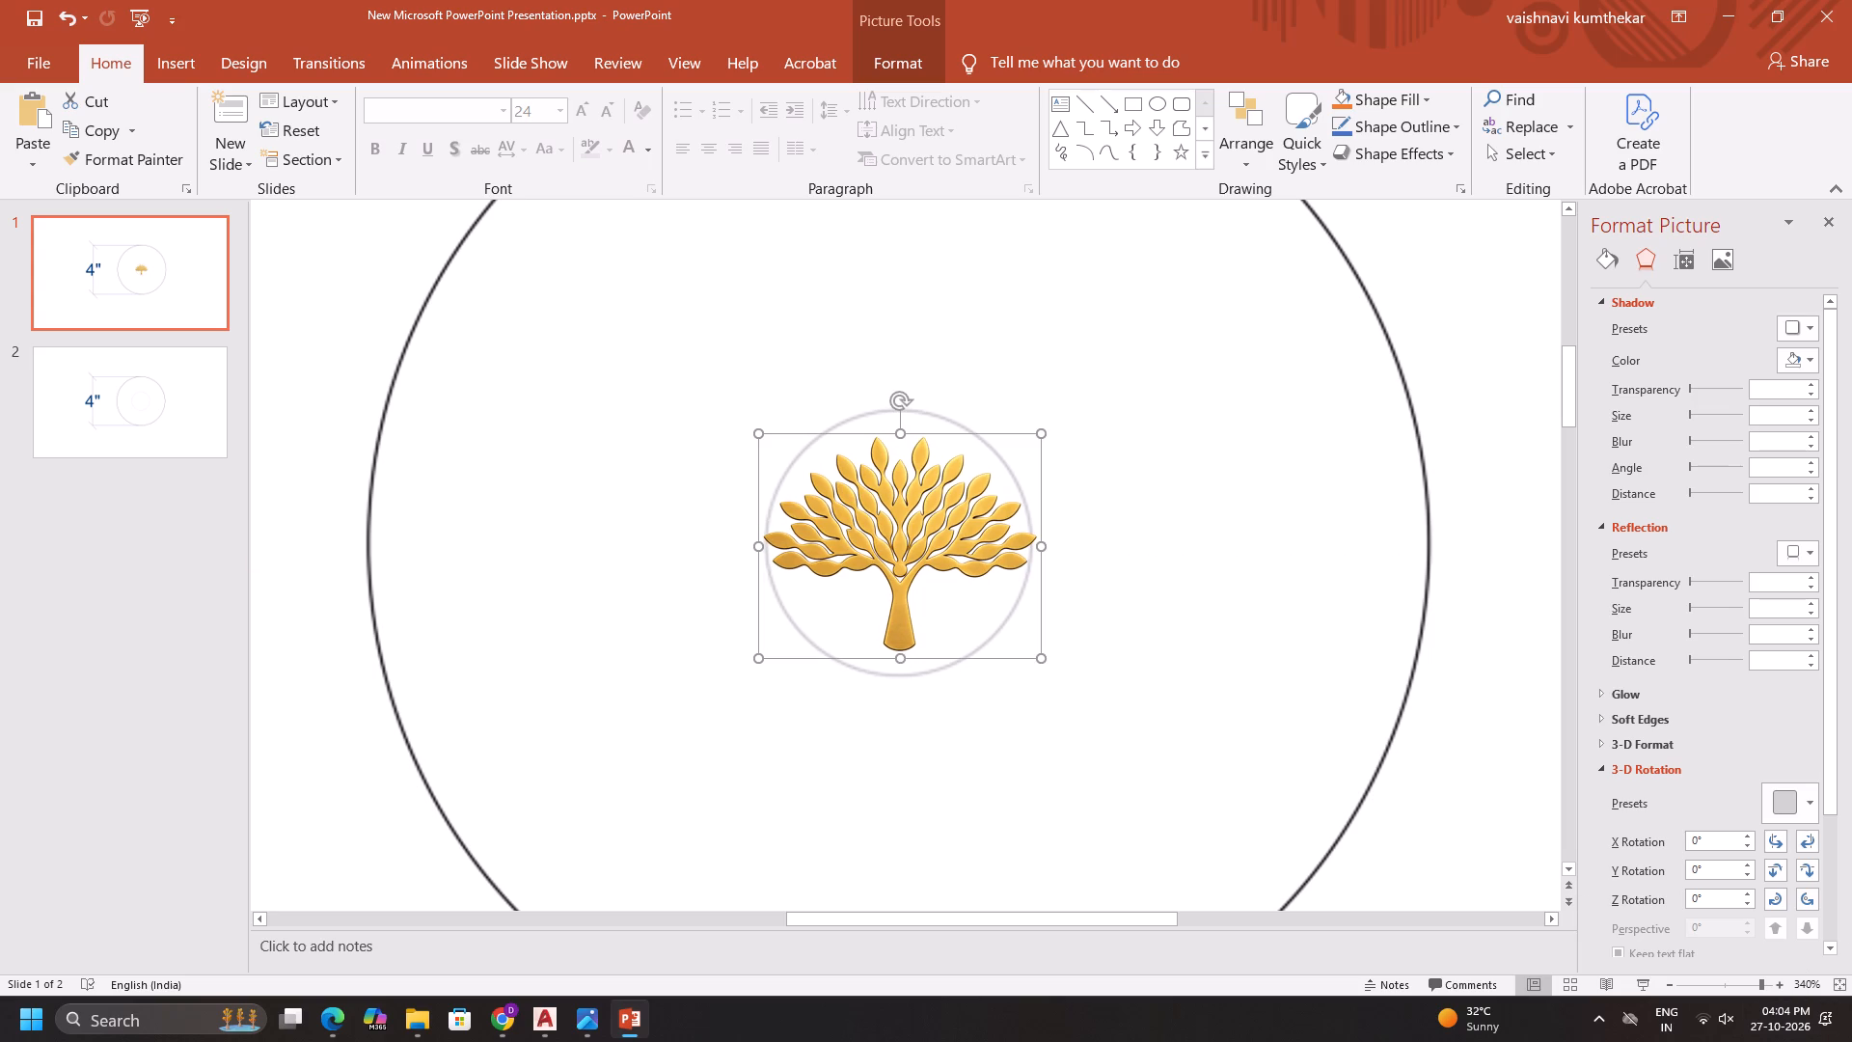
pyautogui.moveTo(1038, 658); pyautogui.dragTo(1026, 655)
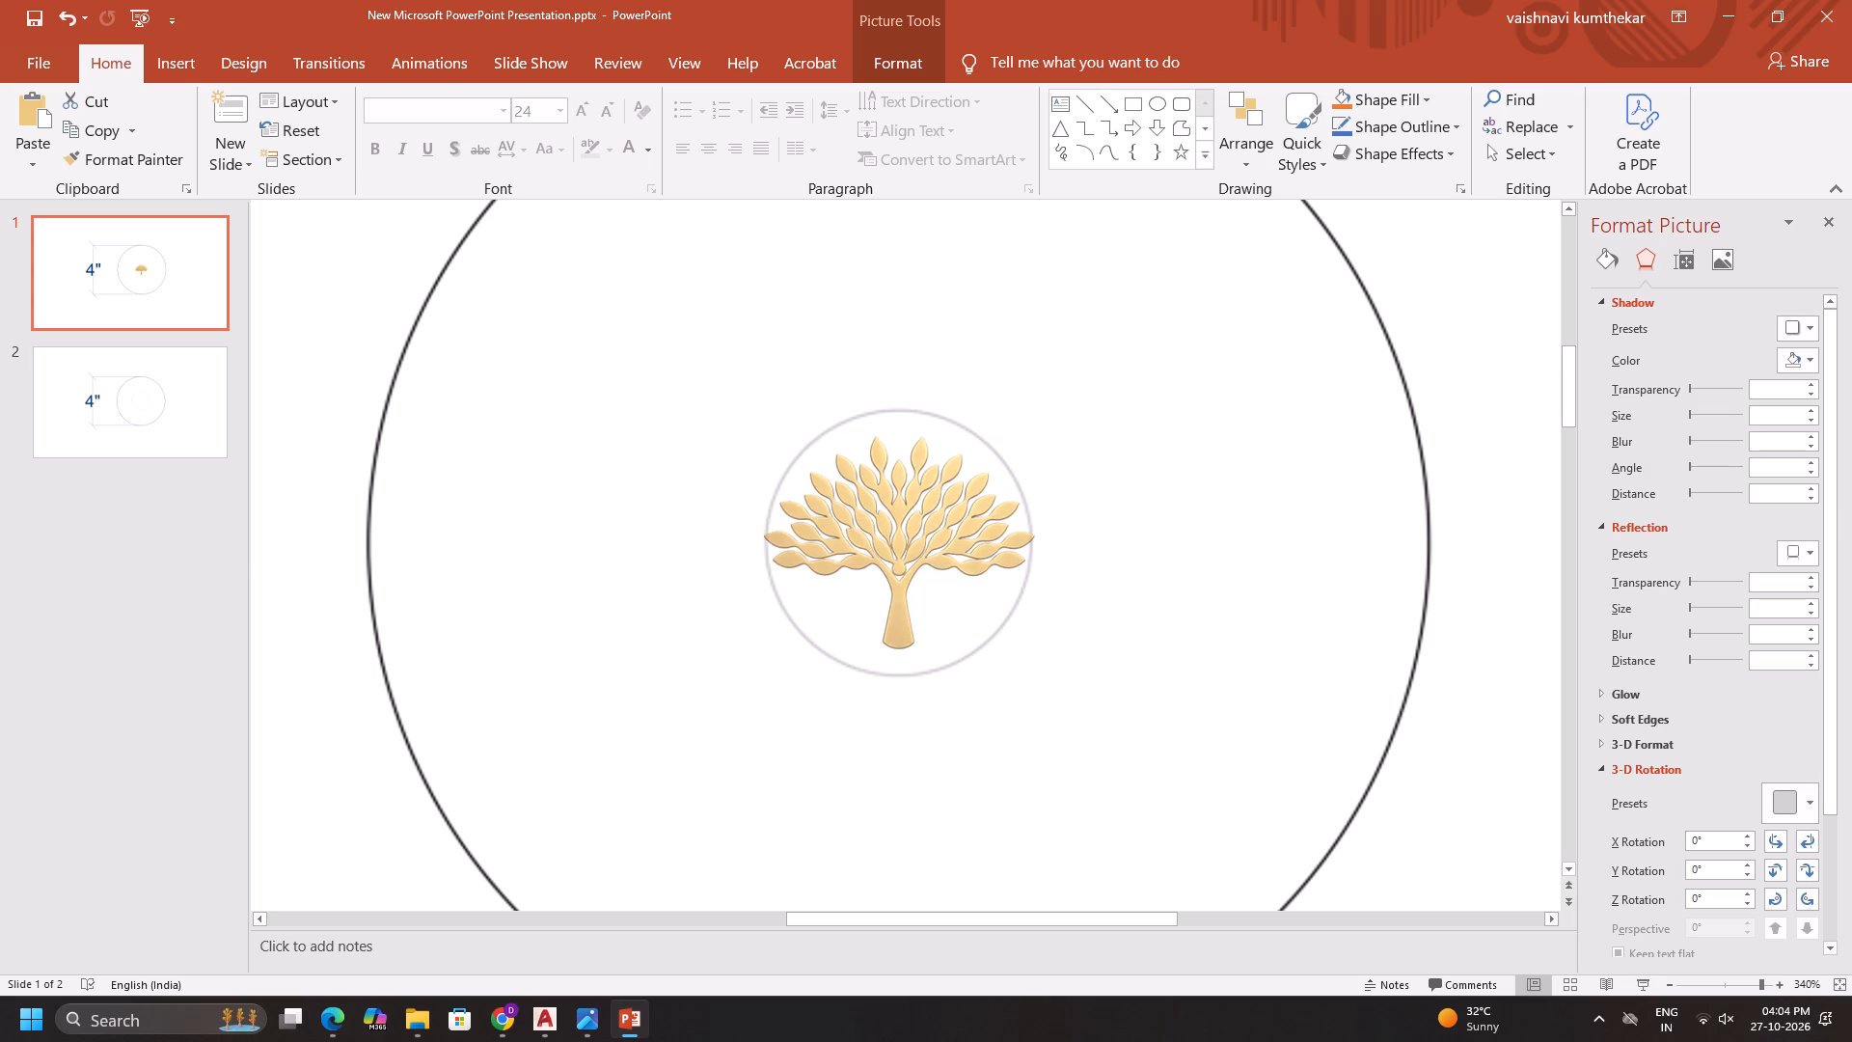
pyautogui.moveTo(1026, 655); pyautogui.dragTo(1021, 652)
pyautogui.click(915, 574)
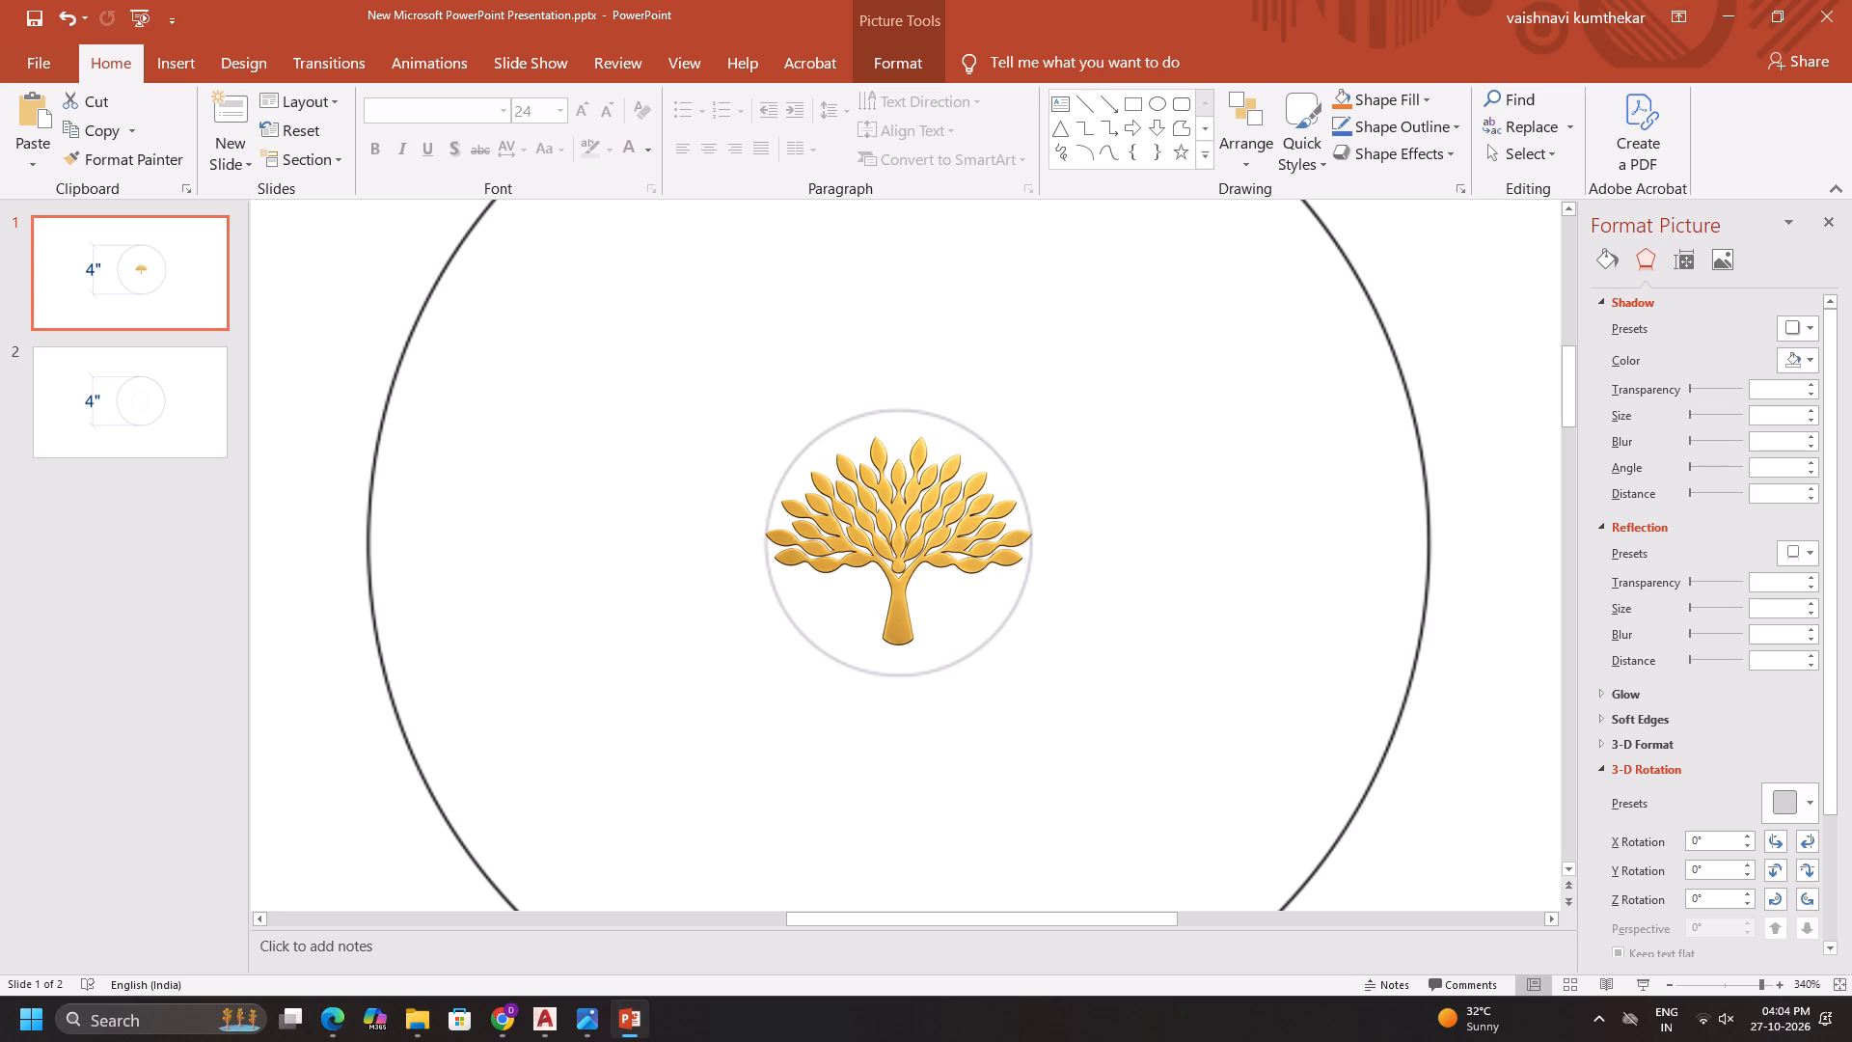
pyautogui.click(1734, 987)
pyautogui.click(1440, 495)
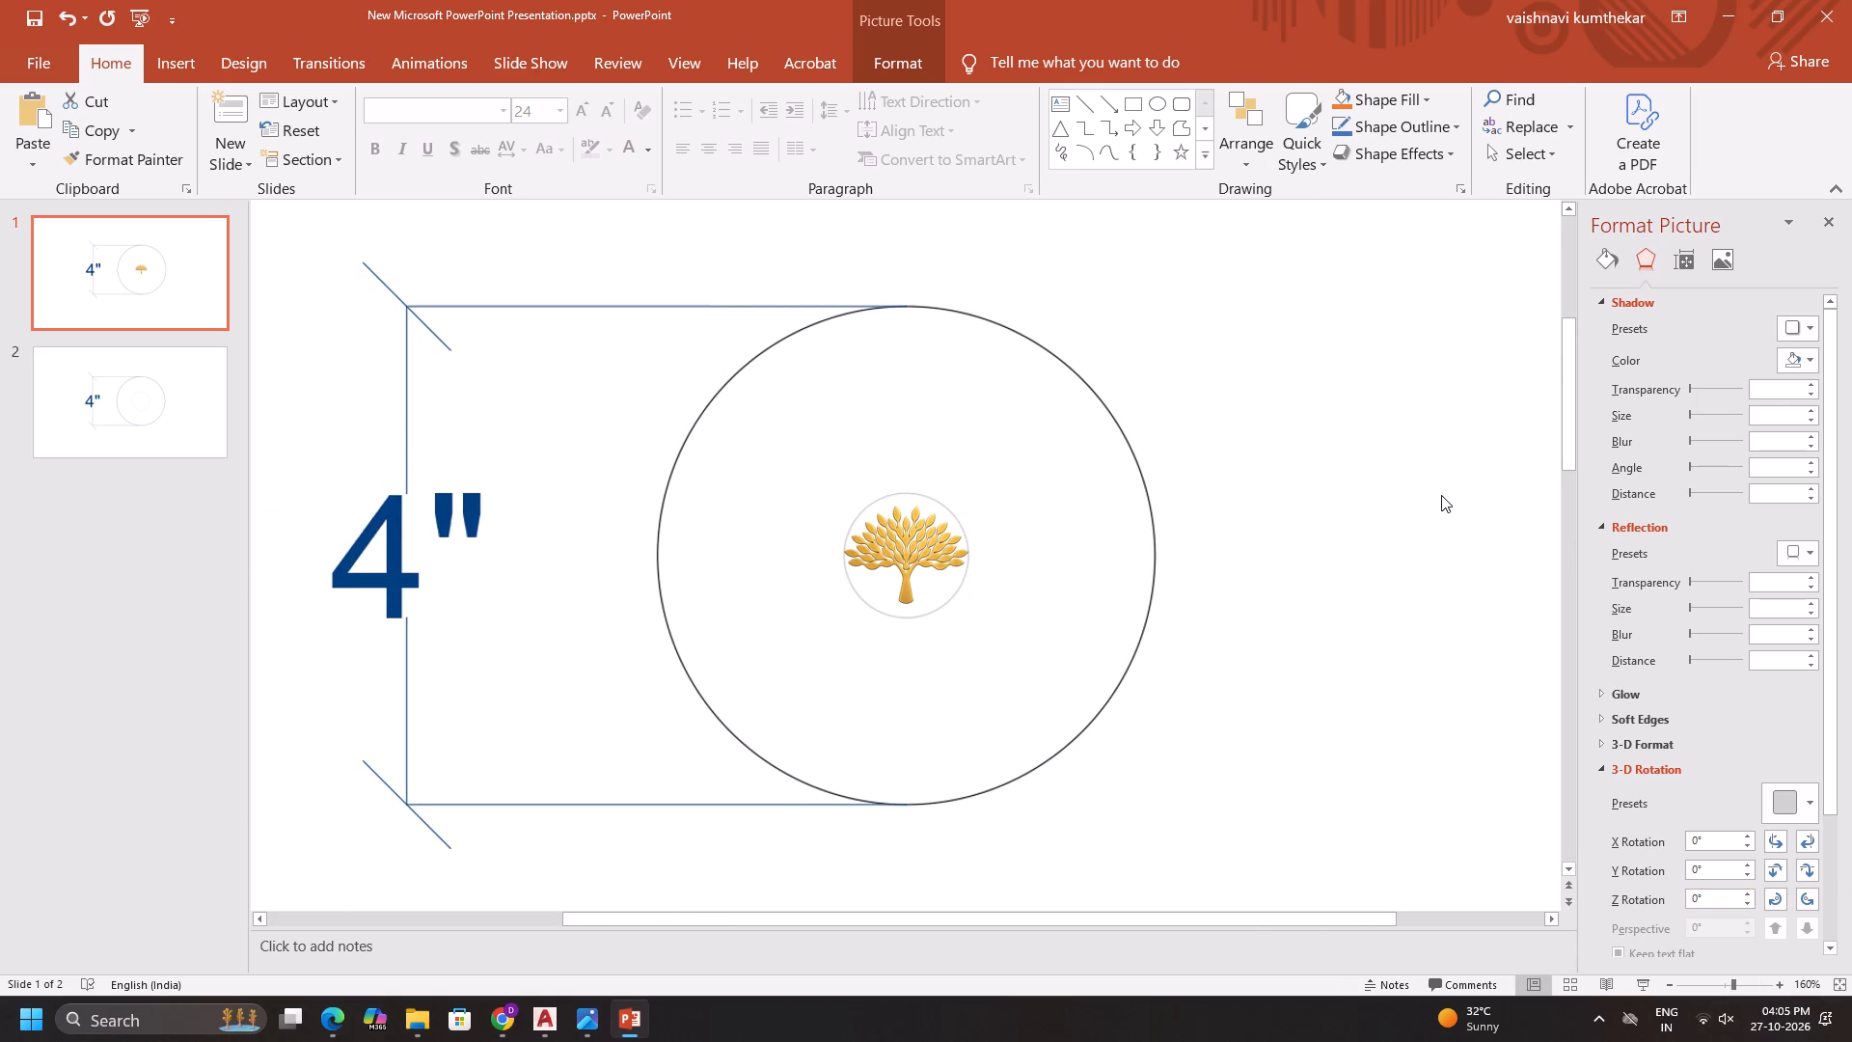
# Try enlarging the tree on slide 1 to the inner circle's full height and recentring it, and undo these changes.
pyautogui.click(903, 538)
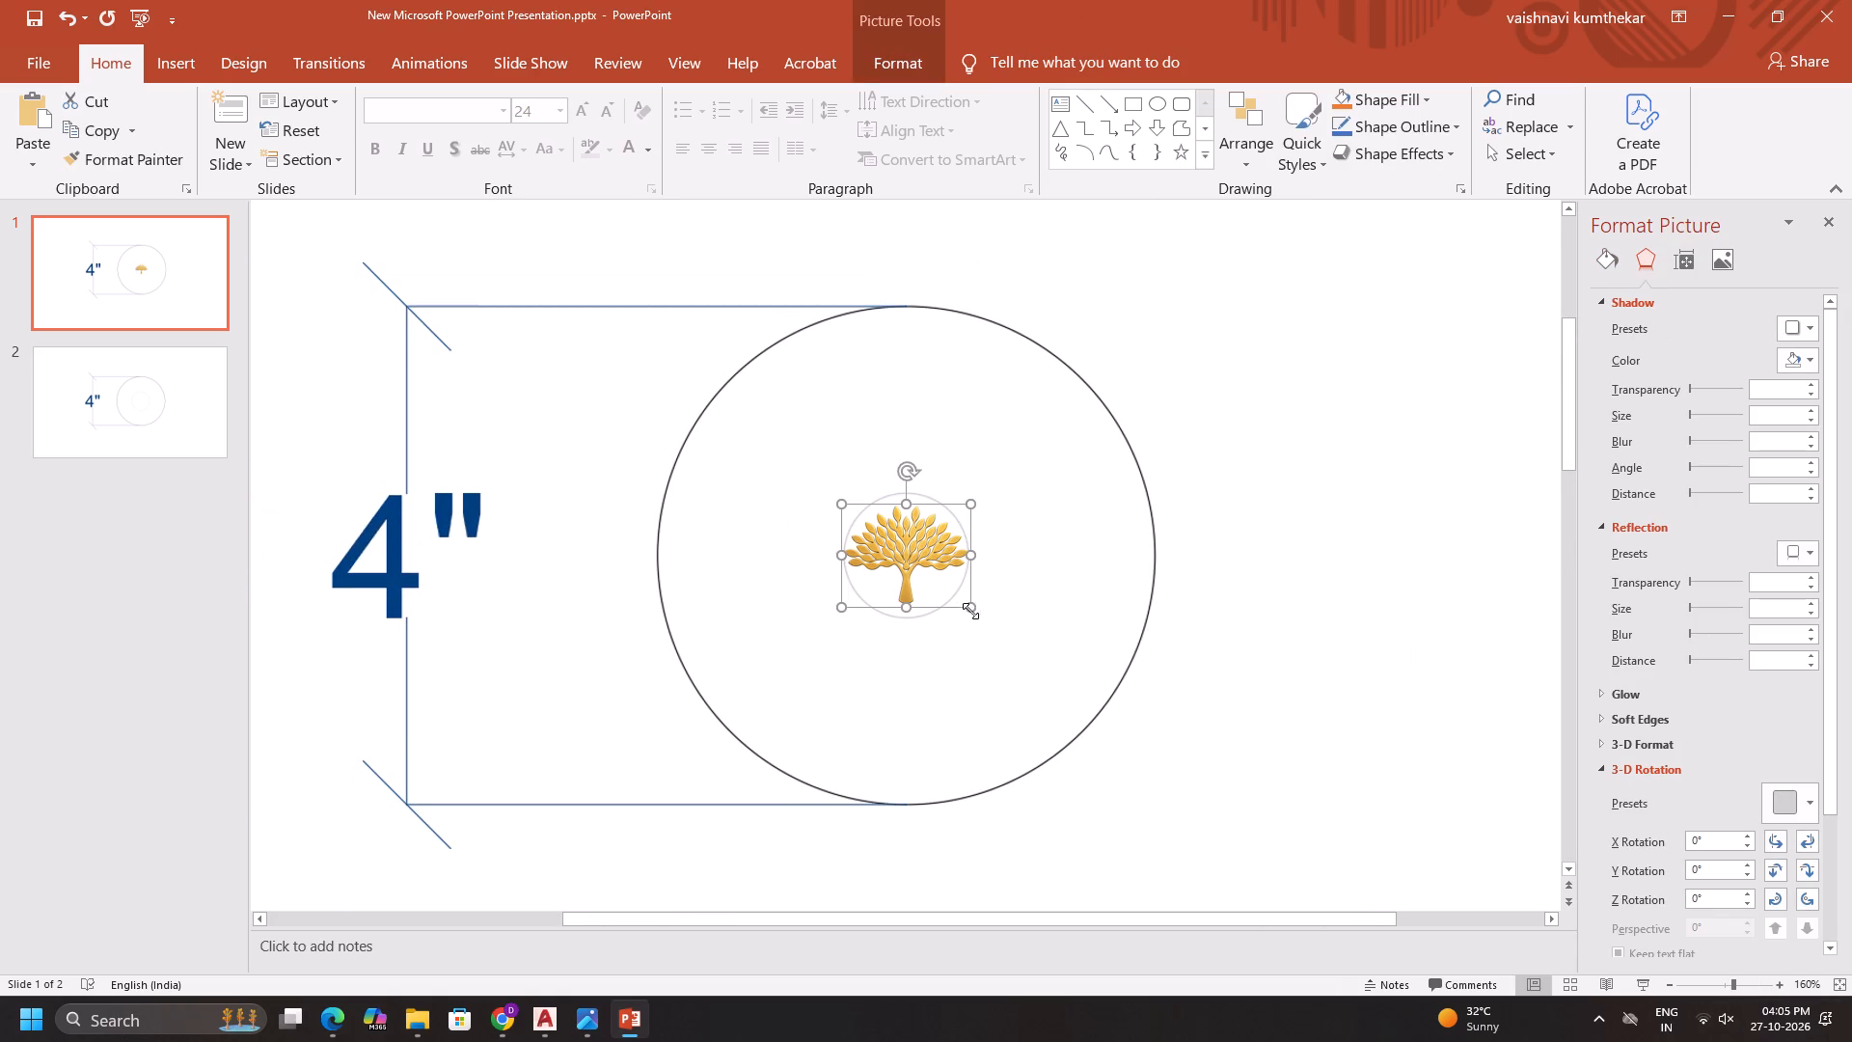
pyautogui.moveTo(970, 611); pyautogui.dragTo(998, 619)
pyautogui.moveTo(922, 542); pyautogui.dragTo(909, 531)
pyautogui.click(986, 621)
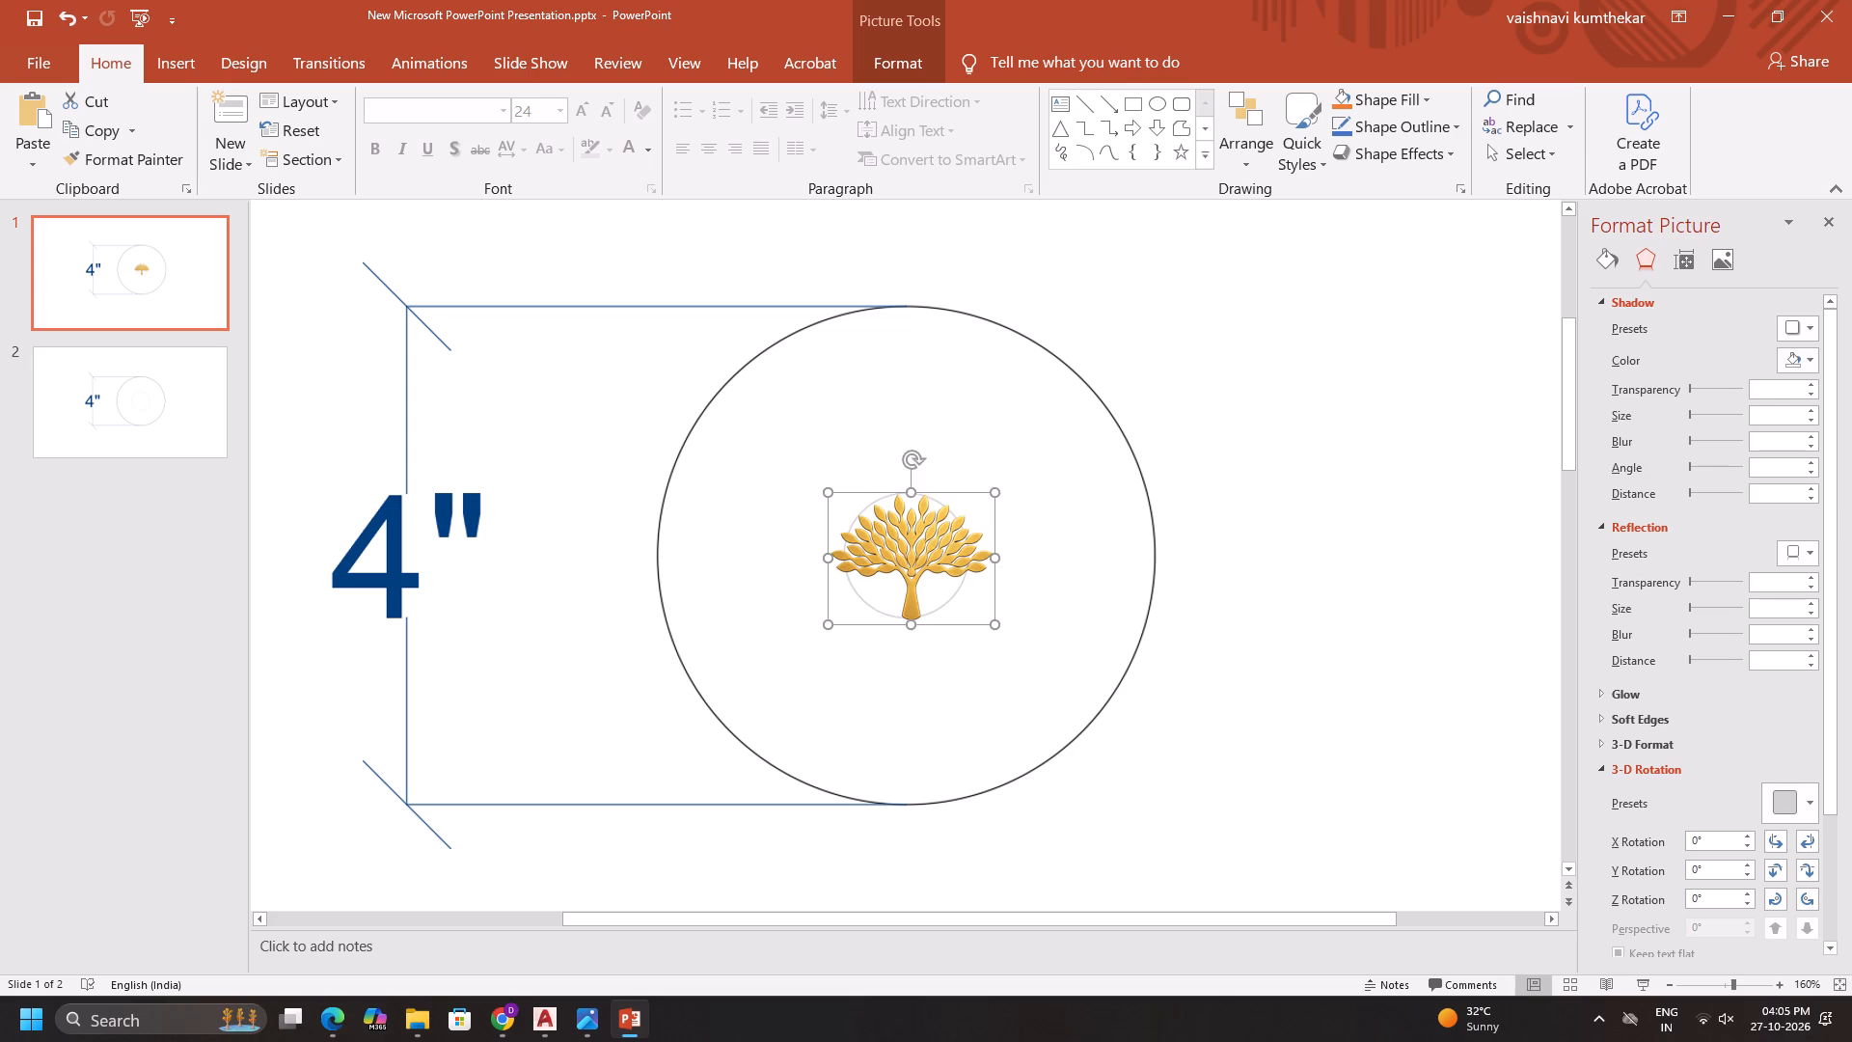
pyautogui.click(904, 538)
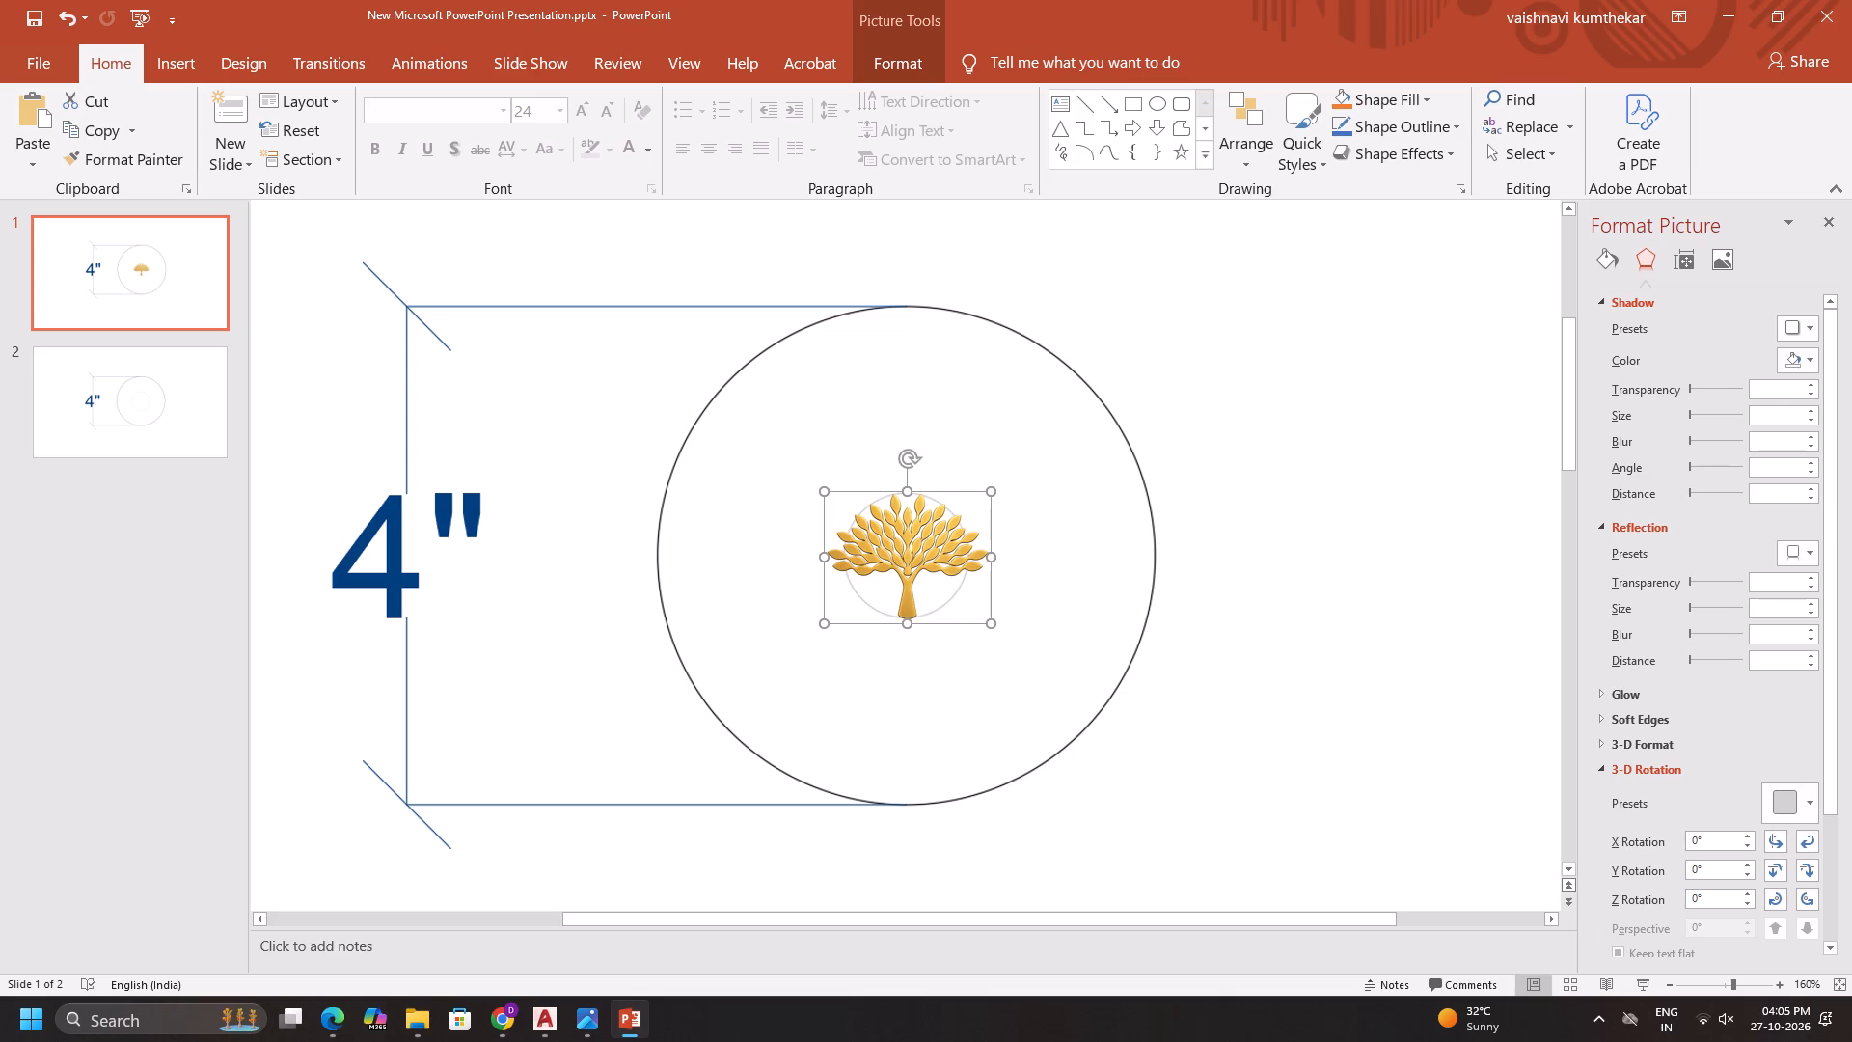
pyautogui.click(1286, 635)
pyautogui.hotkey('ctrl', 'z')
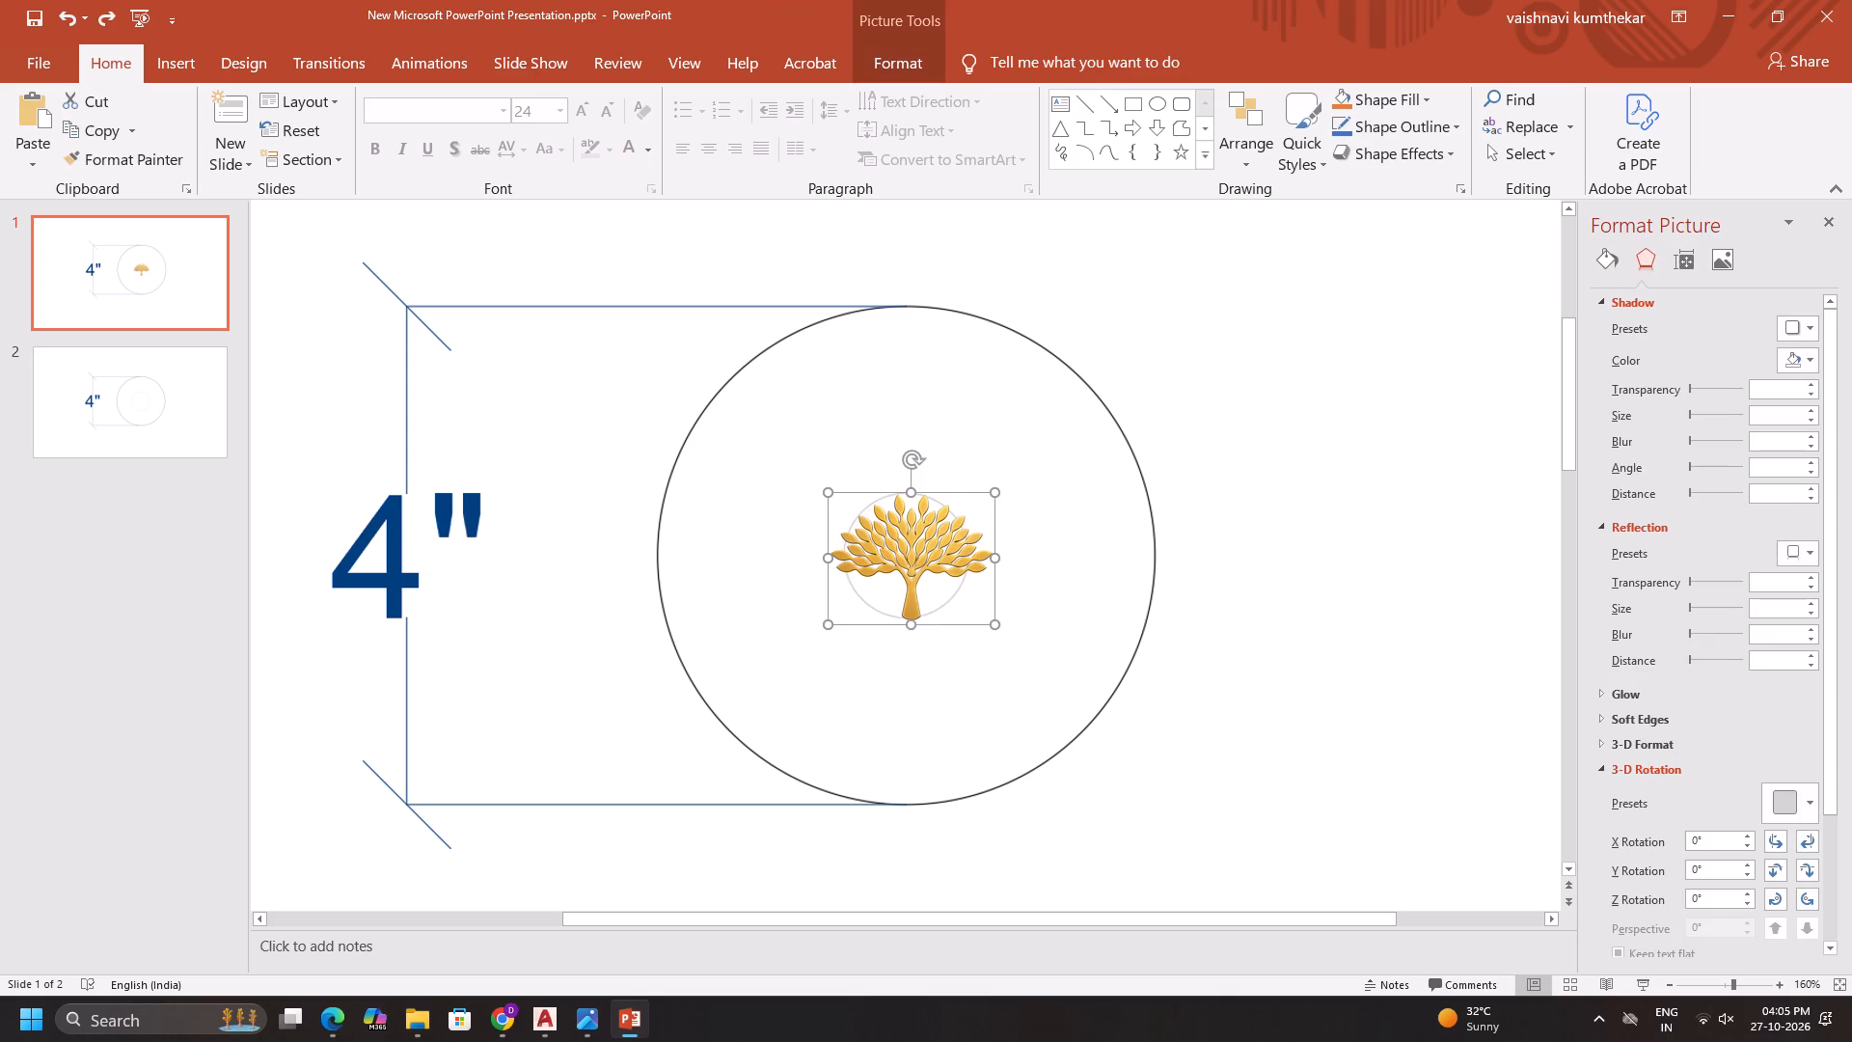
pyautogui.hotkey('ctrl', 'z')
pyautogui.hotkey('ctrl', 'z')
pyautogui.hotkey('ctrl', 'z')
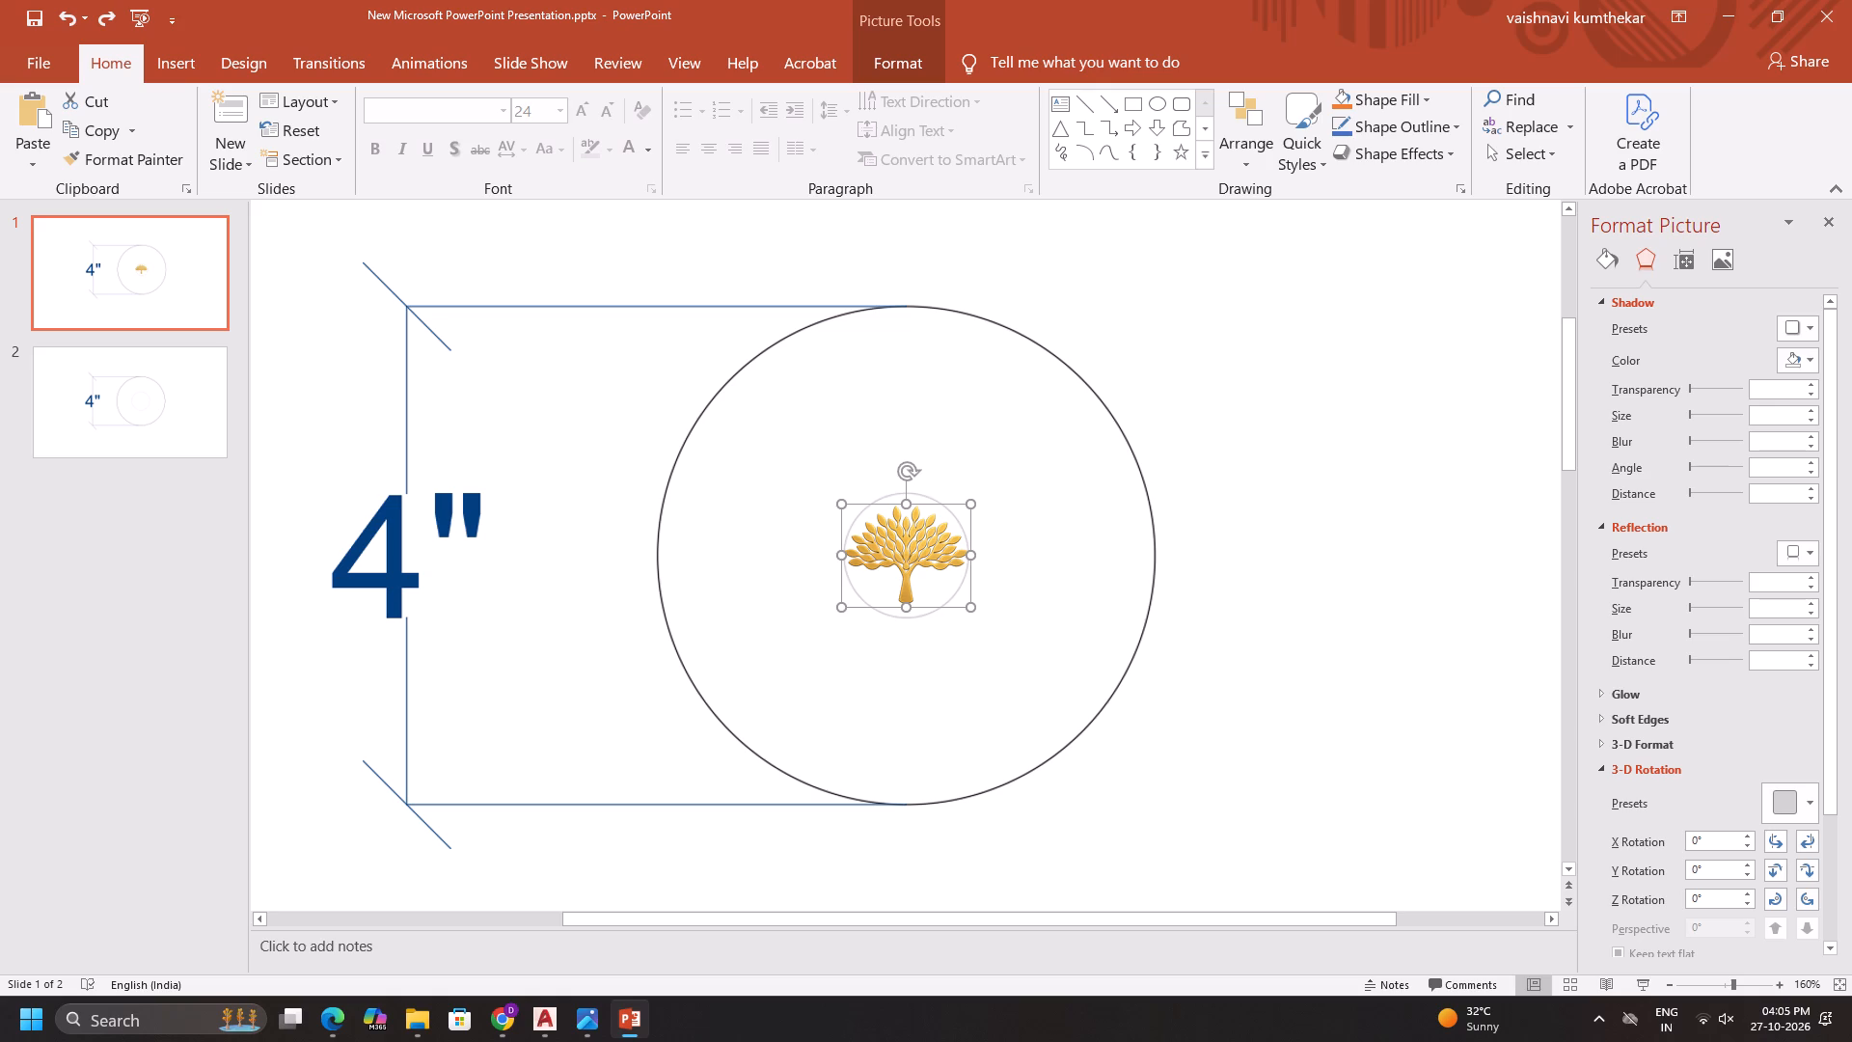
# Copy the golden tree from slide 1 and paste it onto slide 2.
pyautogui.click(915, 541)
pyautogui.click(1119, 552)
pyautogui.click(909, 548)
pyautogui.hotkey('ctrl', 'c')
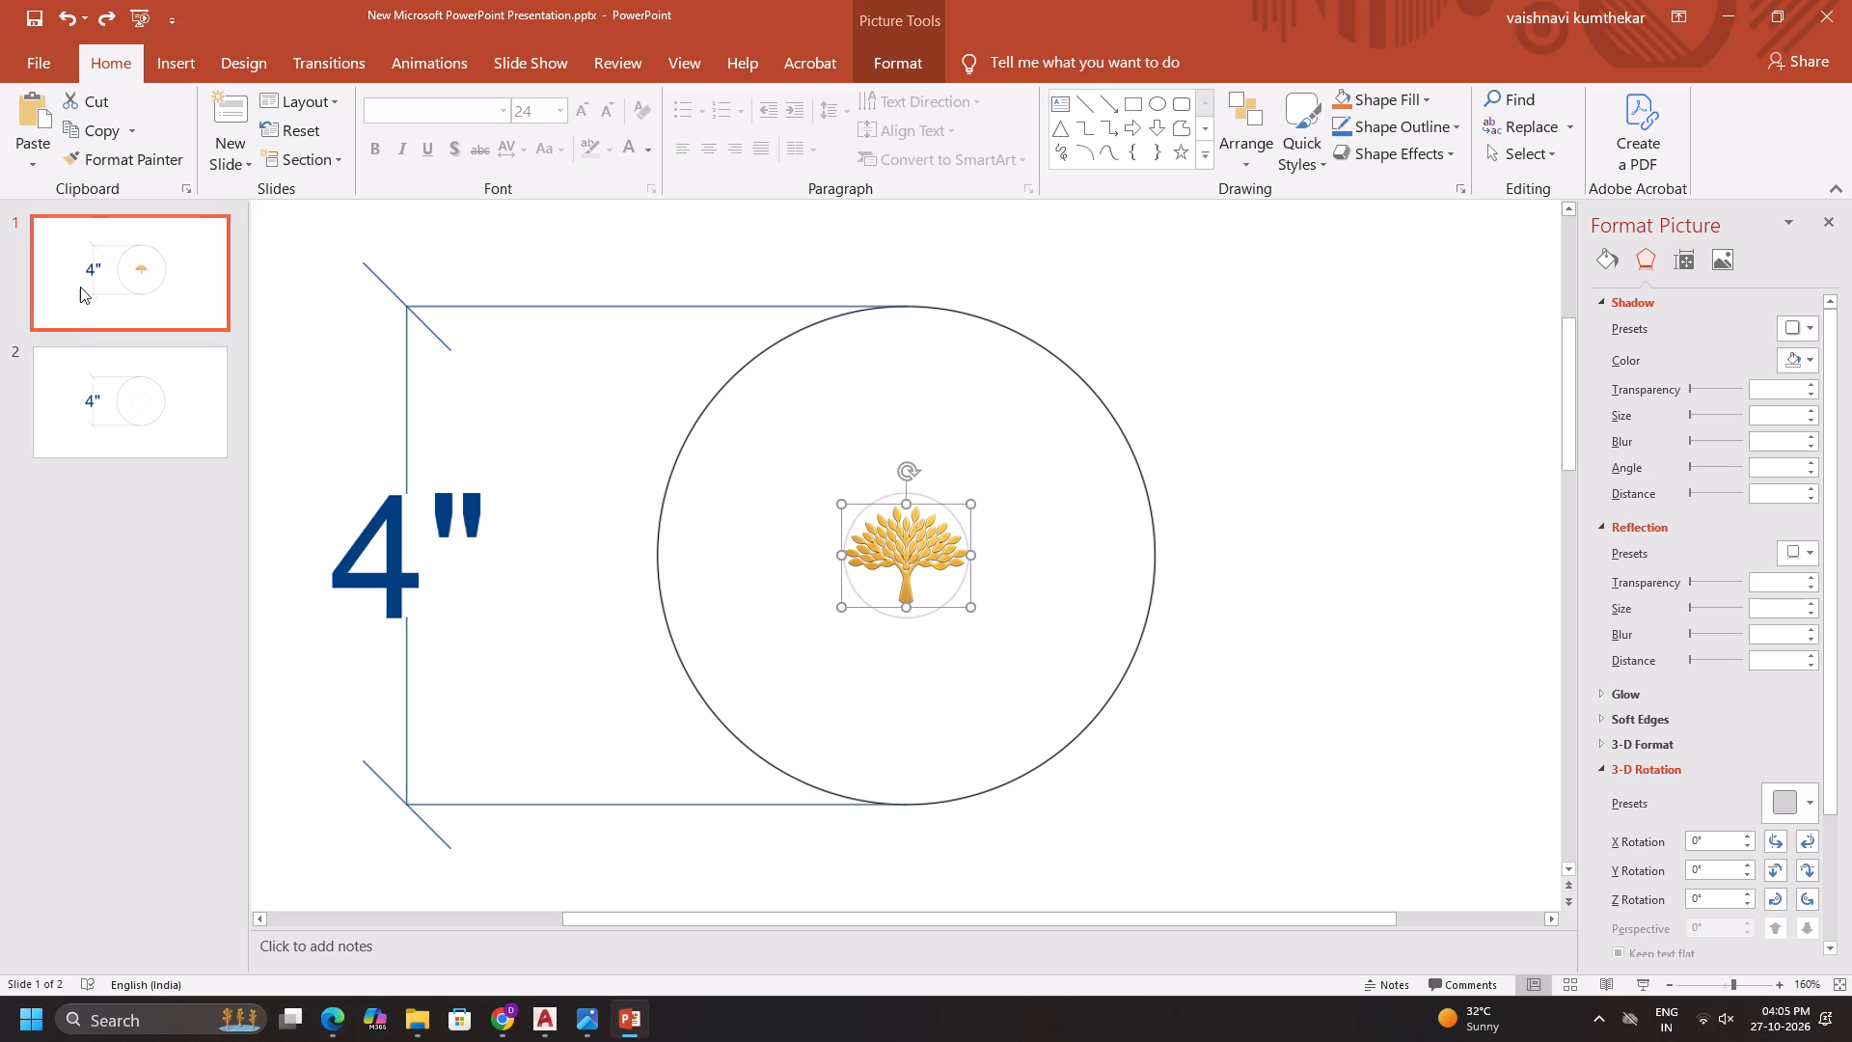
pyautogui.click(128, 426)
pyautogui.hotkey('ctrl', 'v')
# On slide 2, enlarge the golden tree to the inner circle's width and centre it inside that circle.
pyautogui.moveTo(921, 555); pyautogui.dragTo(920, 561)
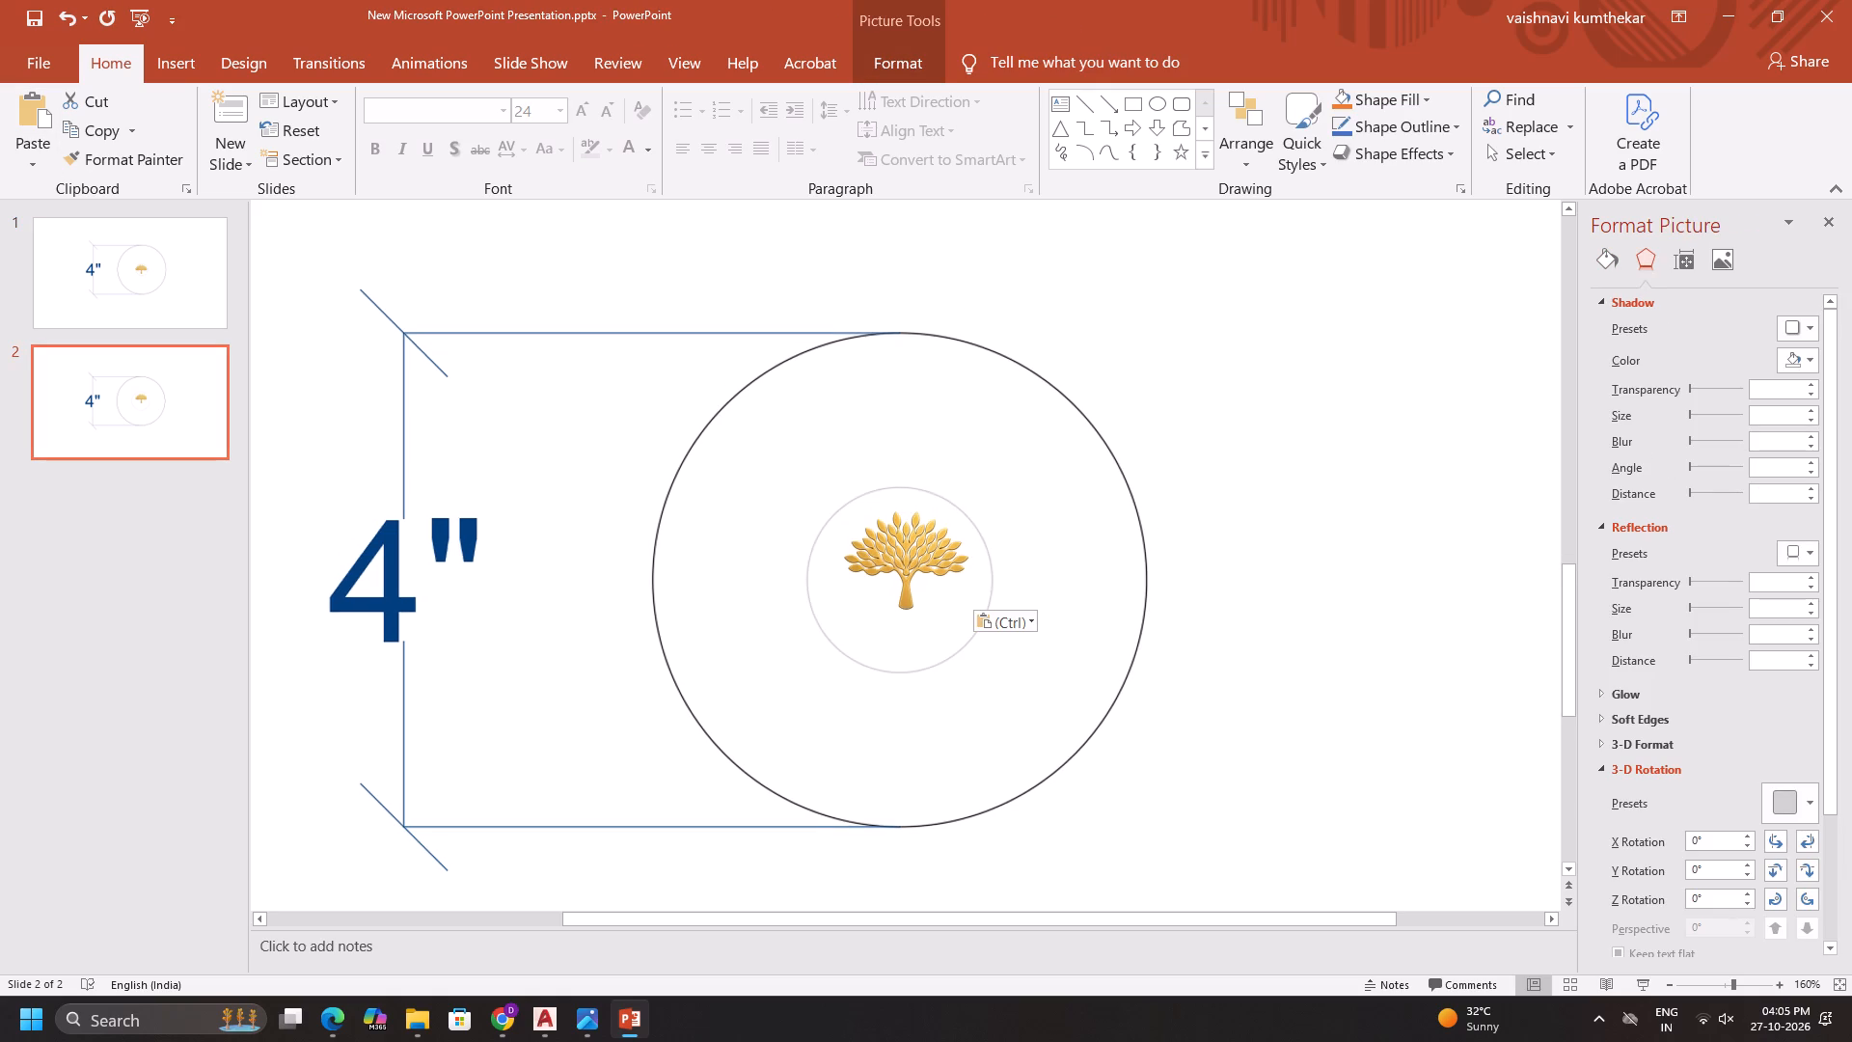
pyautogui.moveTo(920, 561); pyautogui.dragTo(919, 577)
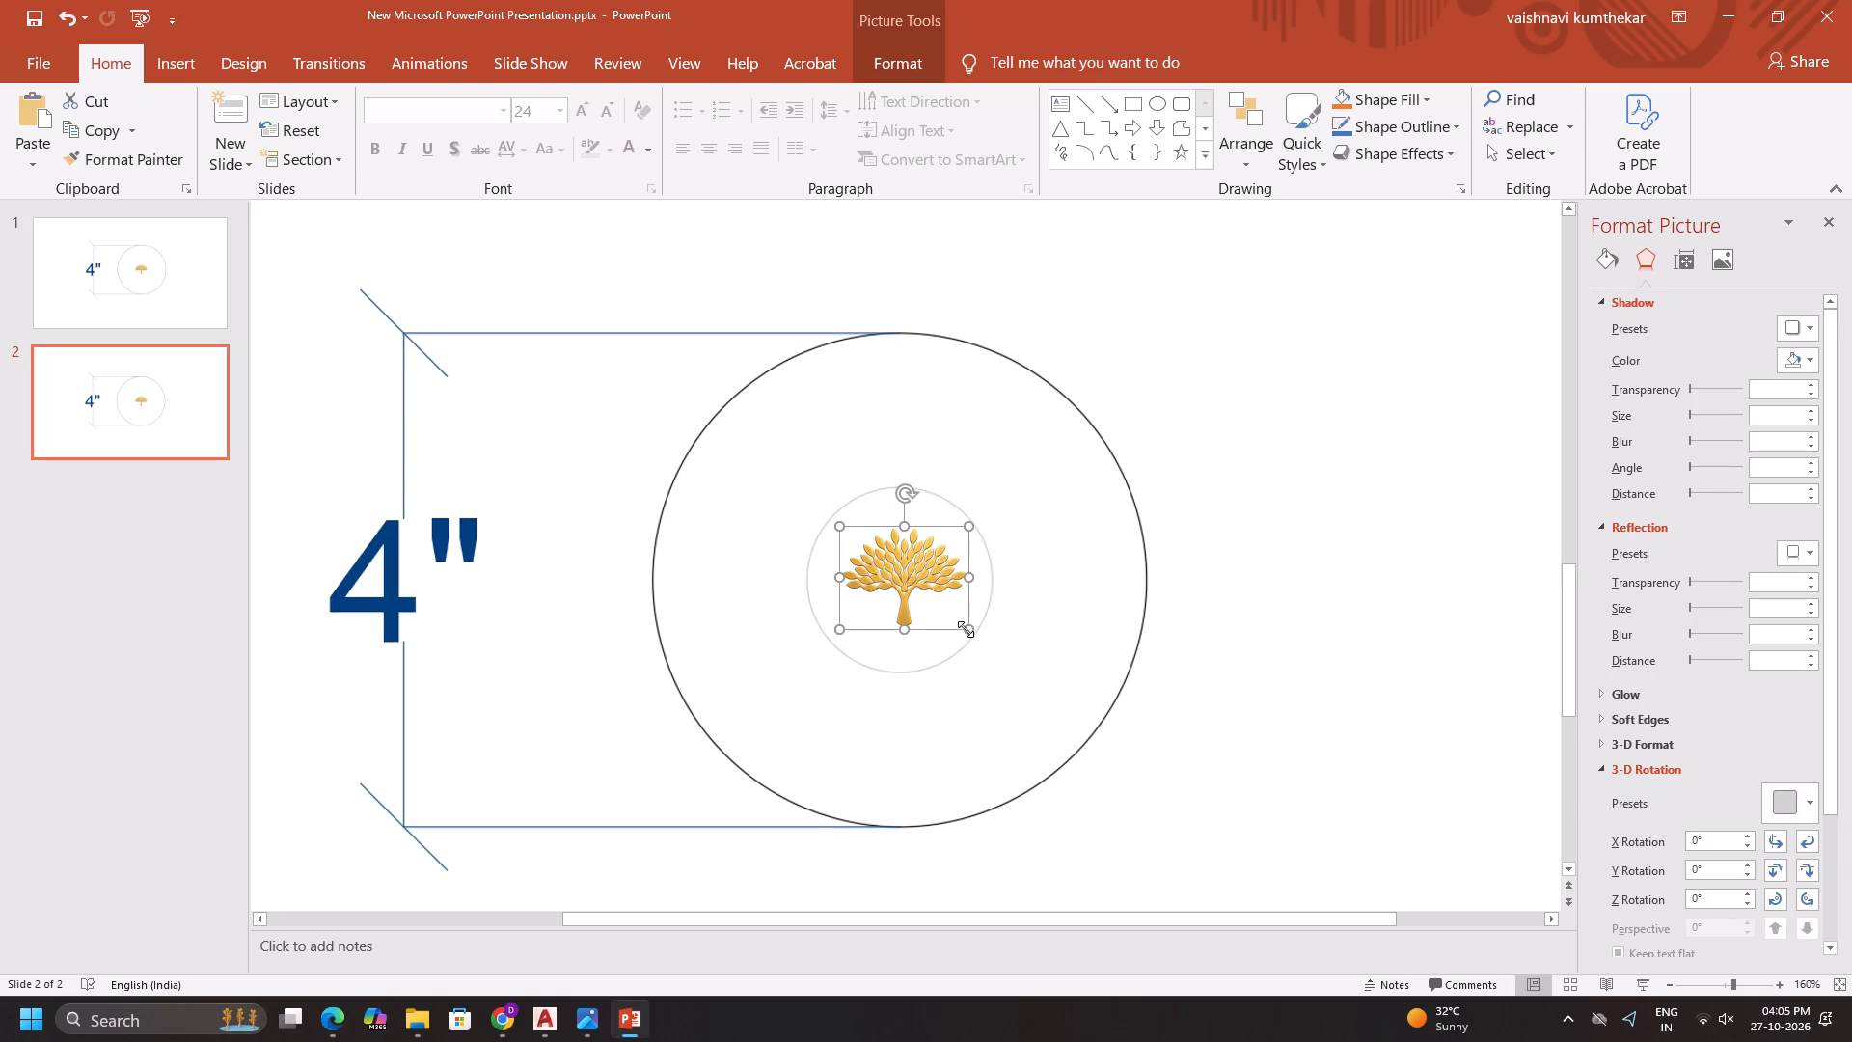
pyautogui.moveTo(966, 629); pyautogui.dragTo(973, 658)
pyautogui.moveTo(921, 594); pyautogui.dragTo(898, 584)
pyautogui.moveTo(980, 644); pyautogui.dragTo(991, 669)
pyautogui.moveTo(889, 584); pyautogui.dragTo(882, 581)
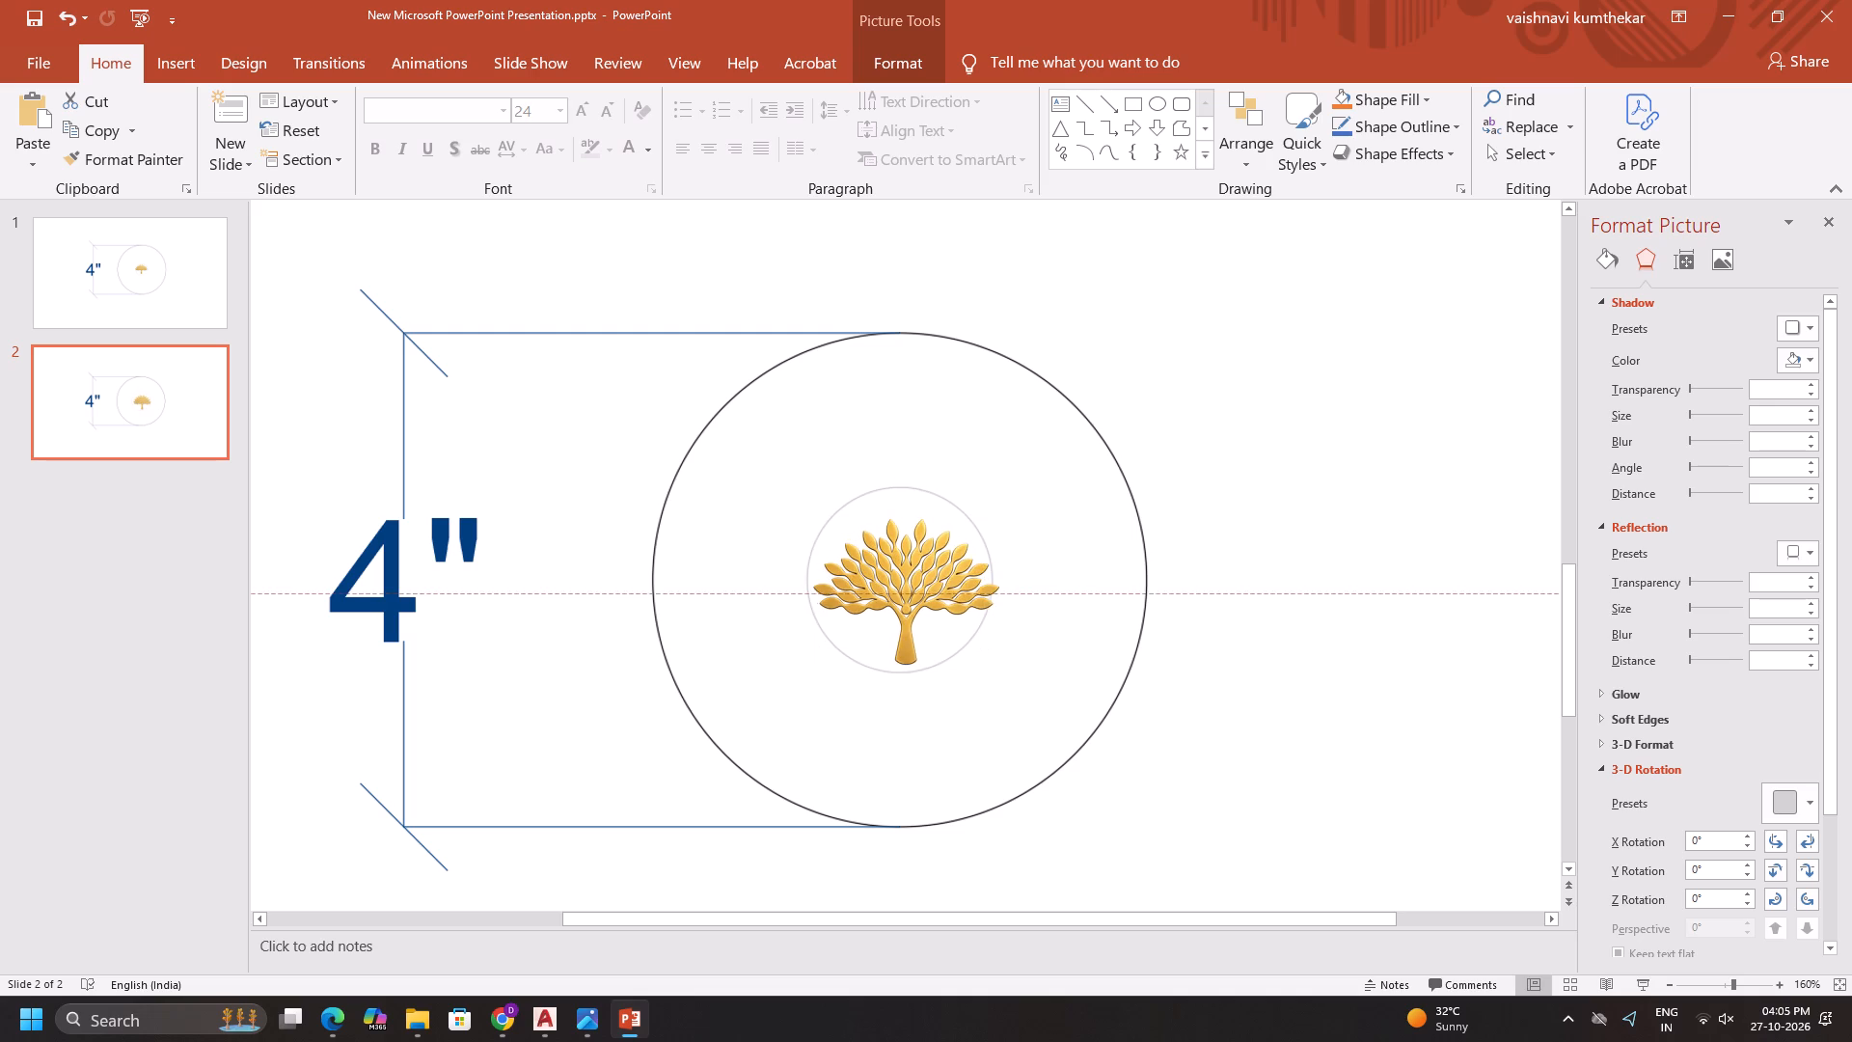
pyautogui.moveTo(882, 581); pyautogui.dragTo(877, 569)
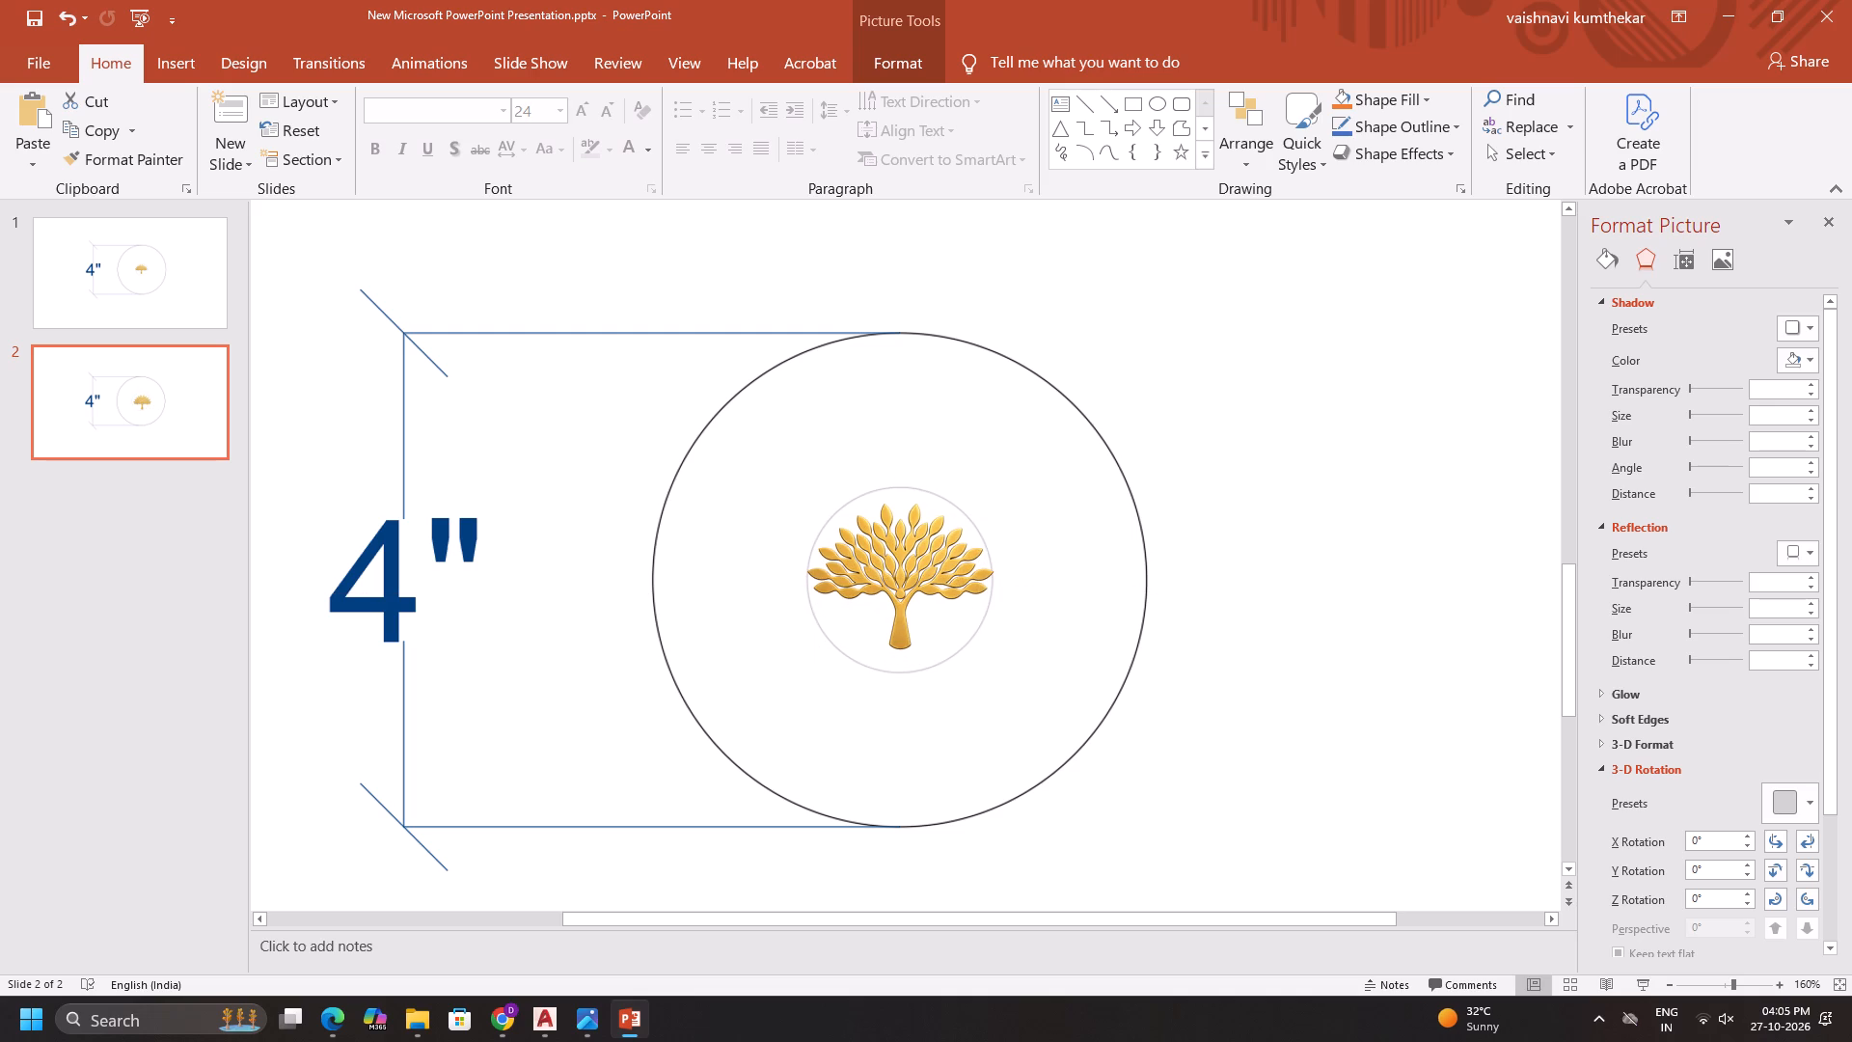
pyautogui.moveTo(877, 569); pyautogui.dragTo(876, 569)
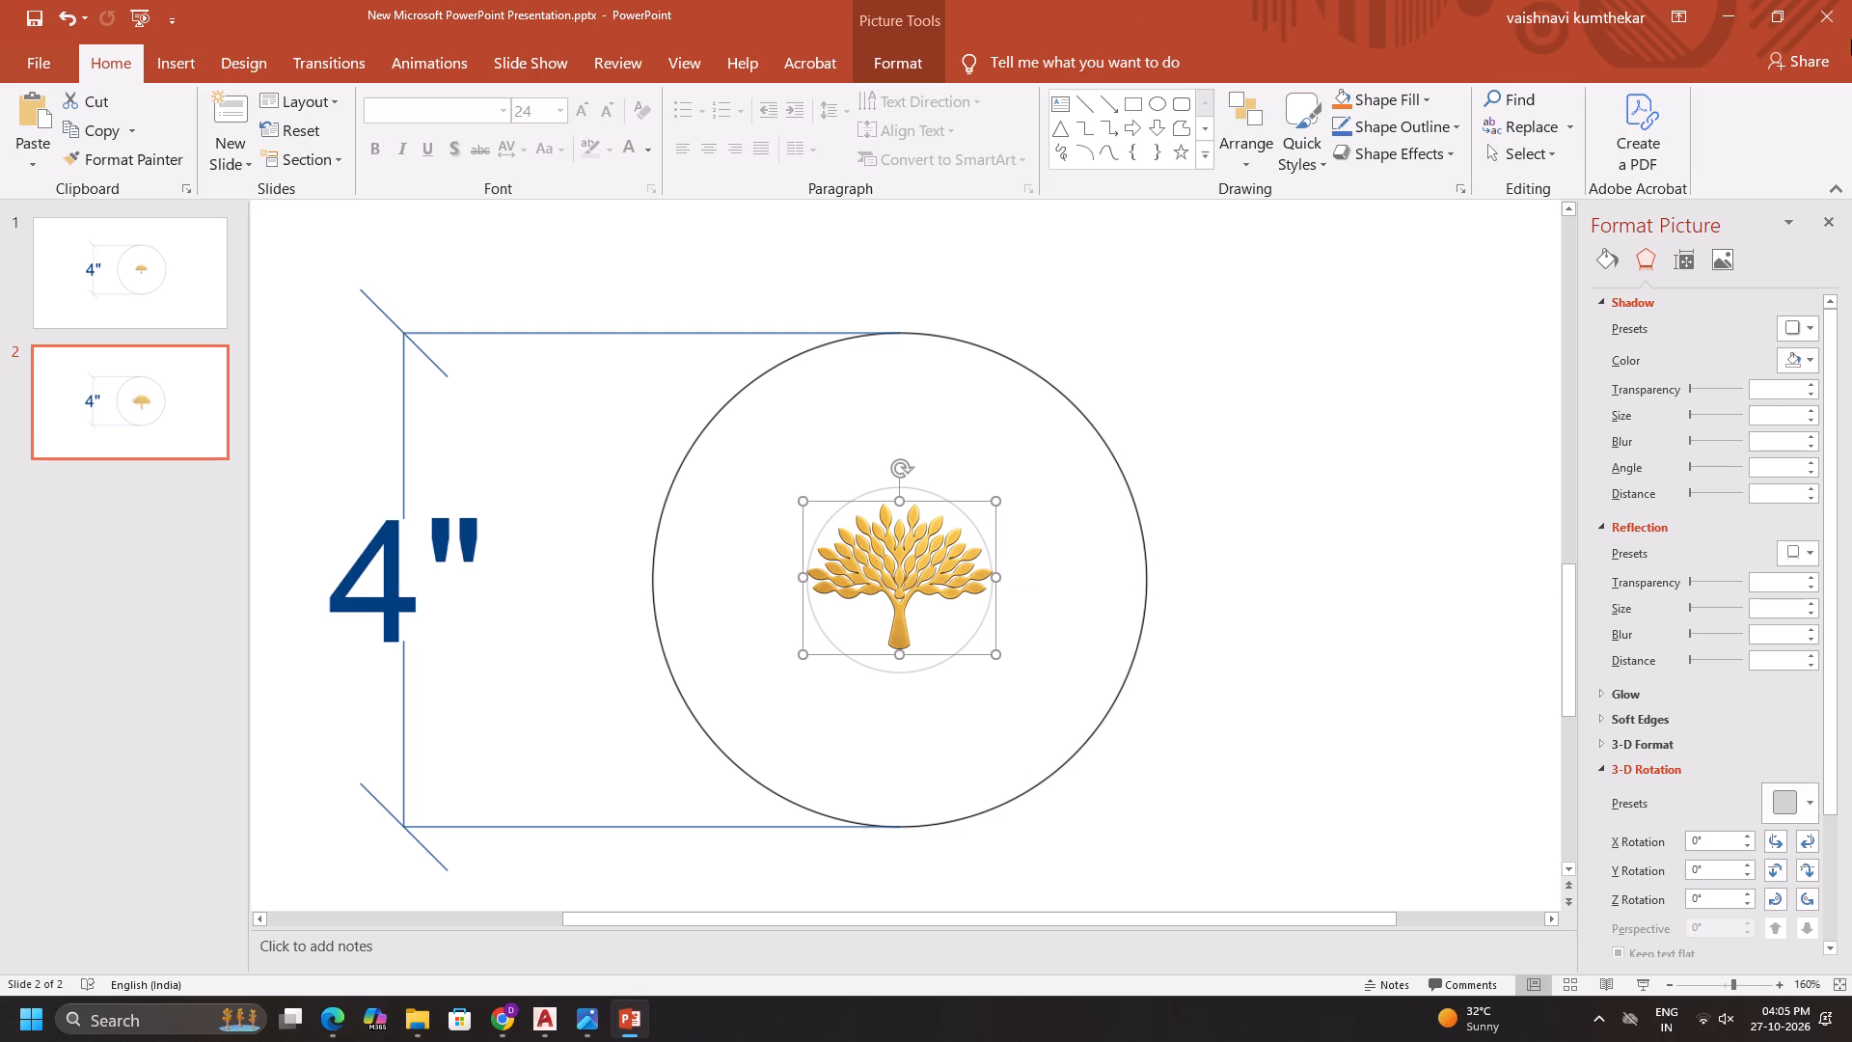
# Shrink the tree on slide 2 very slightly so its outer leaves stay within the inner circle.
pyautogui.click(1750, 985)
pyautogui.click(1756, 985)
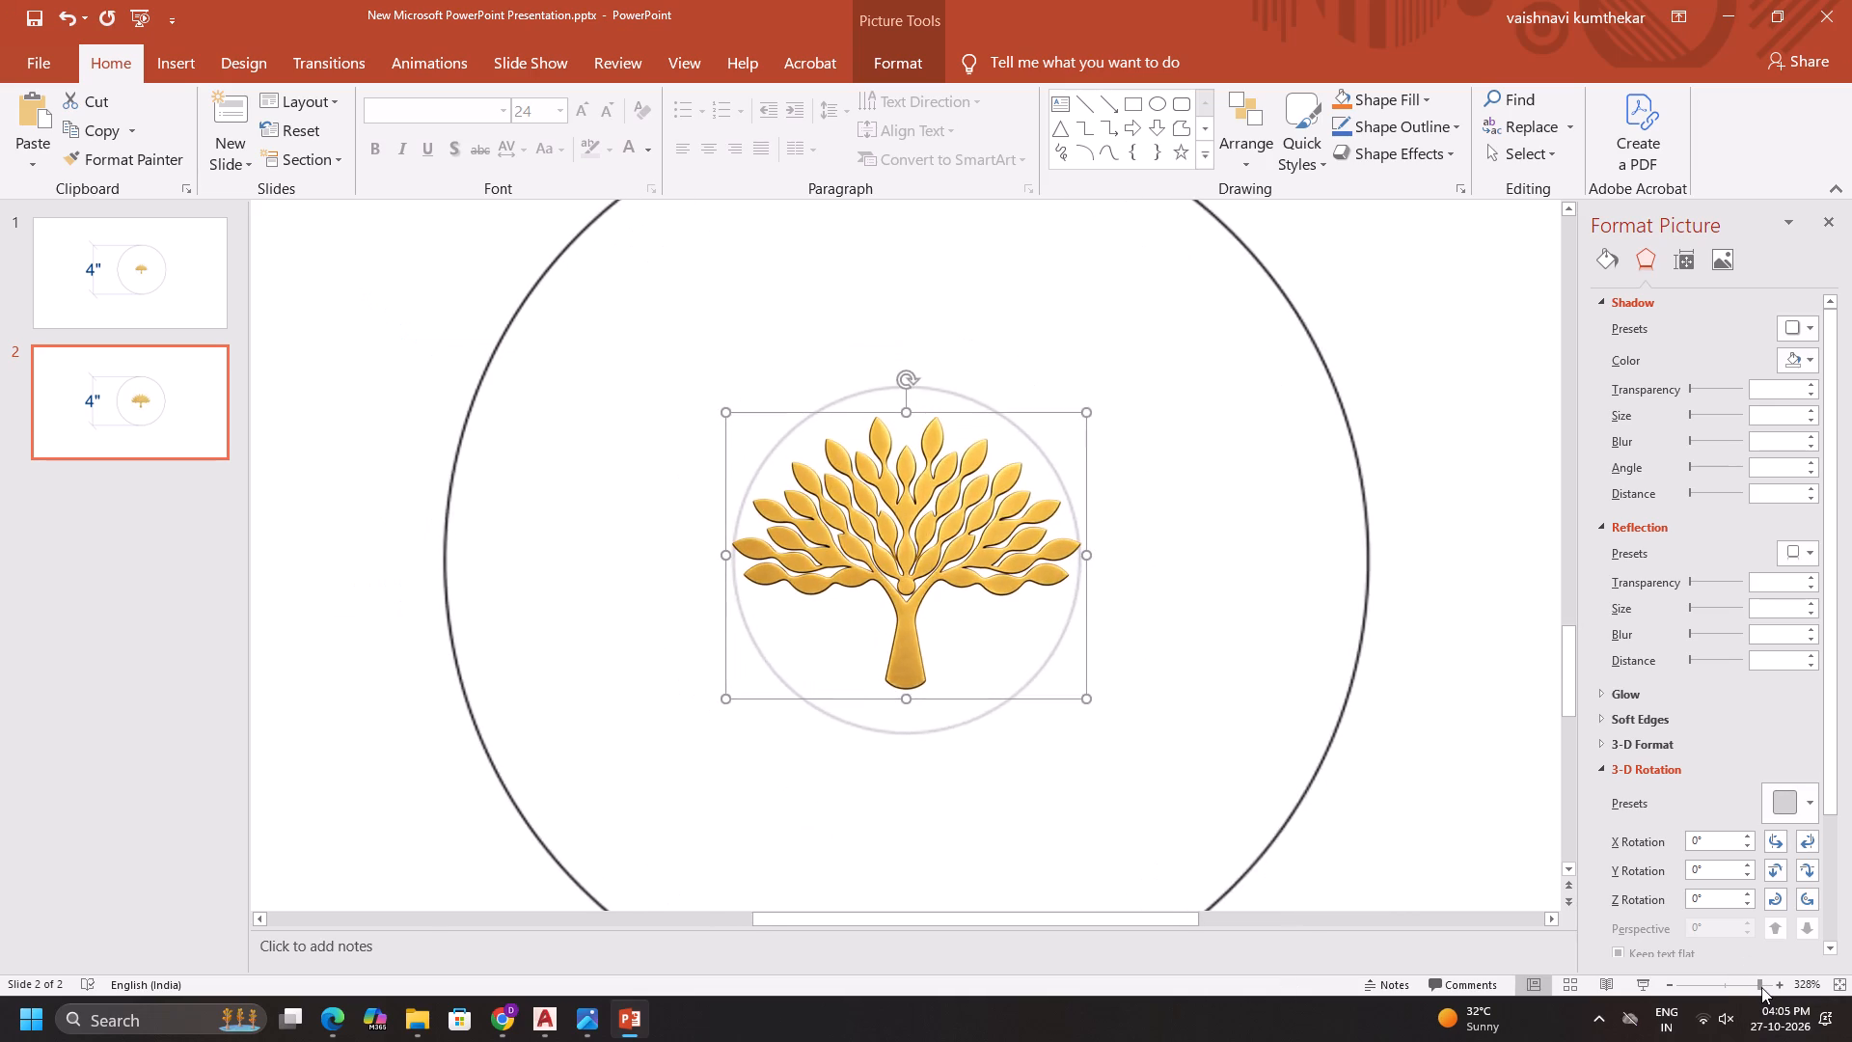
pyautogui.click(1761, 987)
pyautogui.click(1763, 987)
pyautogui.moveTo(1110, 722); pyautogui.dragTo(1108, 721)
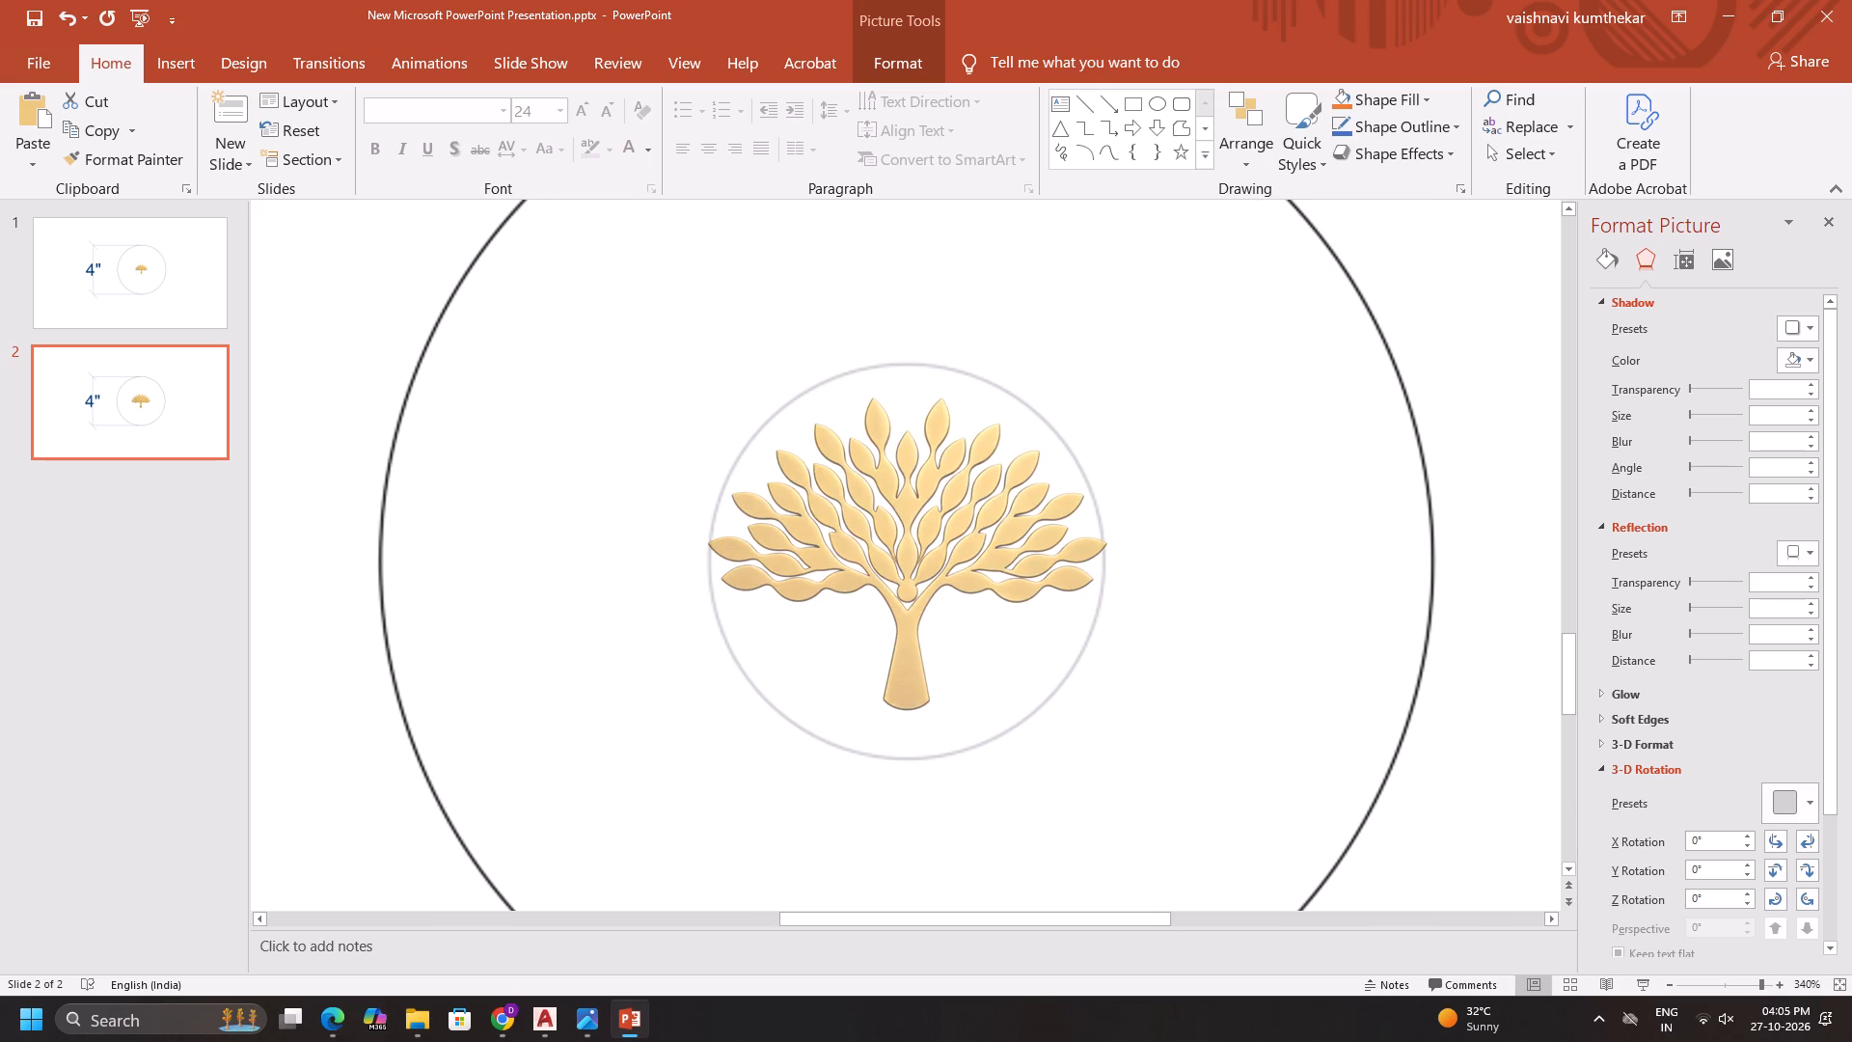
pyautogui.moveTo(1108, 721); pyautogui.dragTo(1100, 717)
pyautogui.click(900, 543)
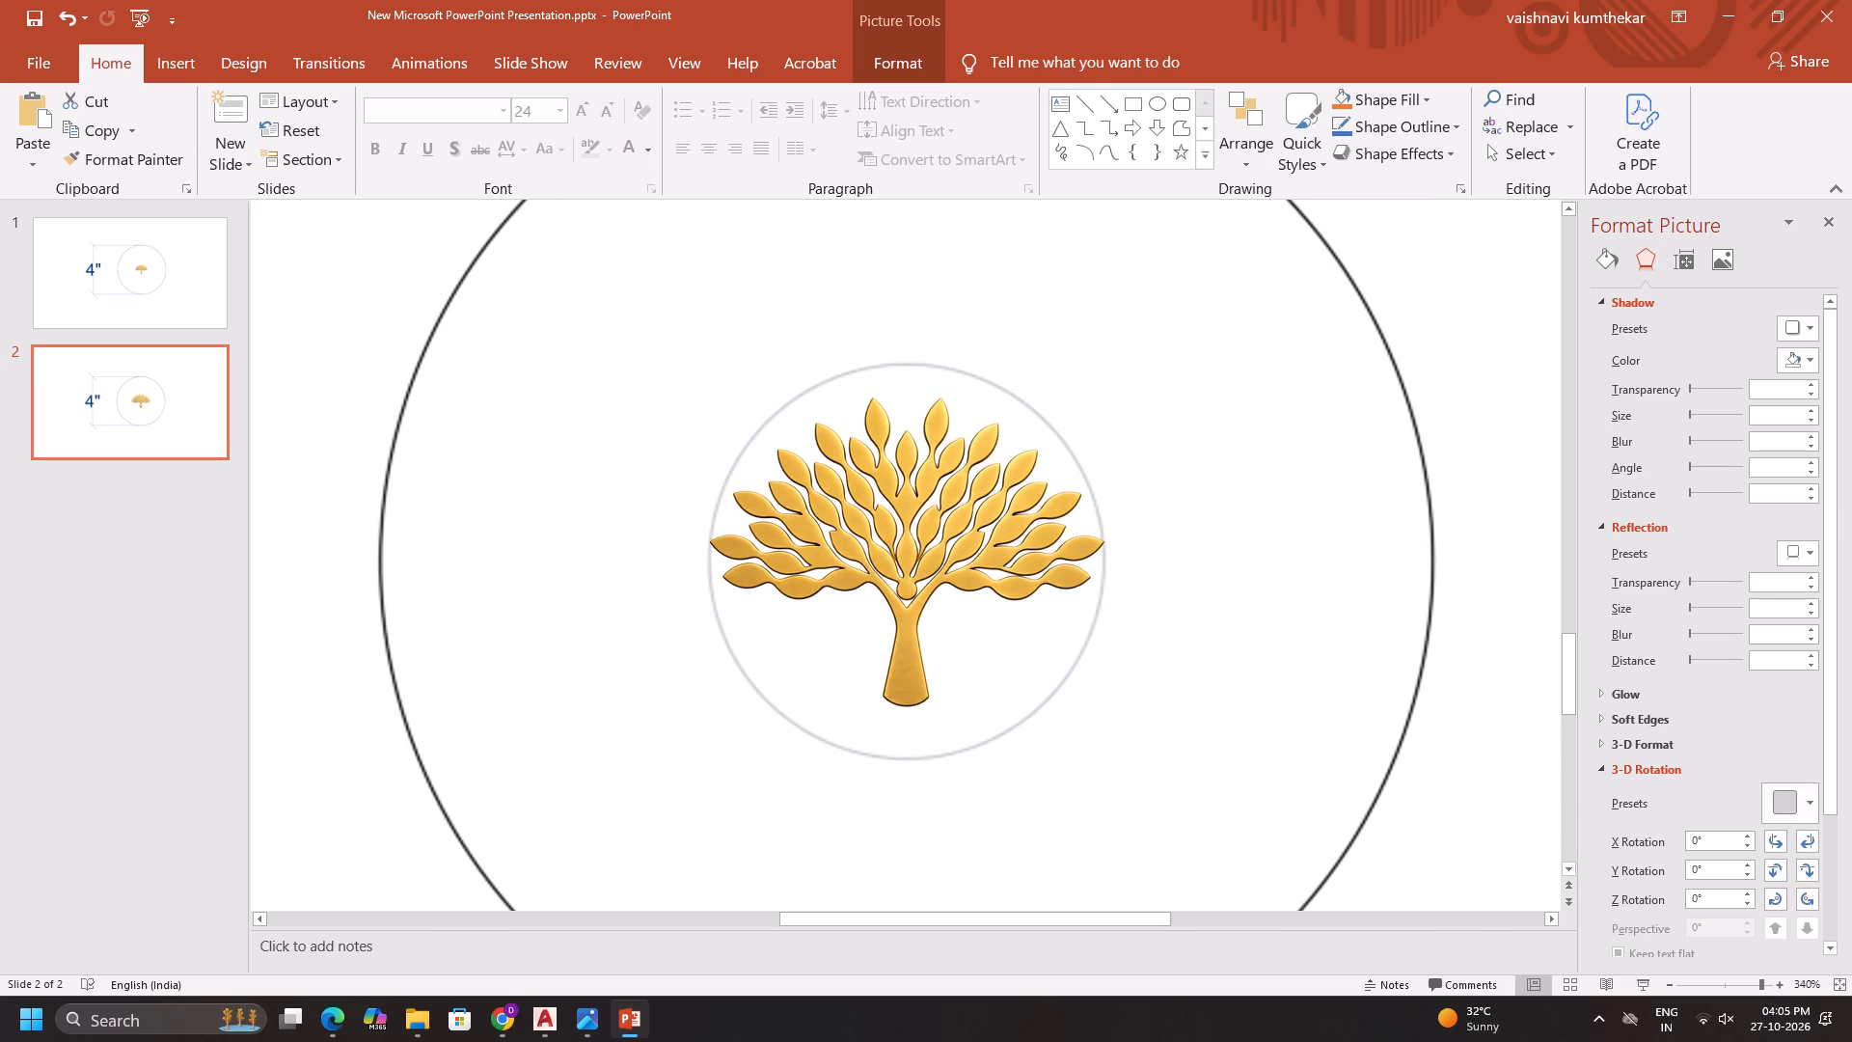
pyautogui.click(1727, 987)
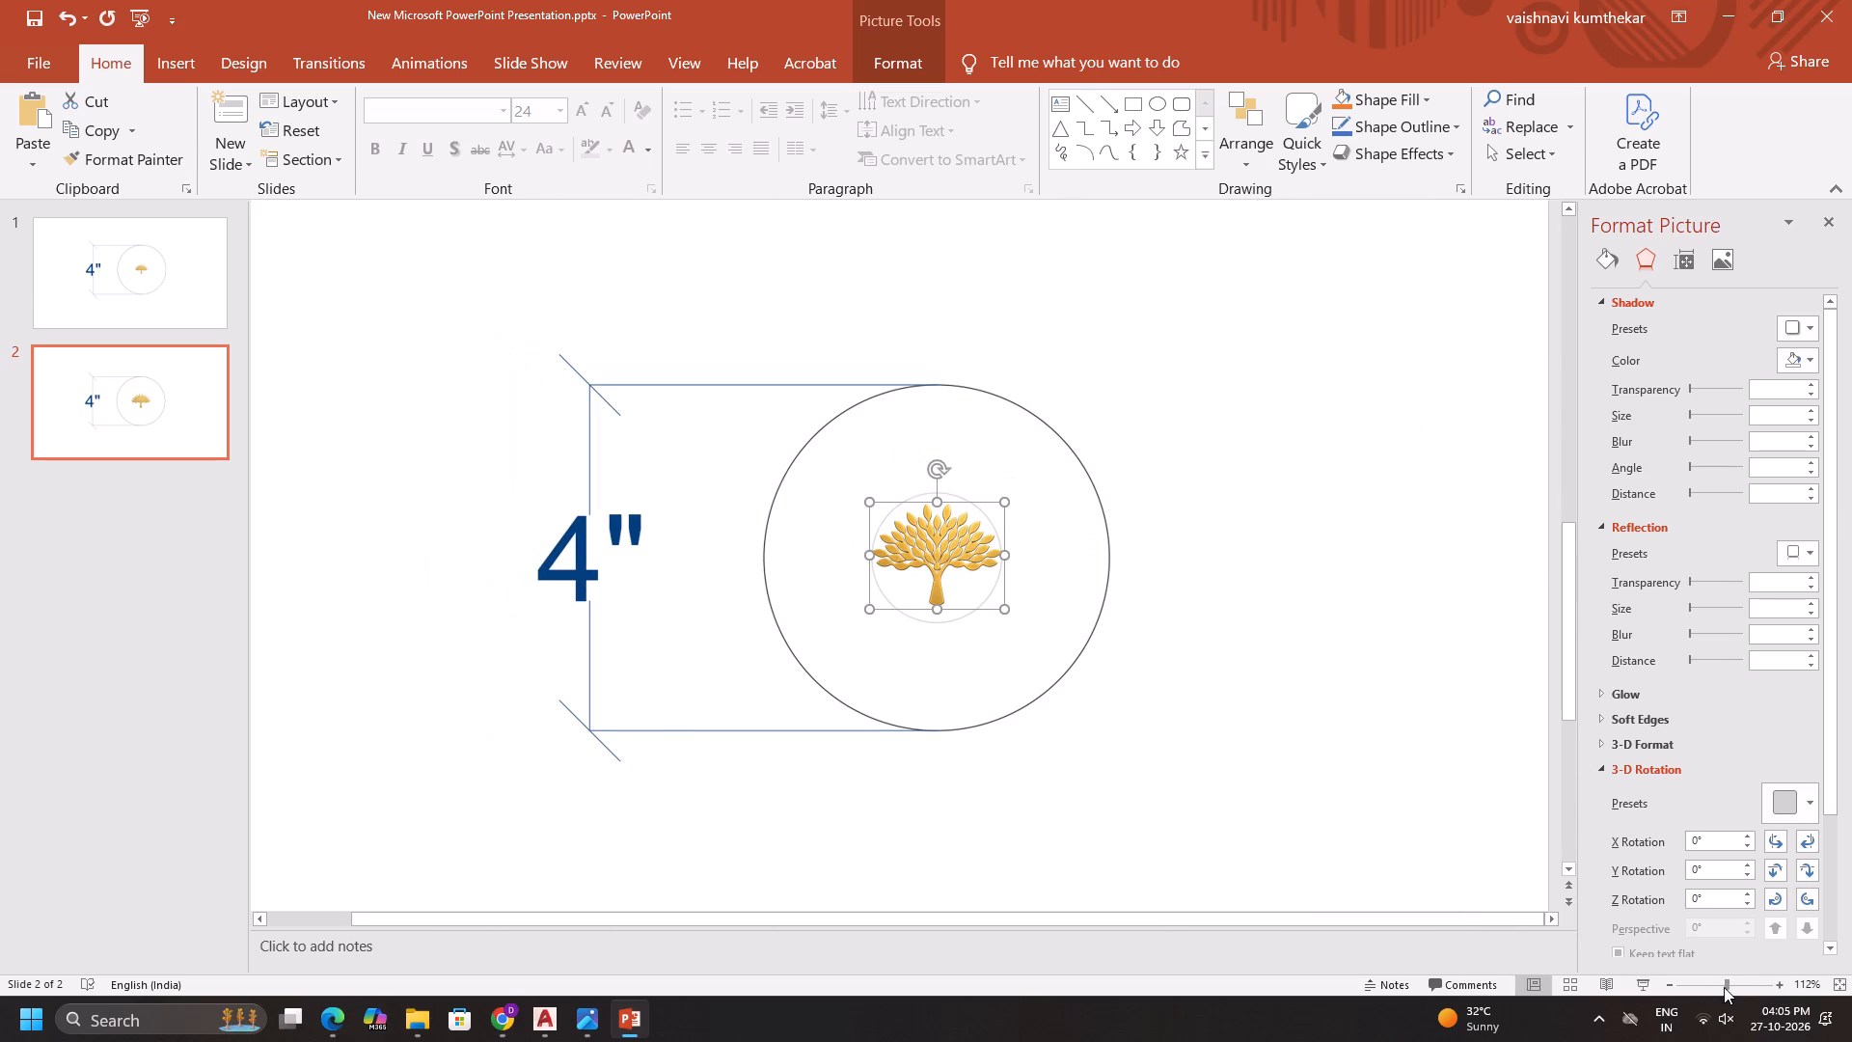
pyautogui.click(1549, 837)
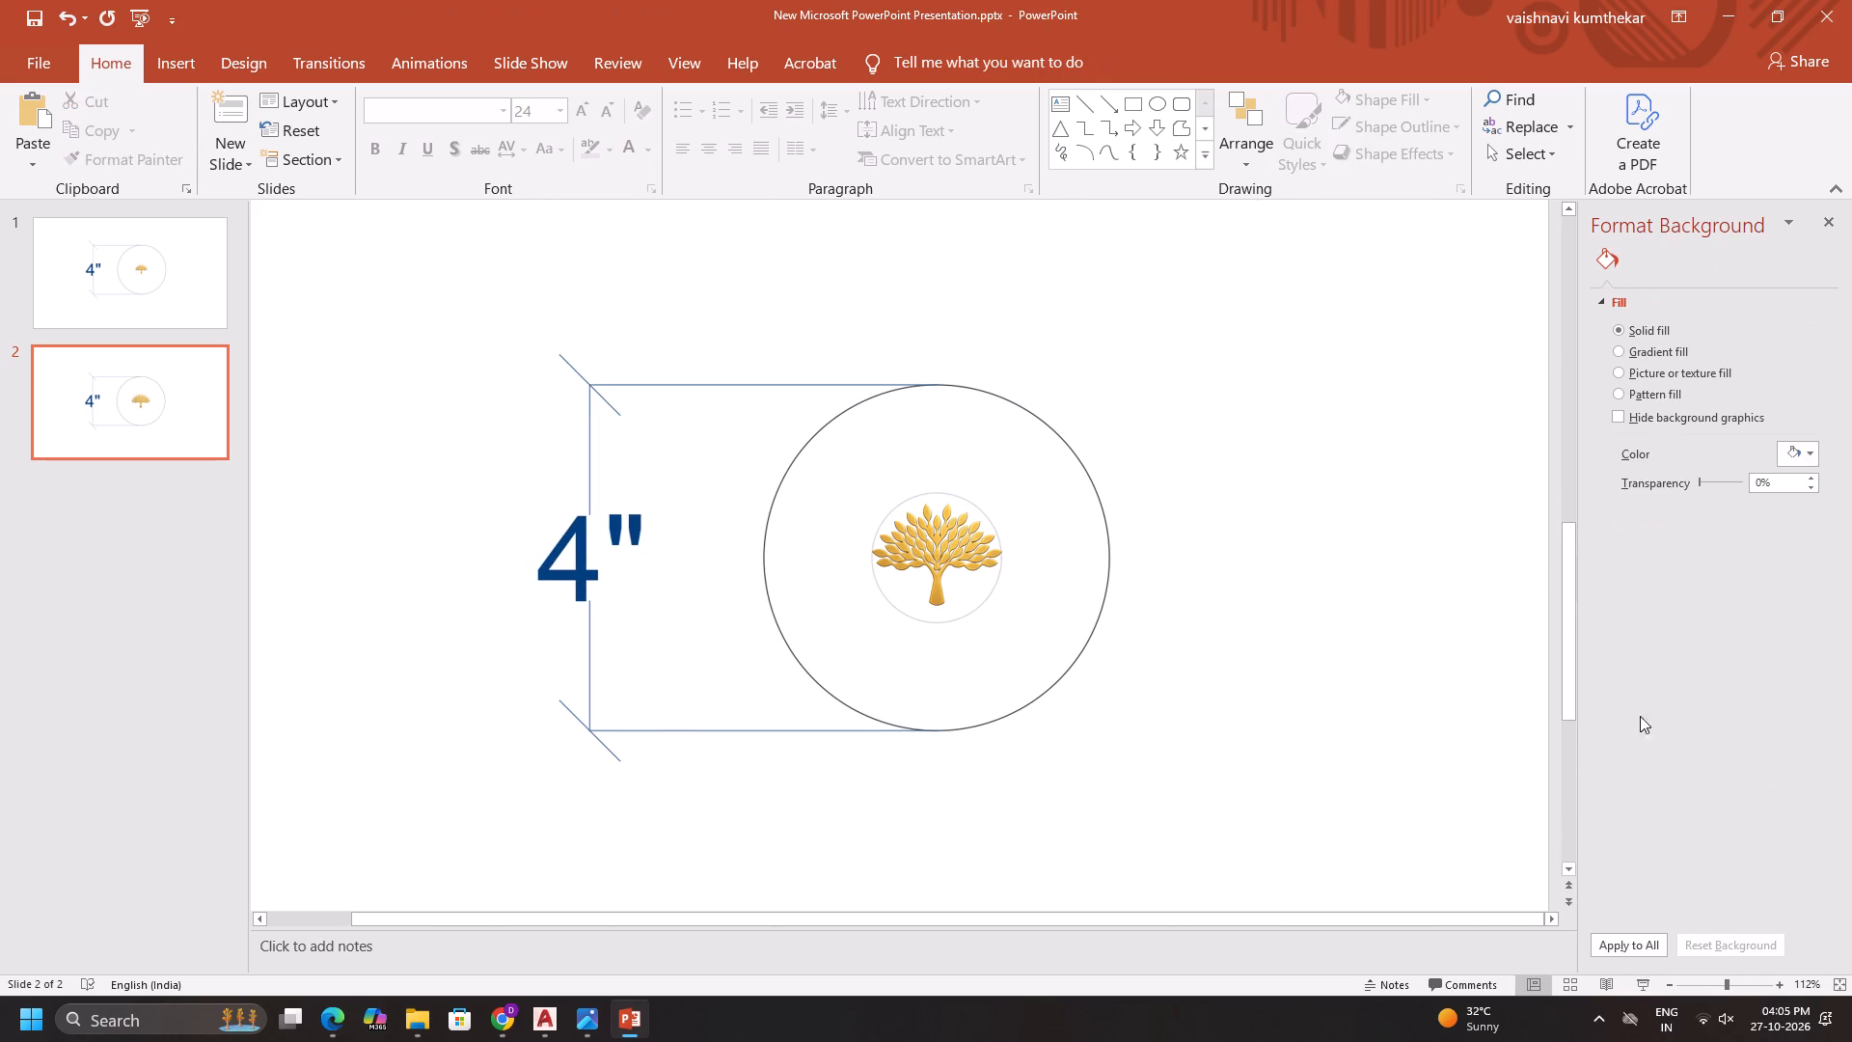
# Compare the tree emblems on slides 1 and 2 for their fit inside the inner circles.
pyautogui.click(149, 268)
pyautogui.click(154, 371)
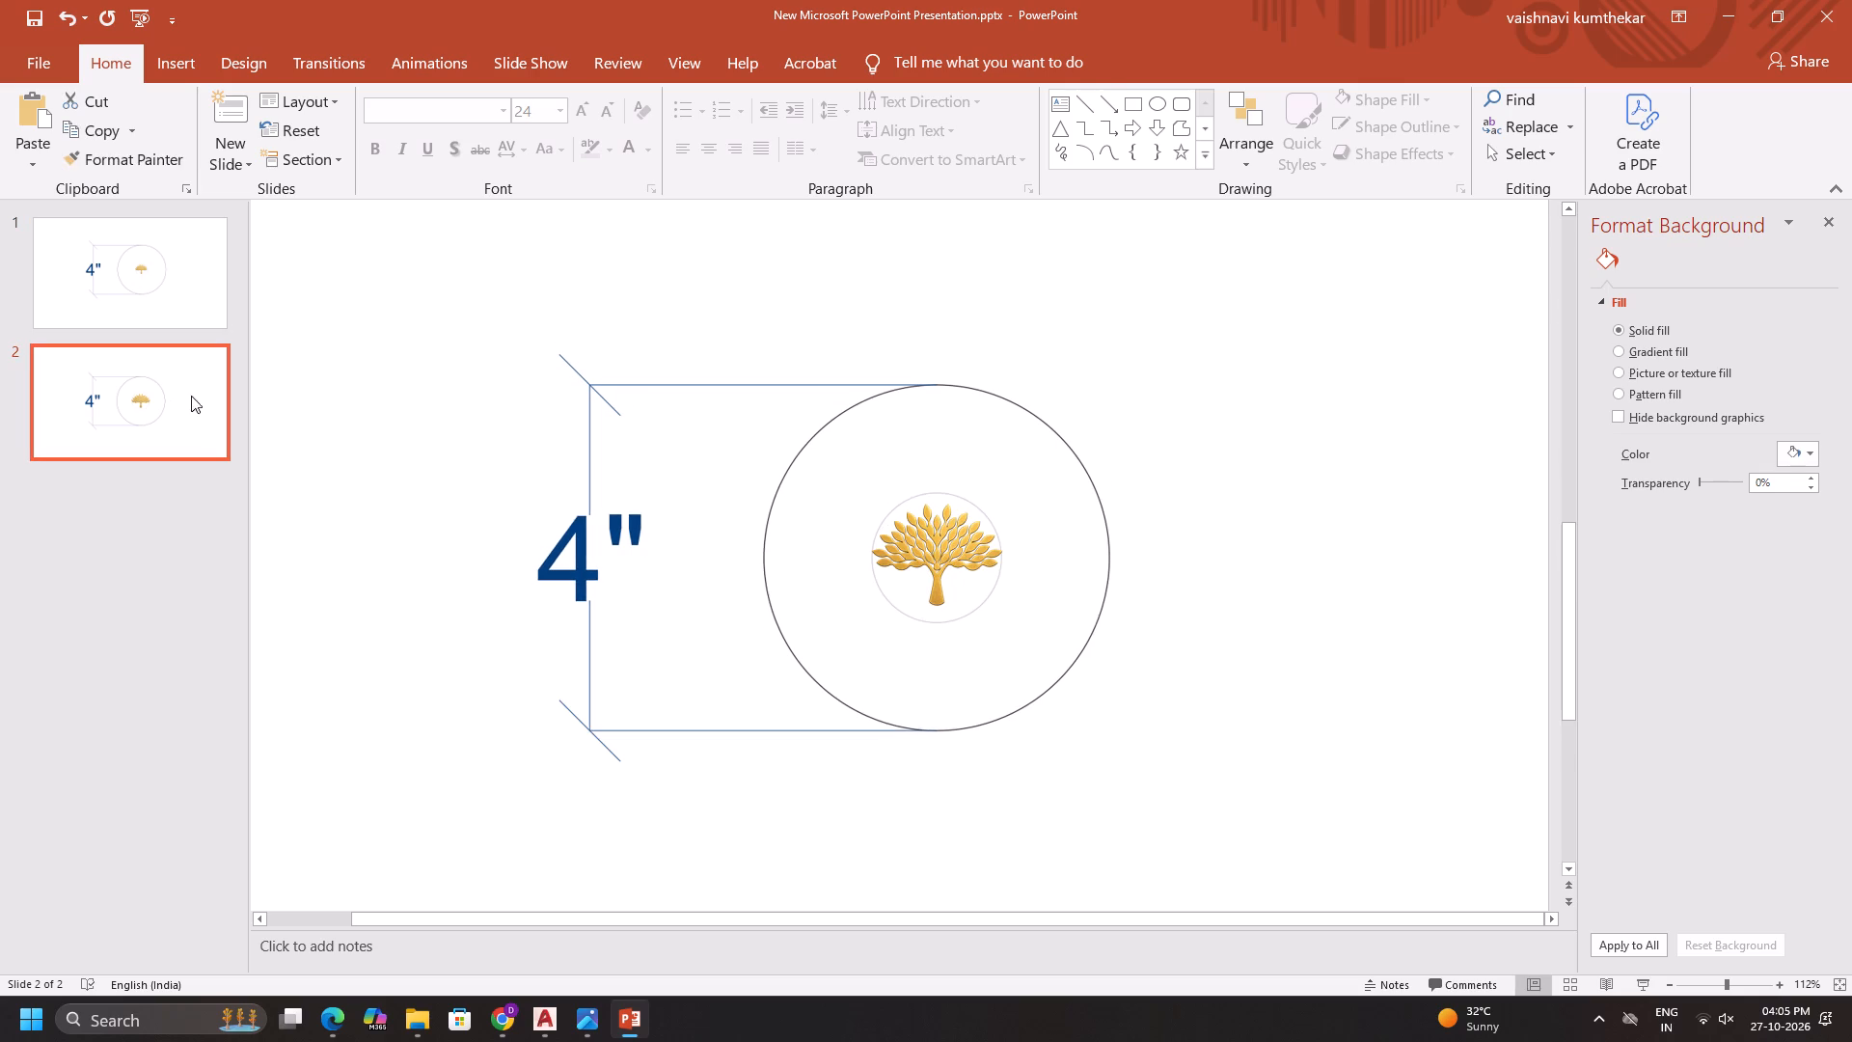
pyautogui.click(143, 253)
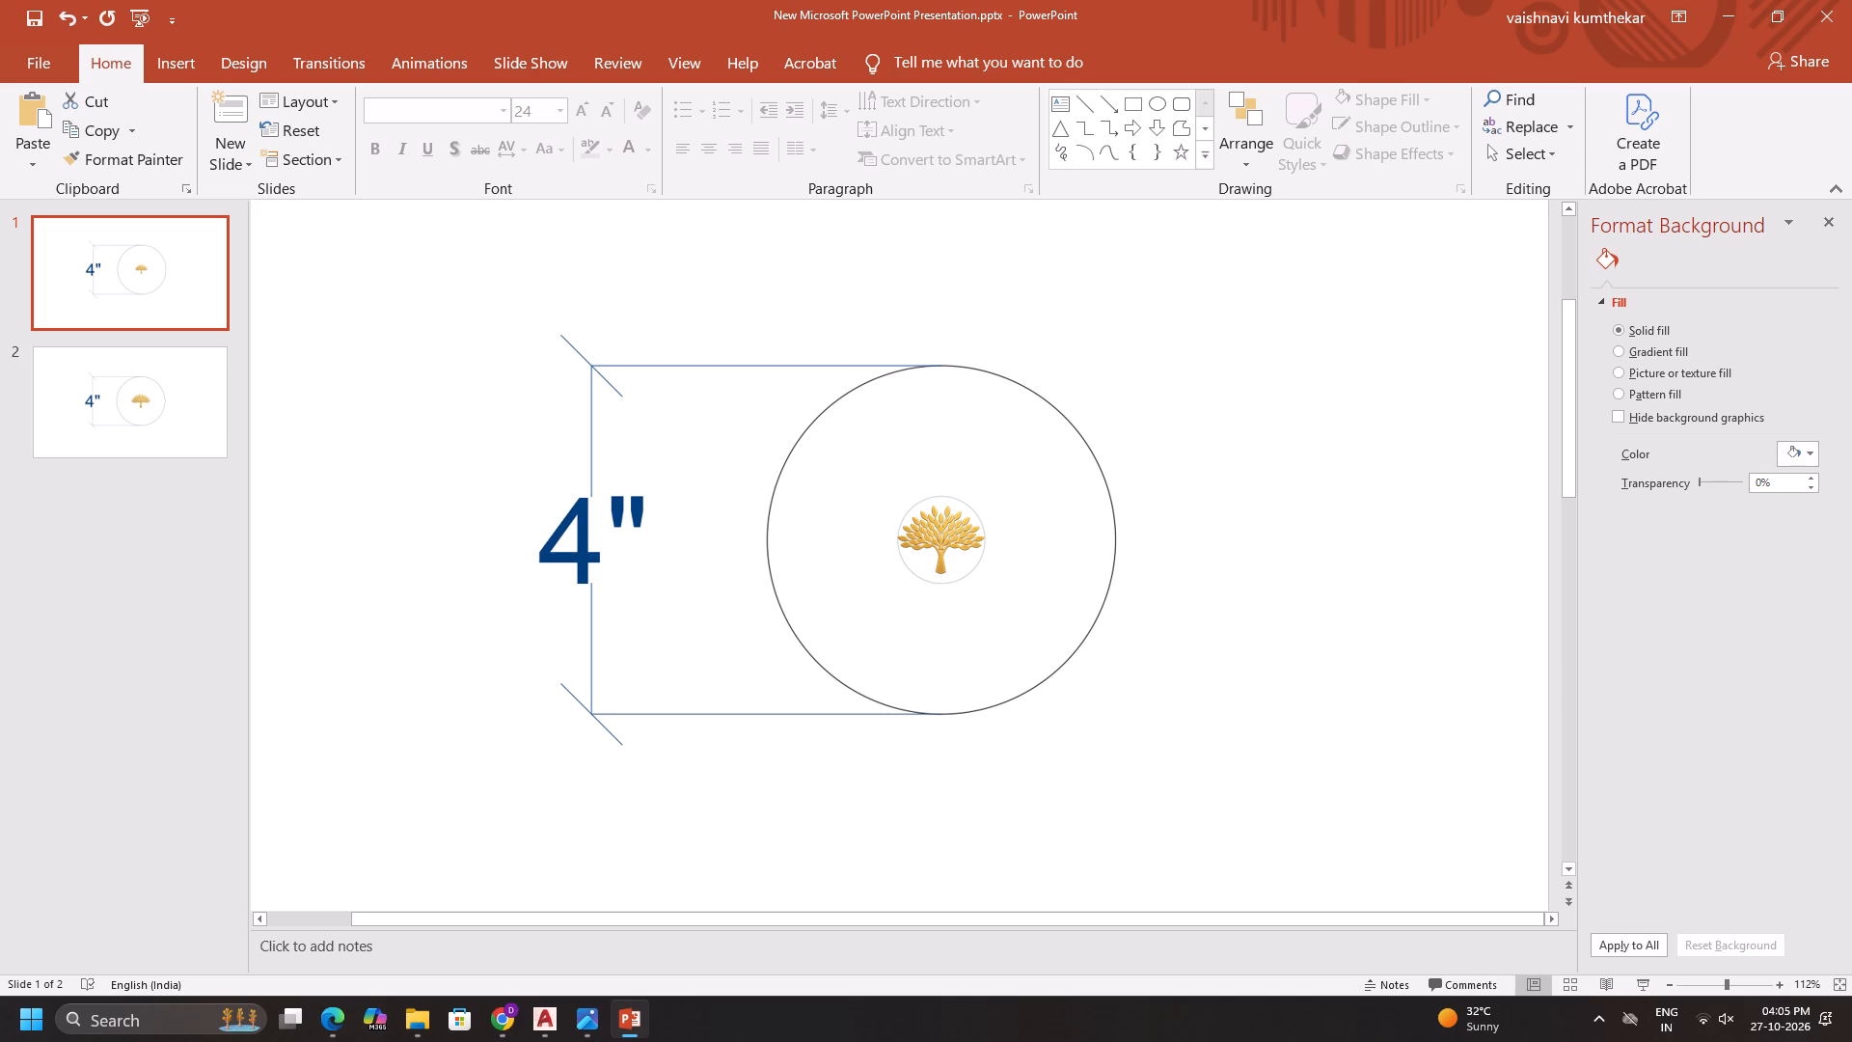
pyautogui.click(123, 419)
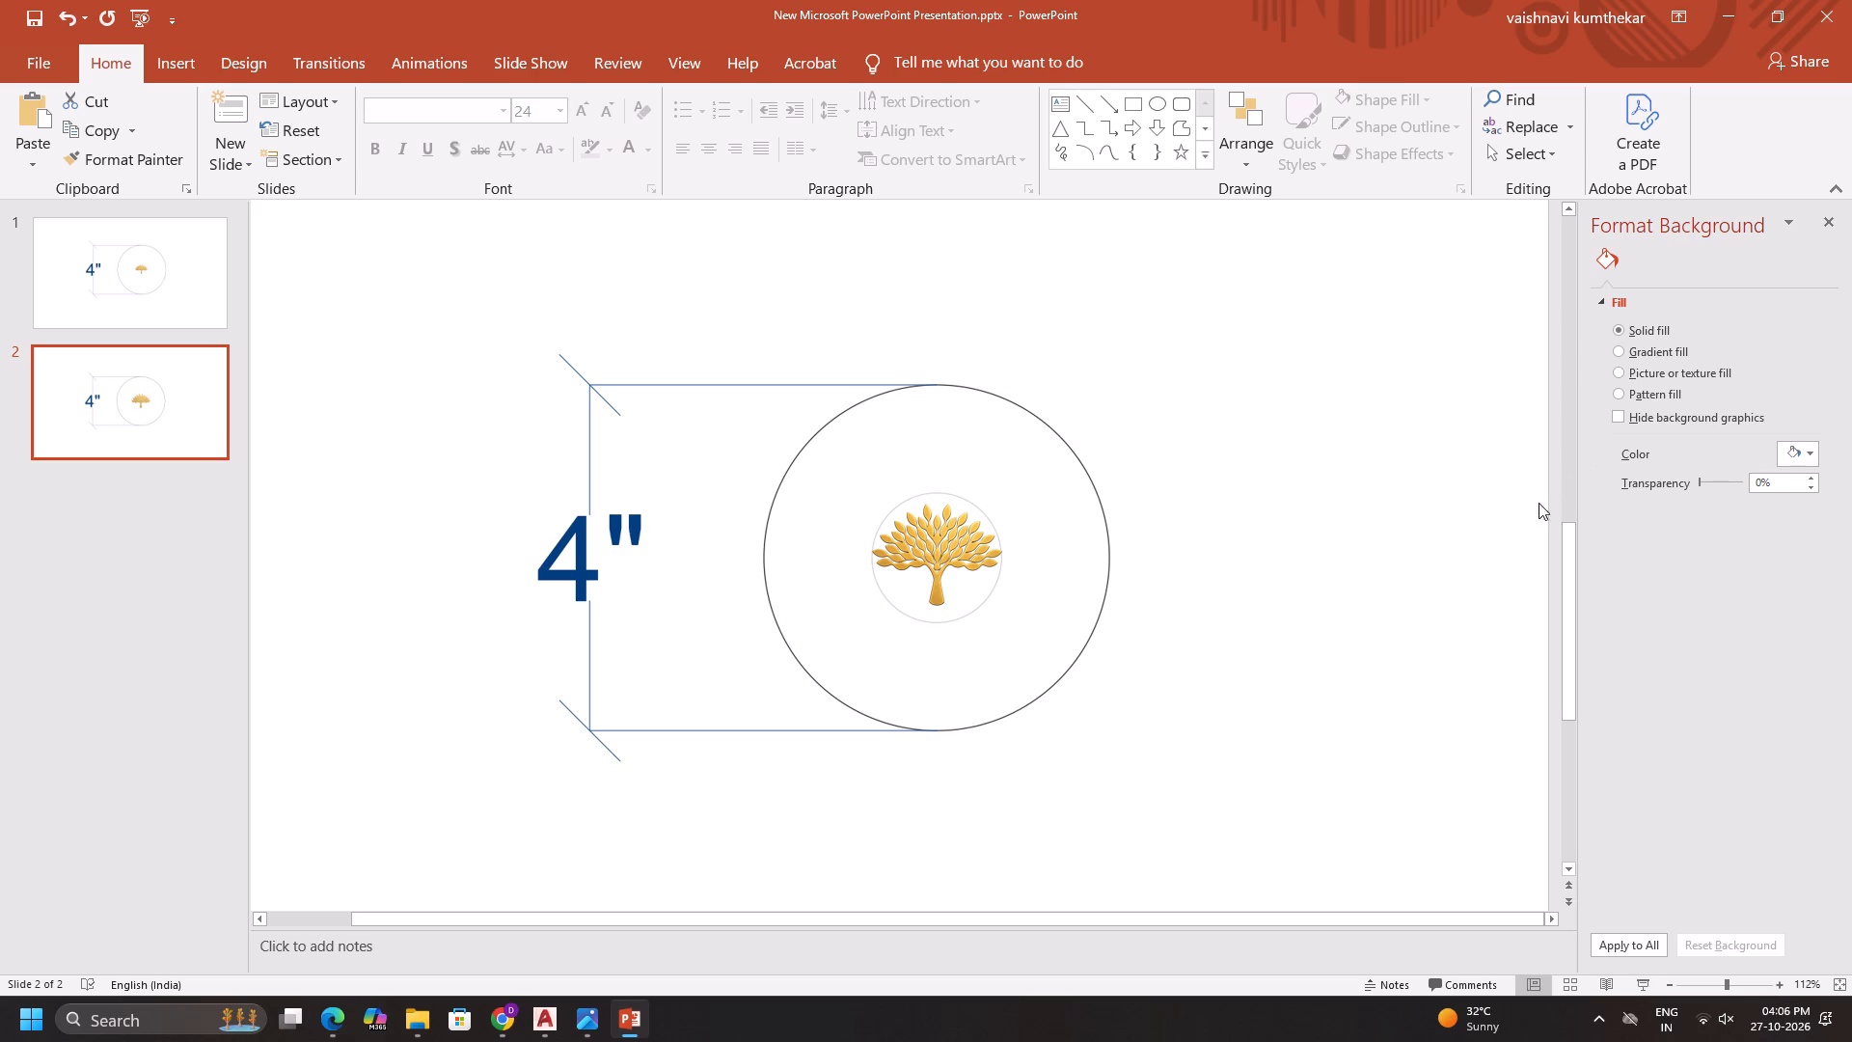
pyautogui.click(118, 290)
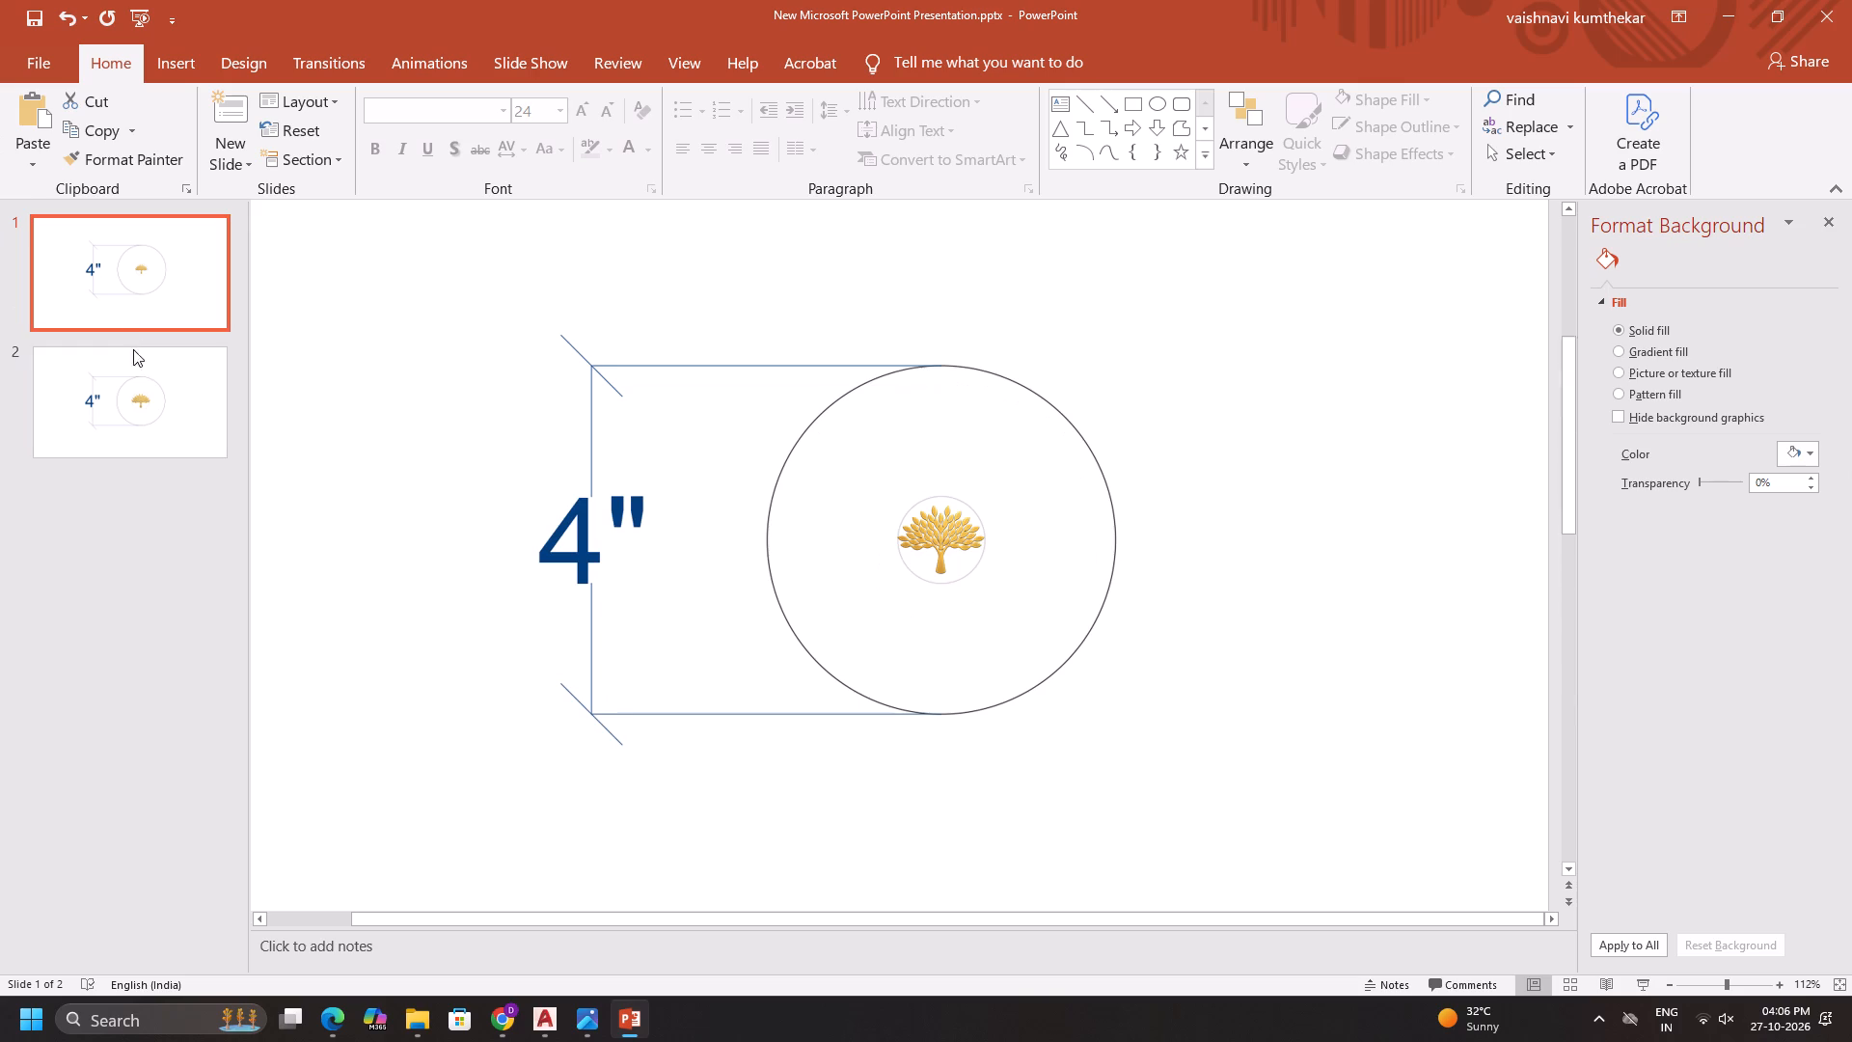
pyautogui.click(140, 371)
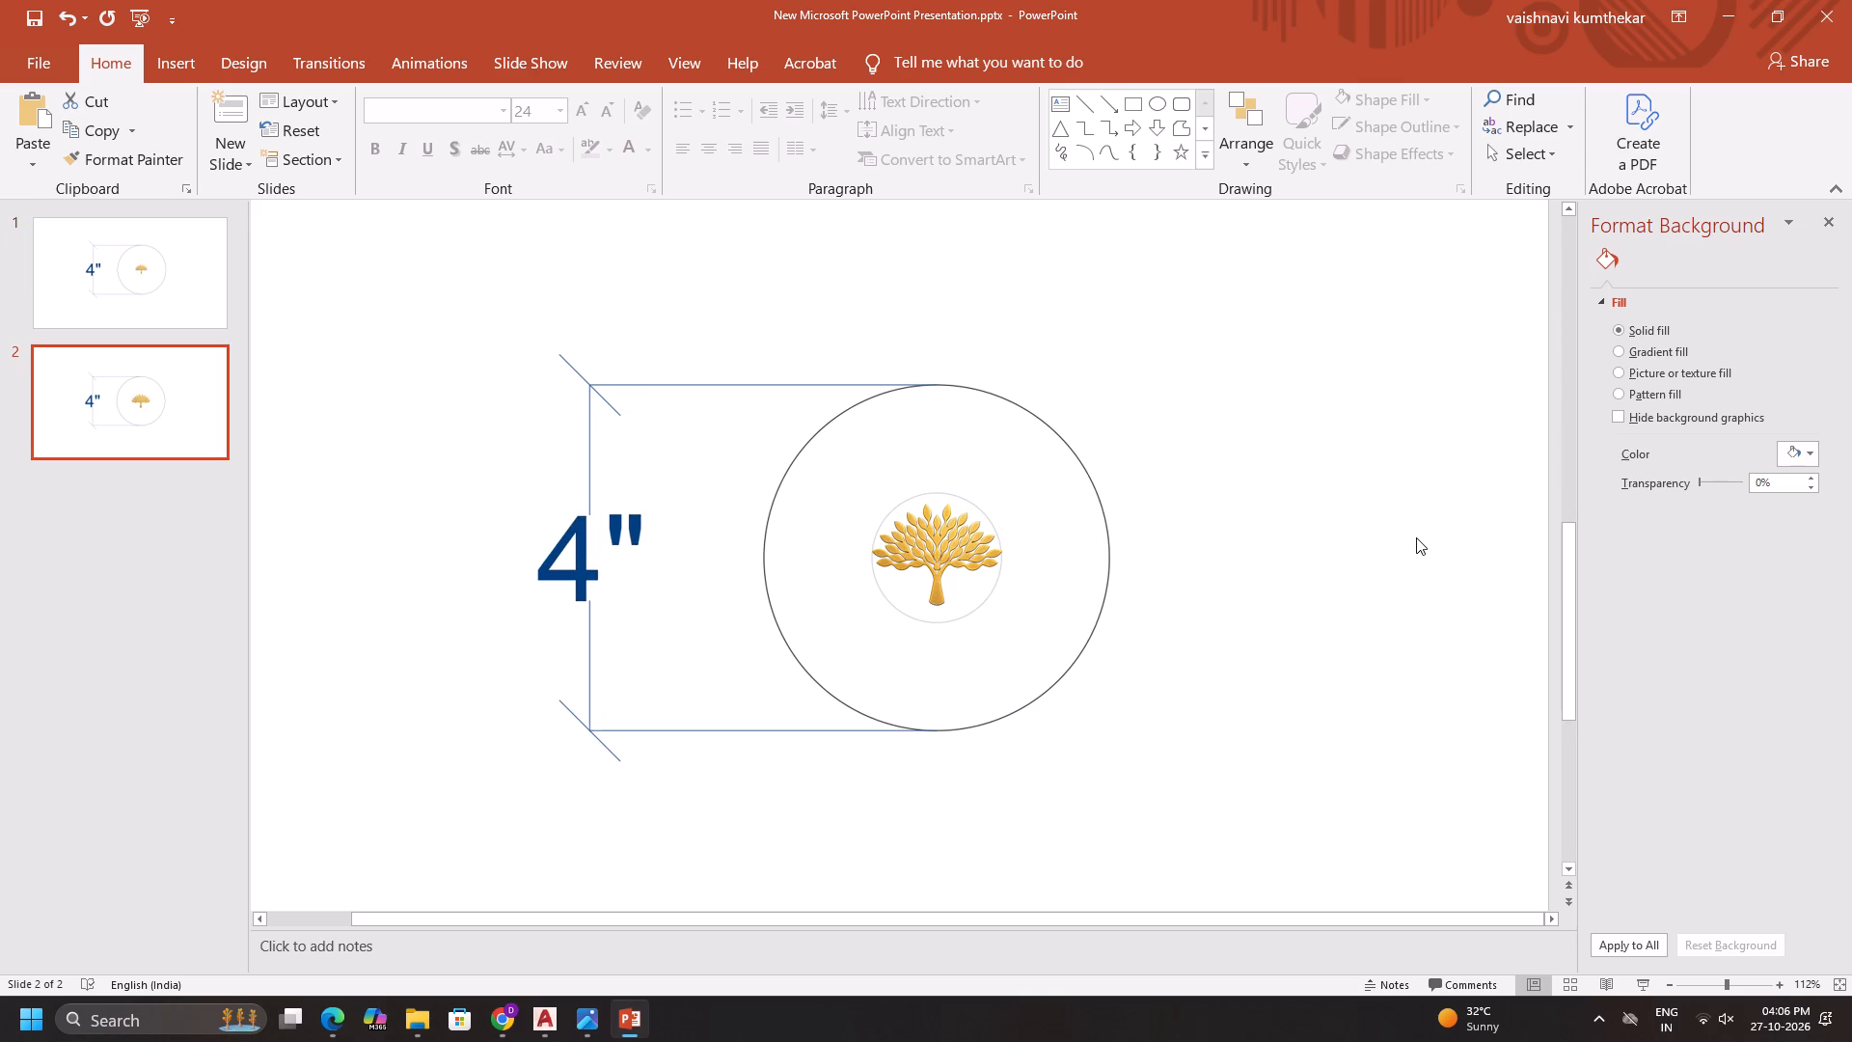
# Save the presentation and close it.
pyautogui.press('Escape')
pyautogui.hotkey('ctrl', 's')
pyautogui.click(34, 62)
pyautogui.press('Escape')
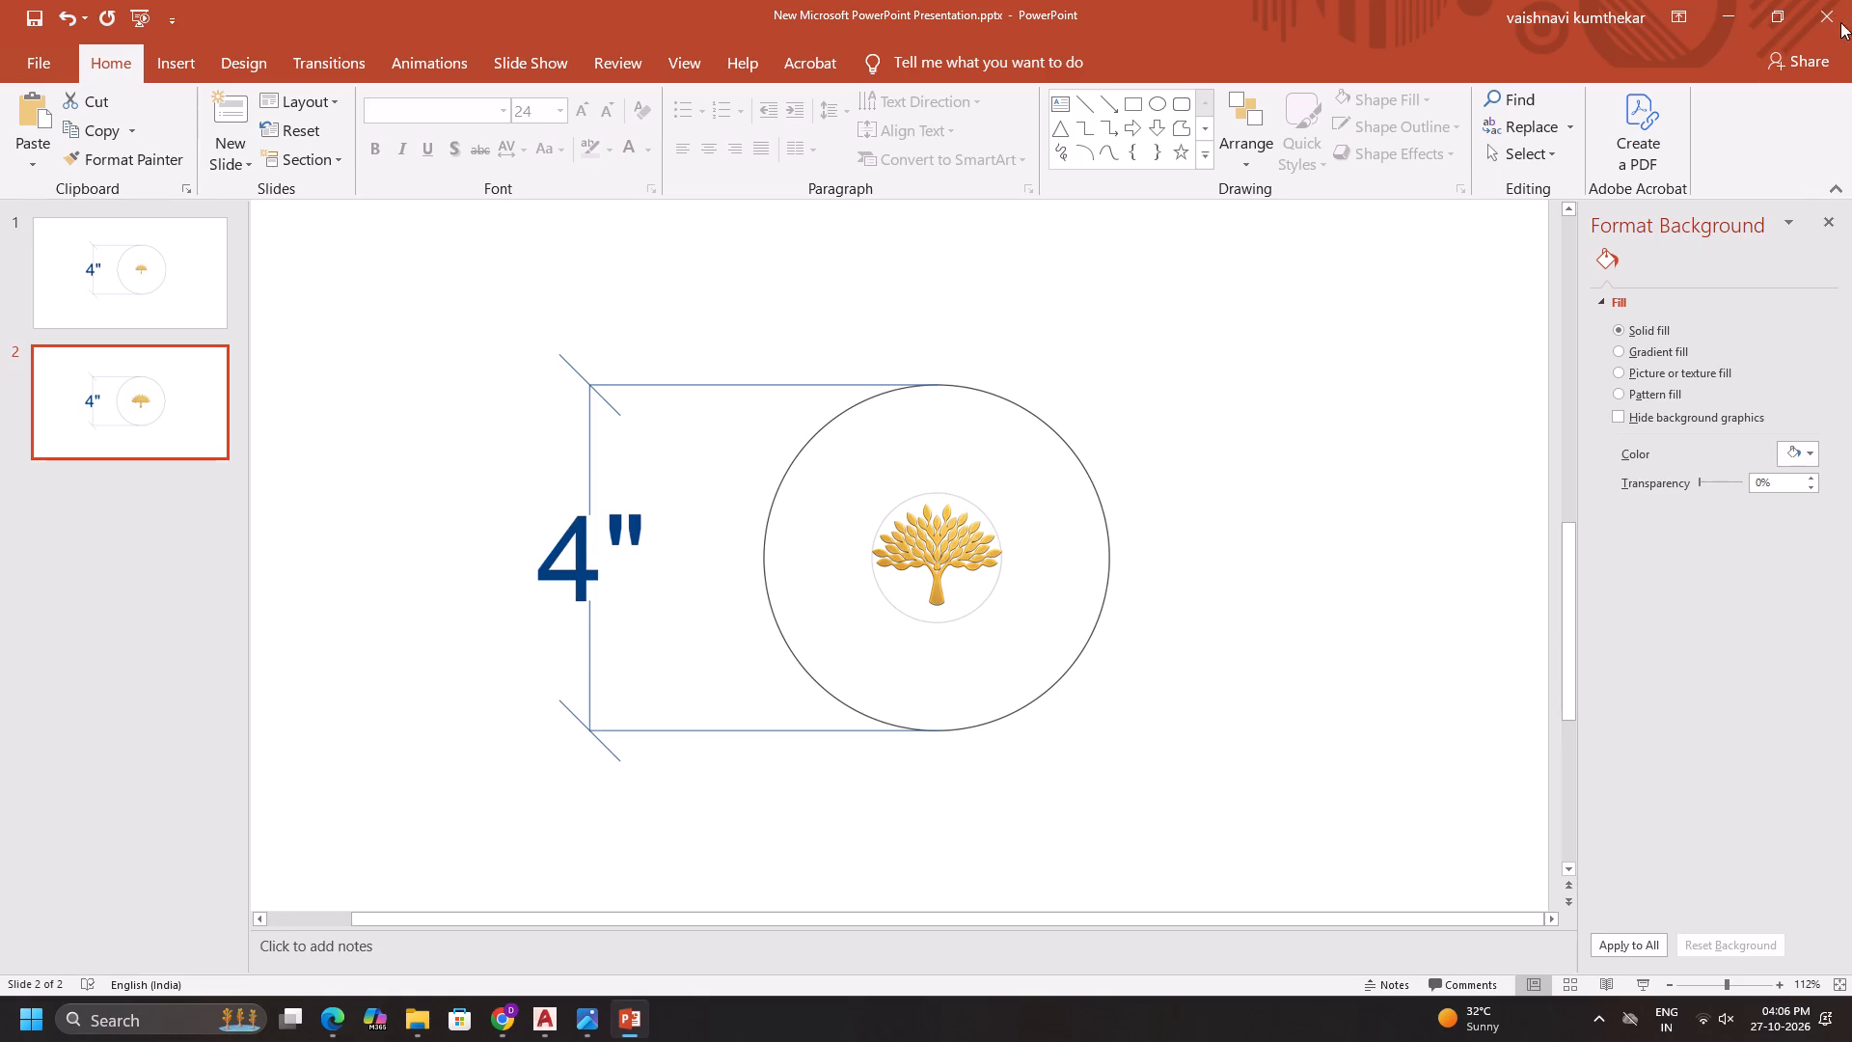
pyautogui.click(1834, 0)
# In the AutoCAD Ceiling drawing, erase the 4" dimensioned circles together with the small tree picture beside them.
pyautogui.scroll(-1, 1440, 494)
pyautogui.scroll(-3, 1303, 434)
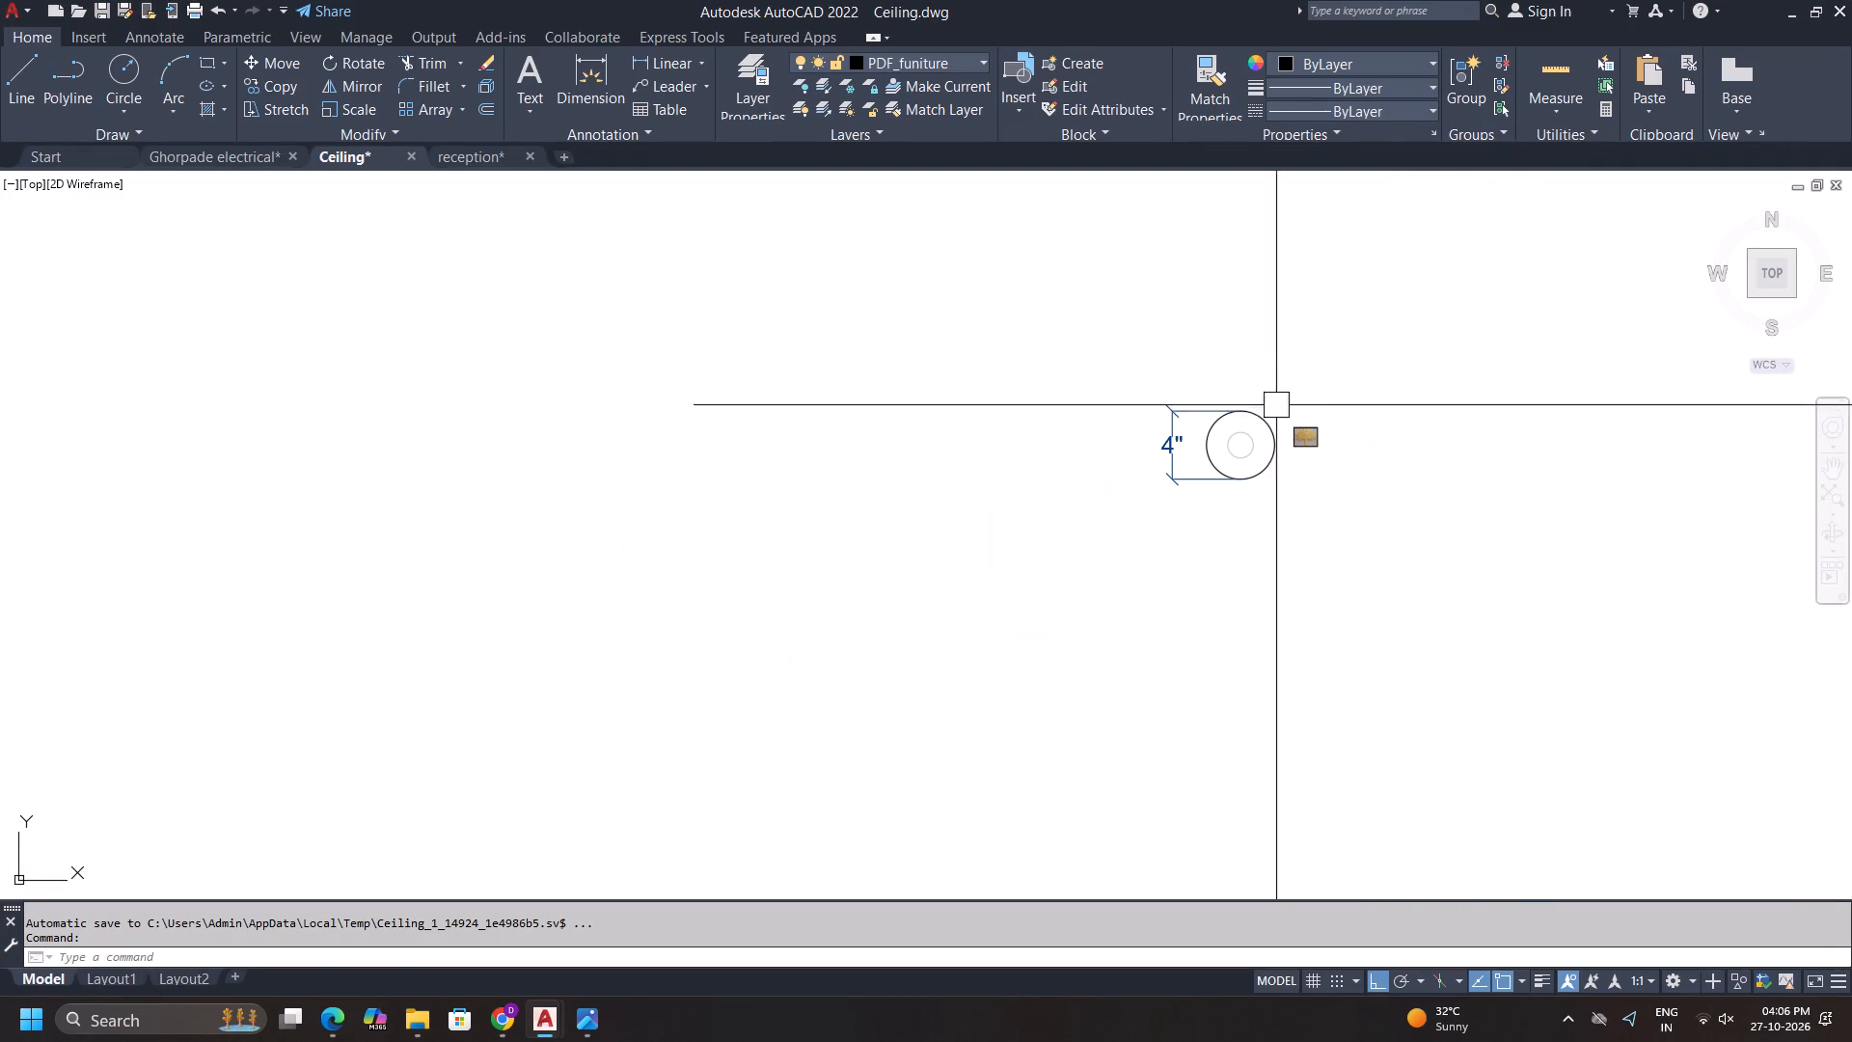
pyautogui.click(1388, 368)
pyautogui.click(1389, 406)
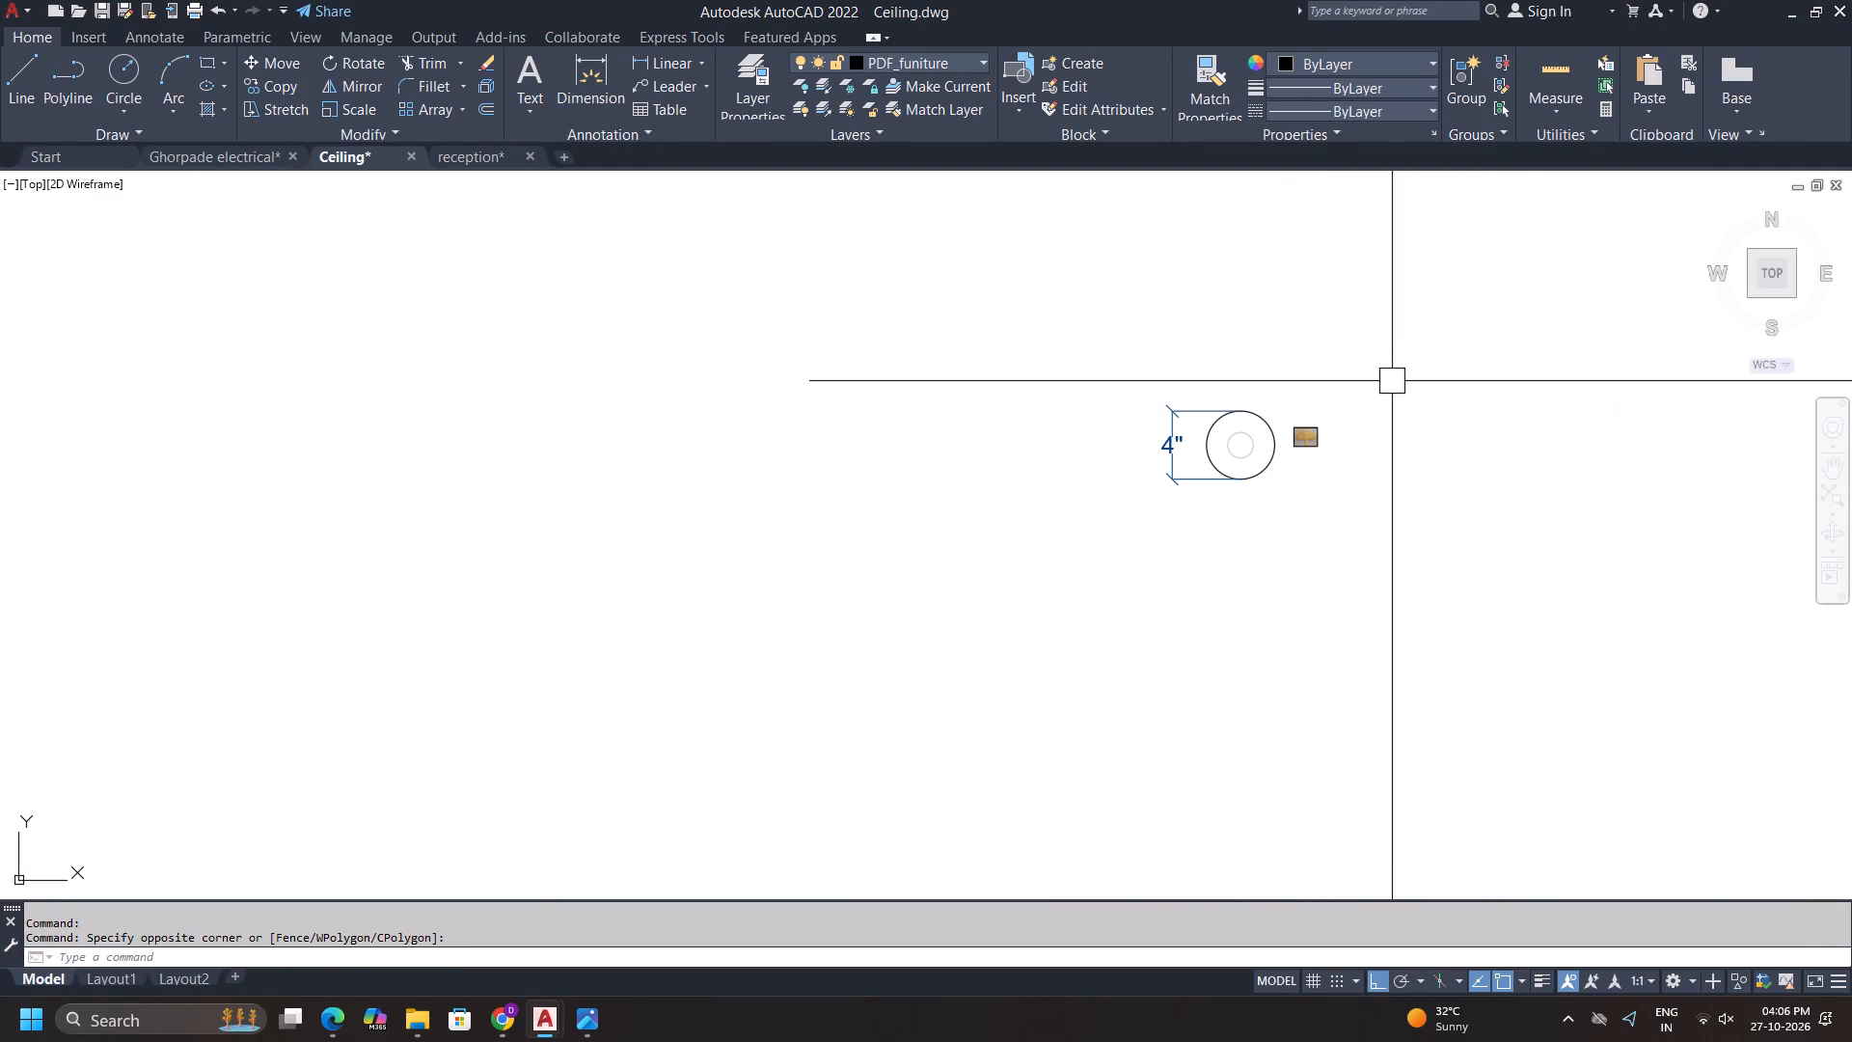
pyautogui.moveTo(1382, 367); pyautogui.dragTo(1383, 375)
pyautogui.click(1048, 669)
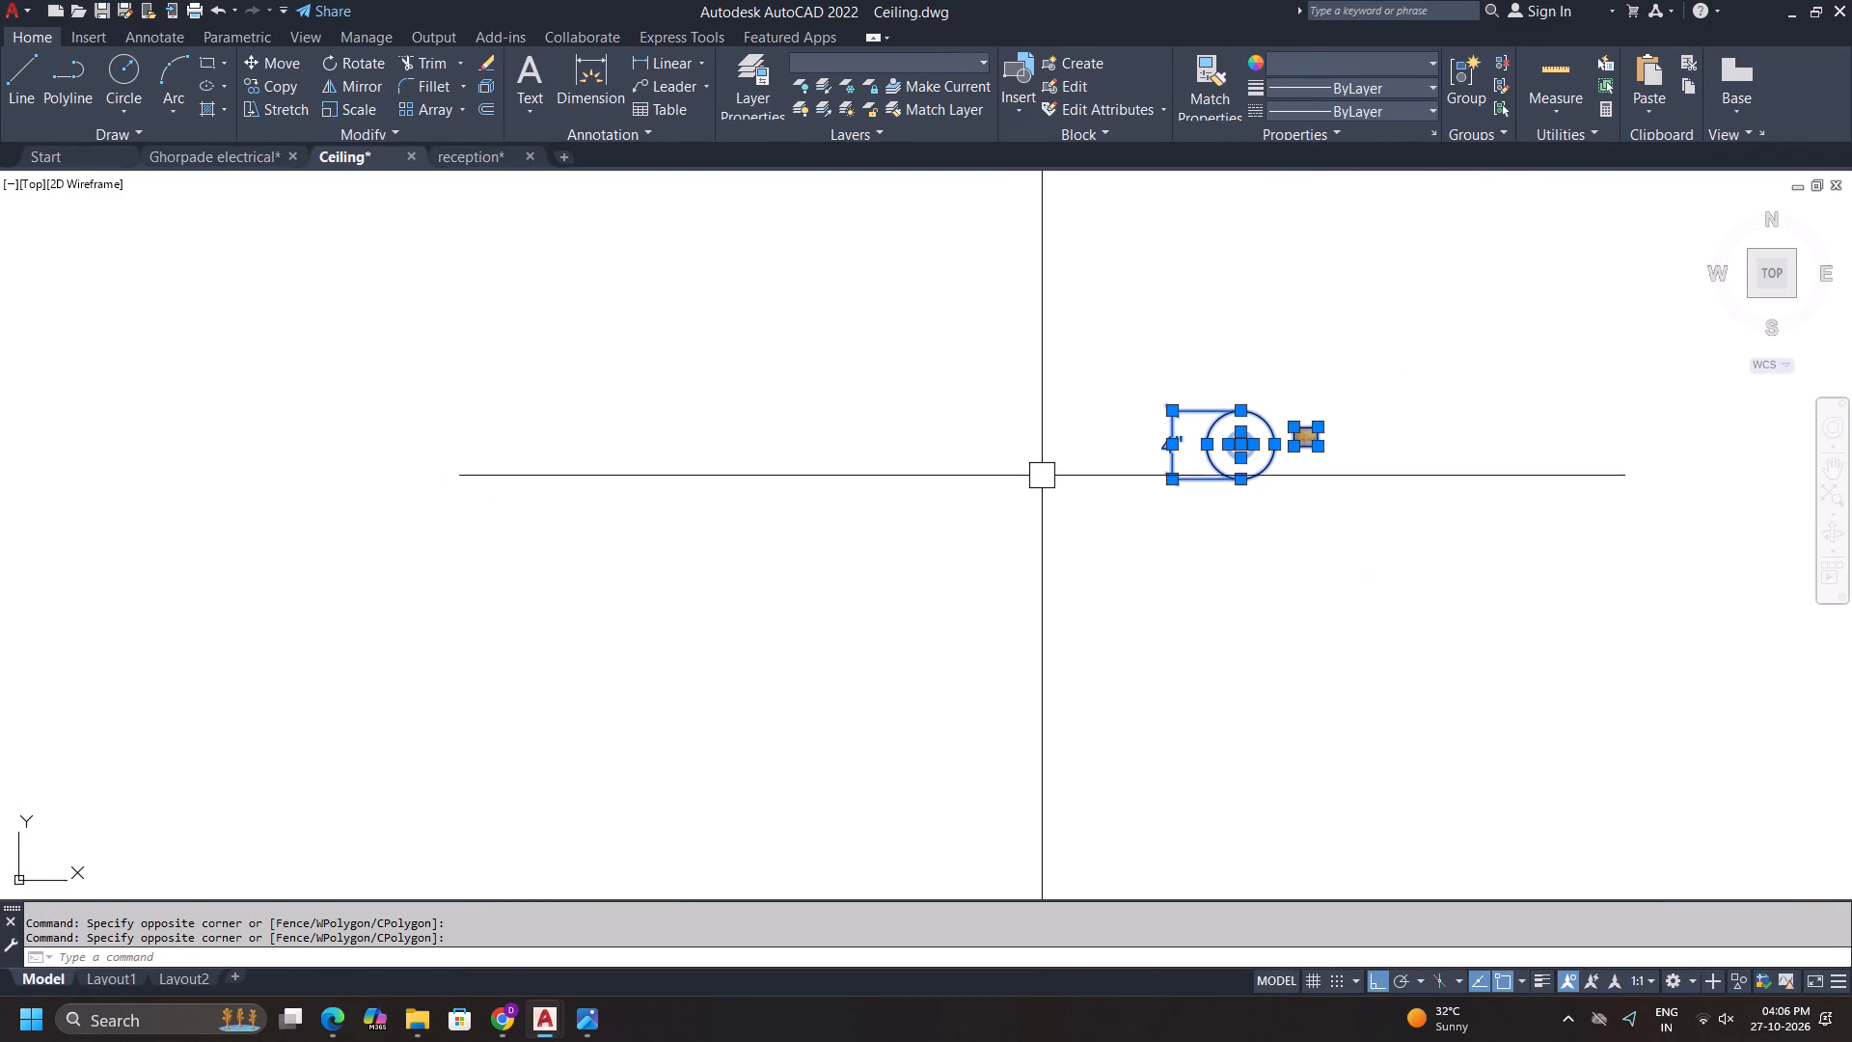
pyautogui.press('Delete')
pyautogui.scroll(-8, 1025, 457)
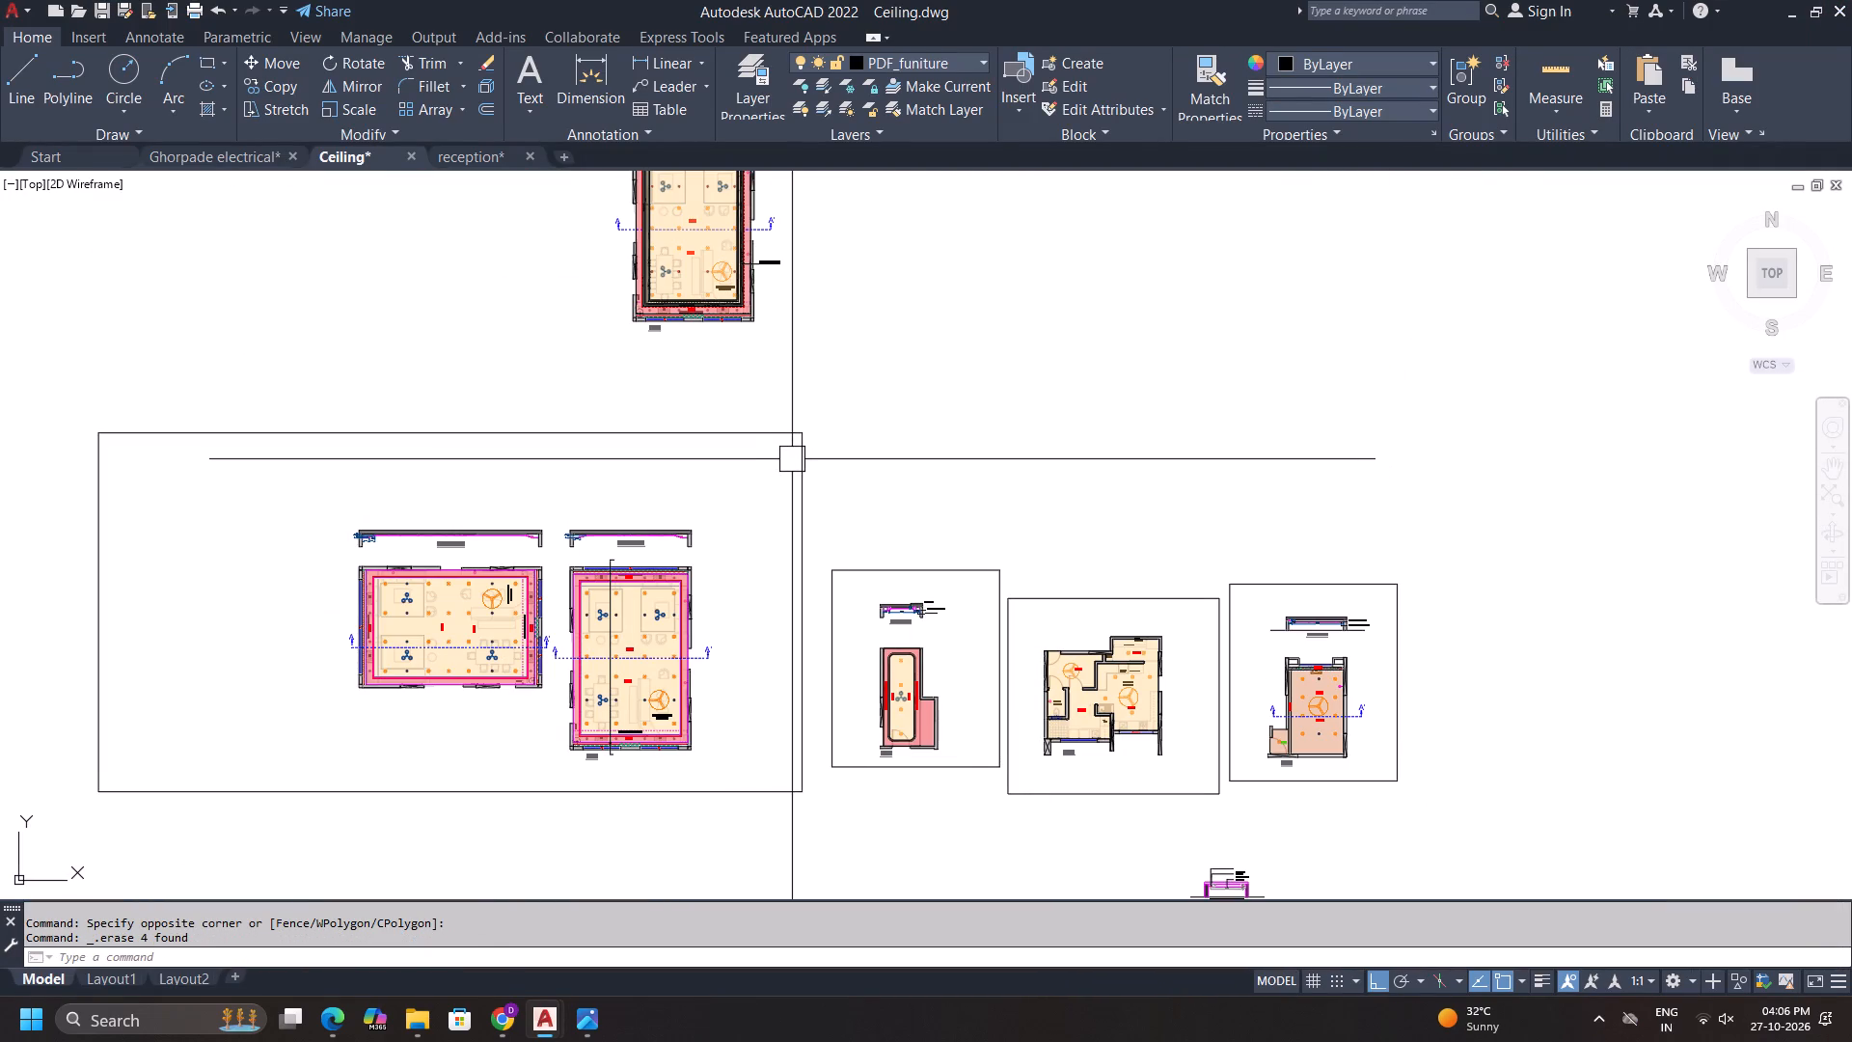